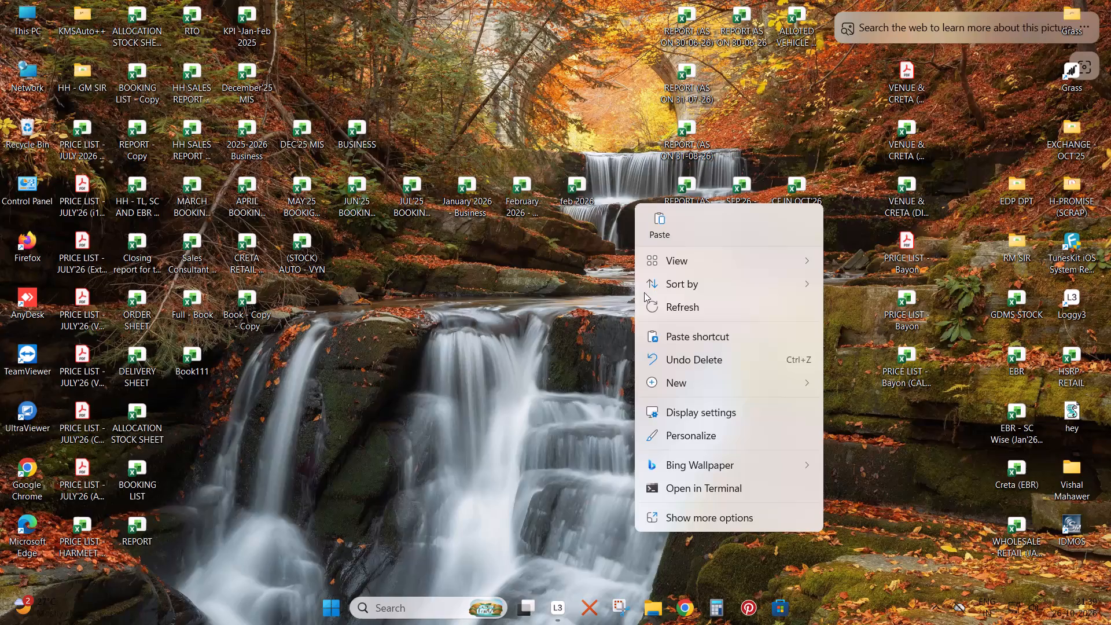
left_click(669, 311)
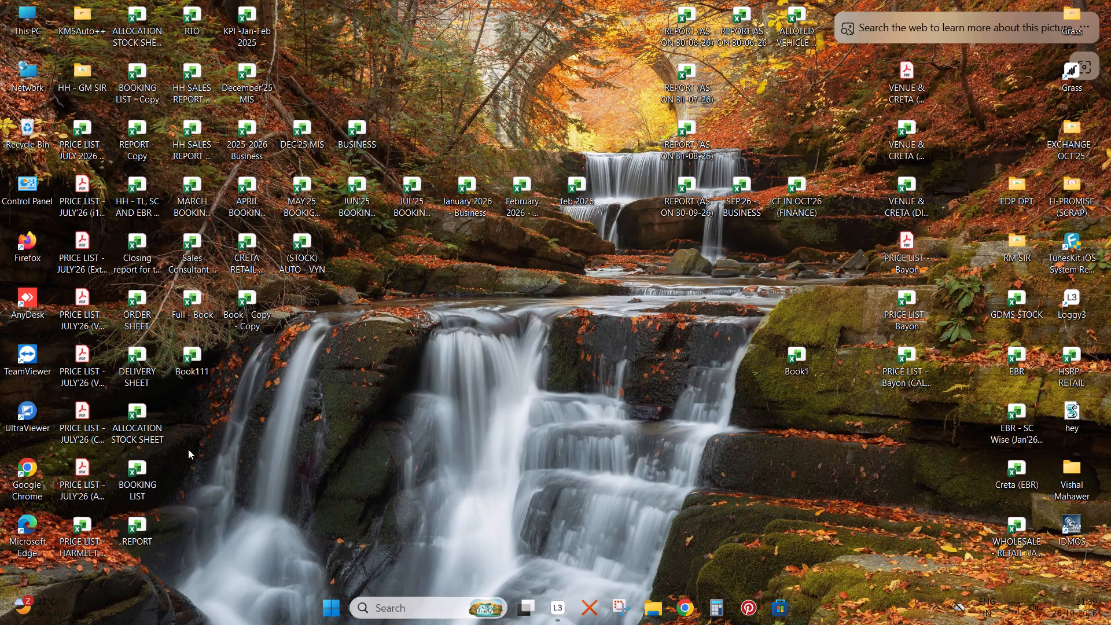
Open the ALLOCATION STOCK SHEET and BOOKING LIST workbooks together from the desktop.
left_click_drag(182, 493, 115, 420)
key("Return")
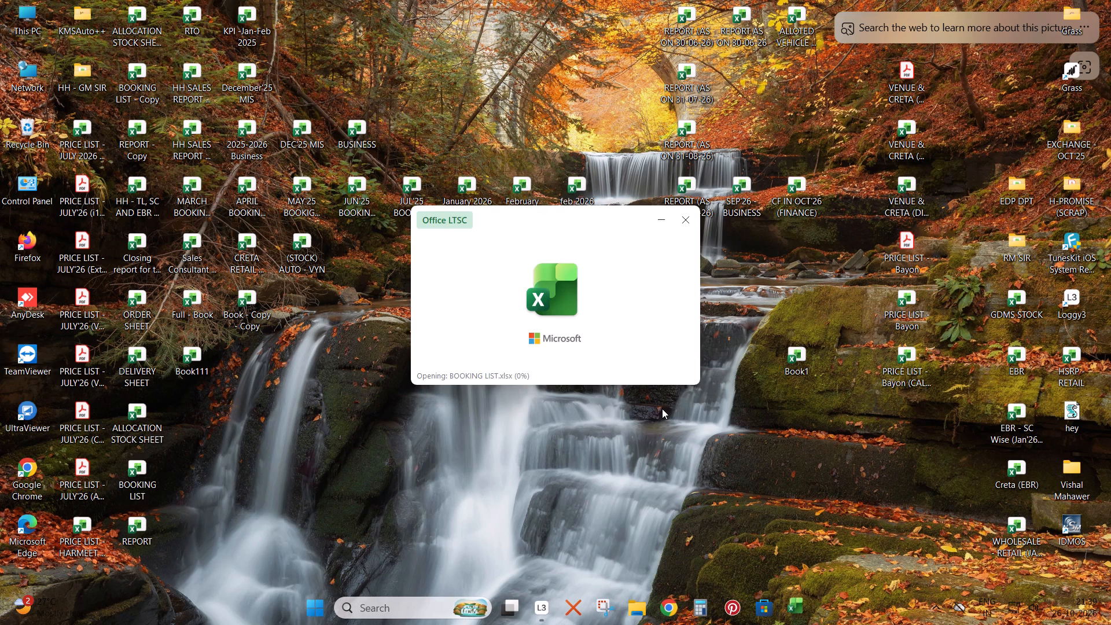
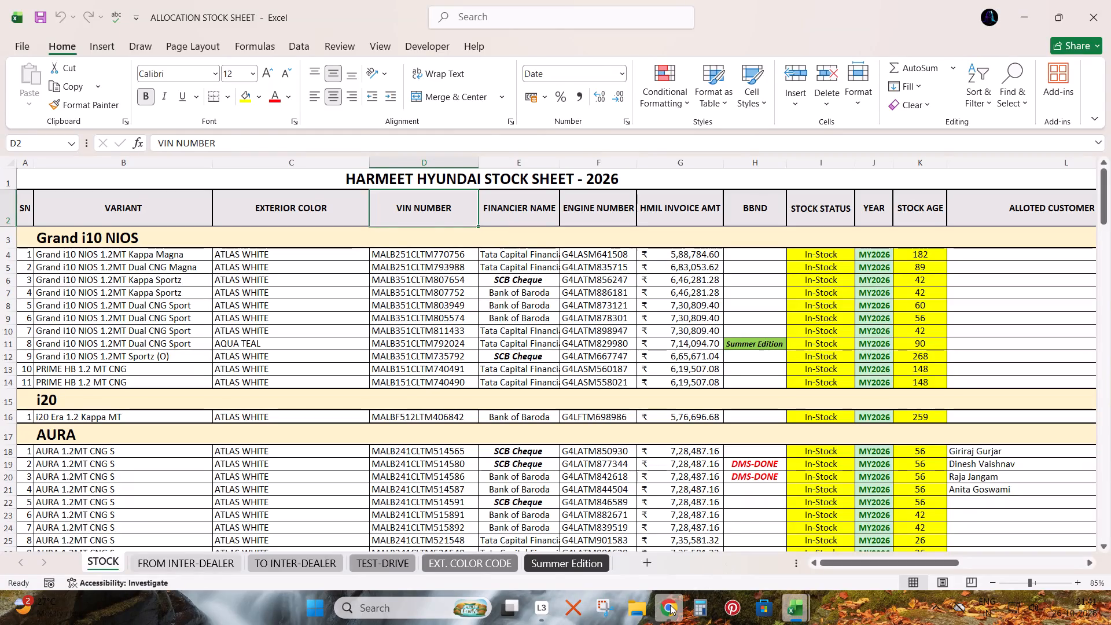
Copy the formatting of row 2815 onto the new row 2817 in the TOTAL BOOKING sheet of the BOOKING LIST workbook.
left_click(670, 605)
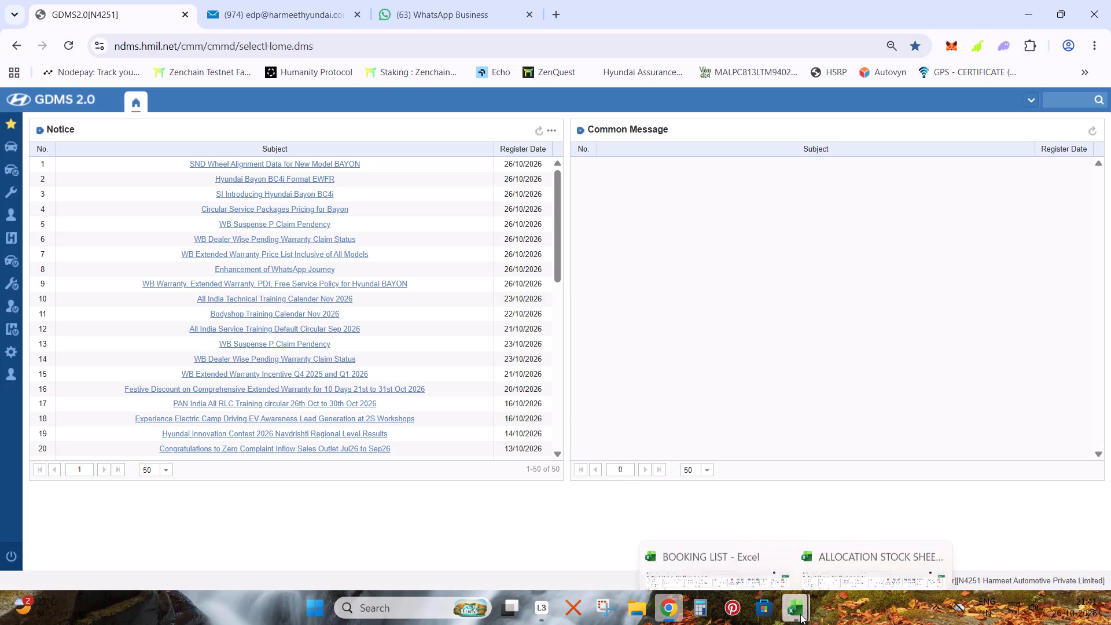
left_click(709, 550)
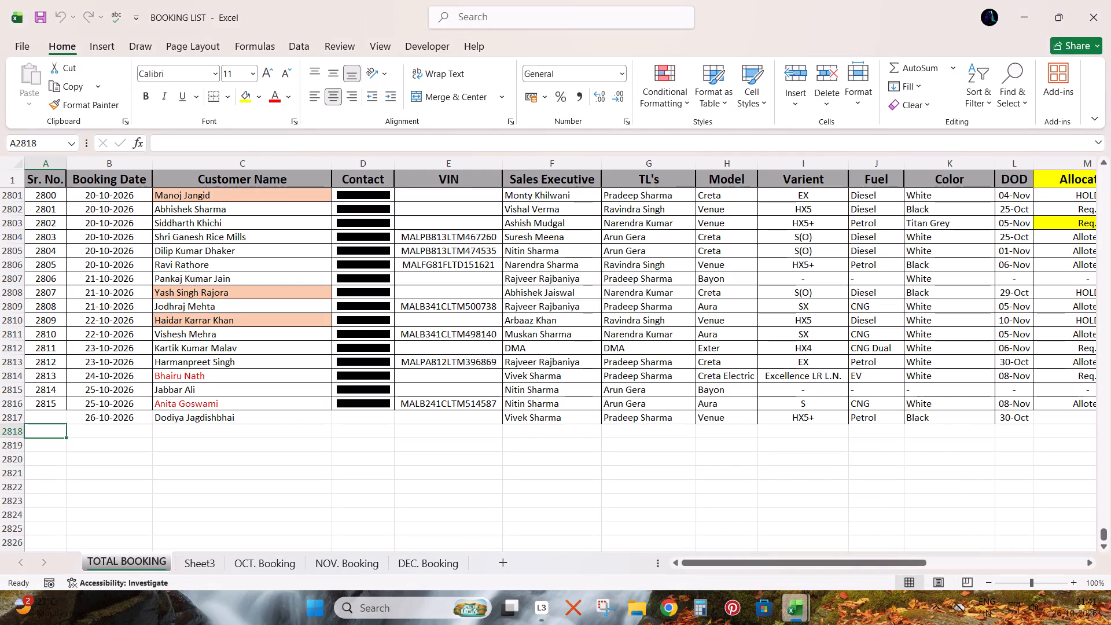
left_click_drag(774, 558, 1004, 569)
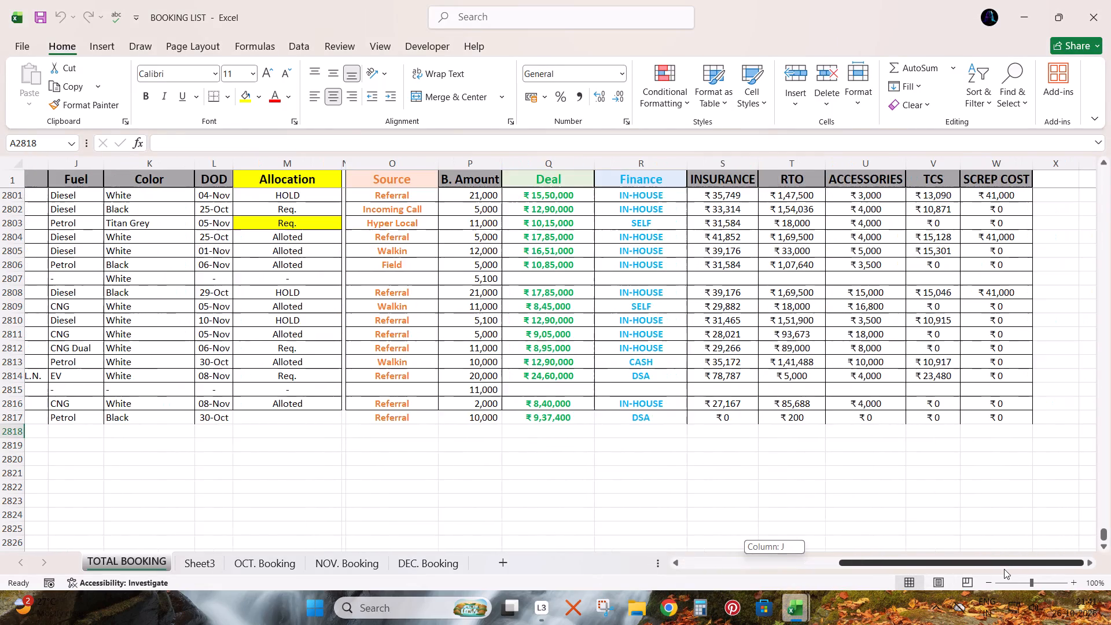
left_click_drag(1004, 569, 565, 571)
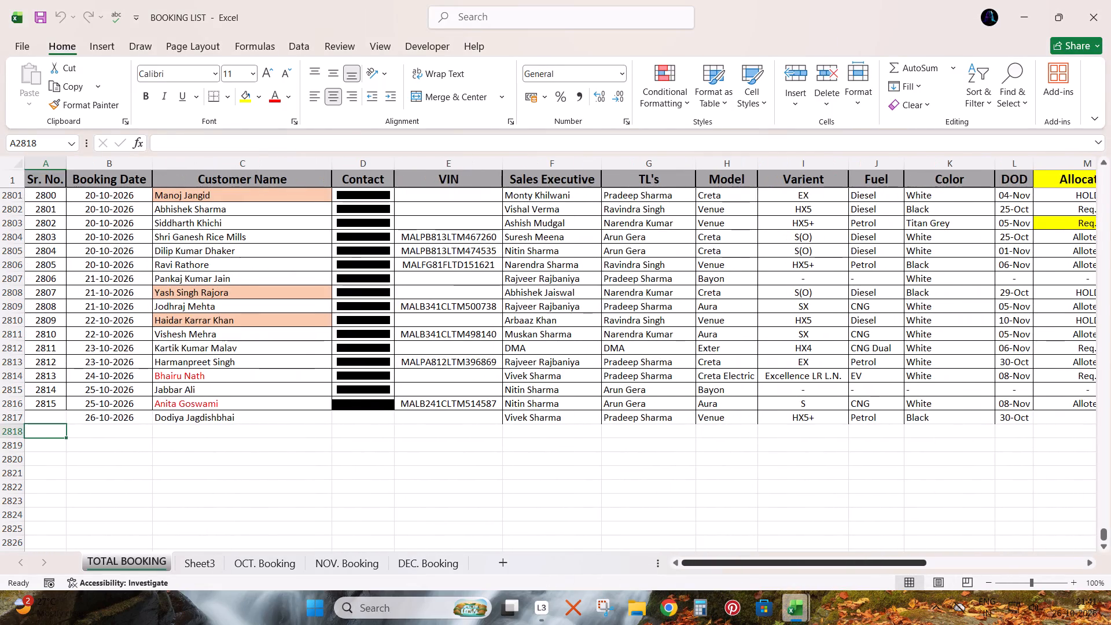
left_click(0, 392)
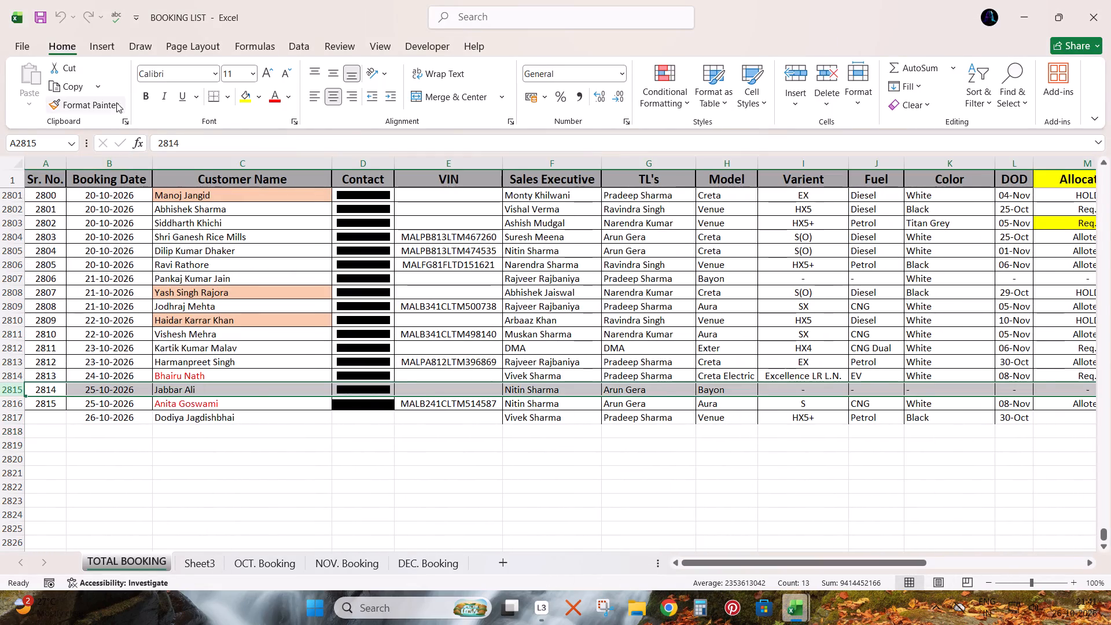
left_click(116, 102)
left_click(17, 416)
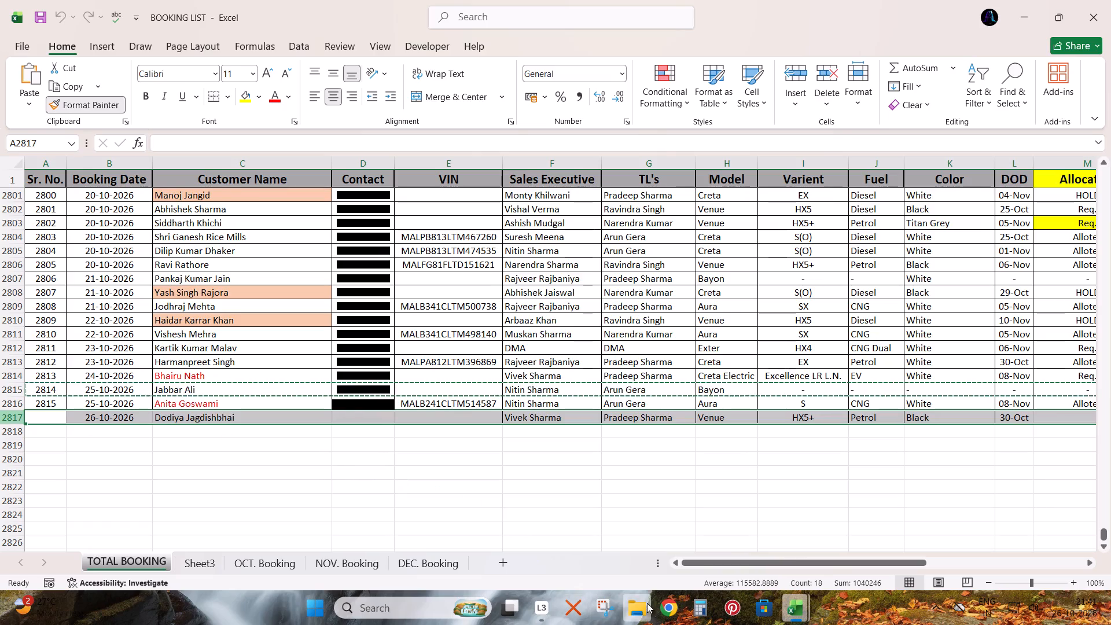
Switch to Chrome and open the Credit/Debit Note(Digital Signature) page from the GDMS favourites.
left_click(676, 606)
left_click(9, 125)
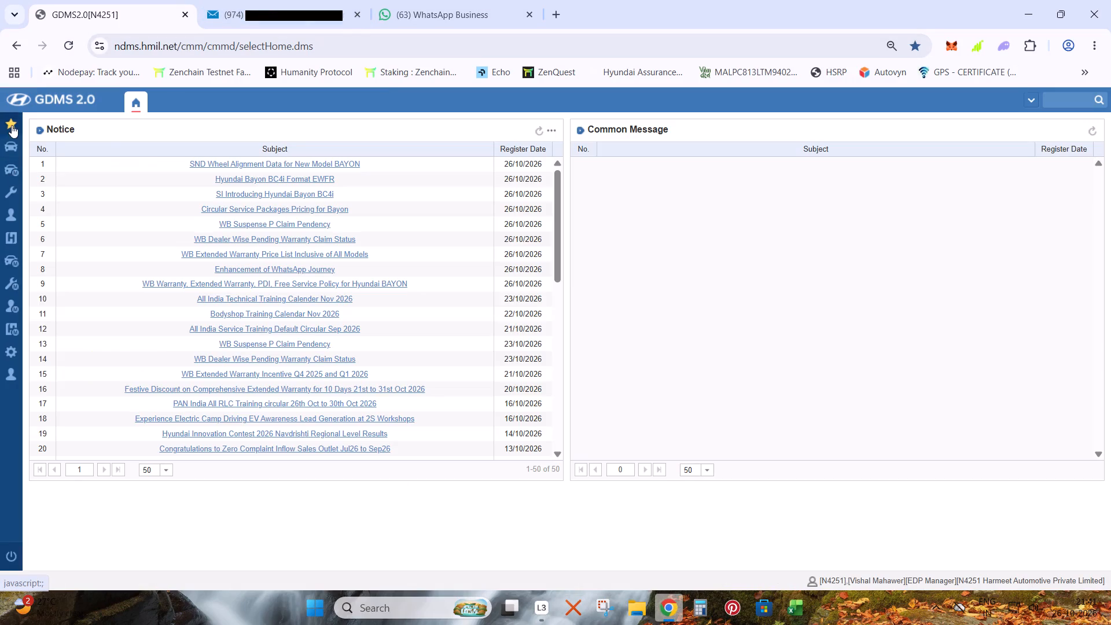
left_click(83, 472)
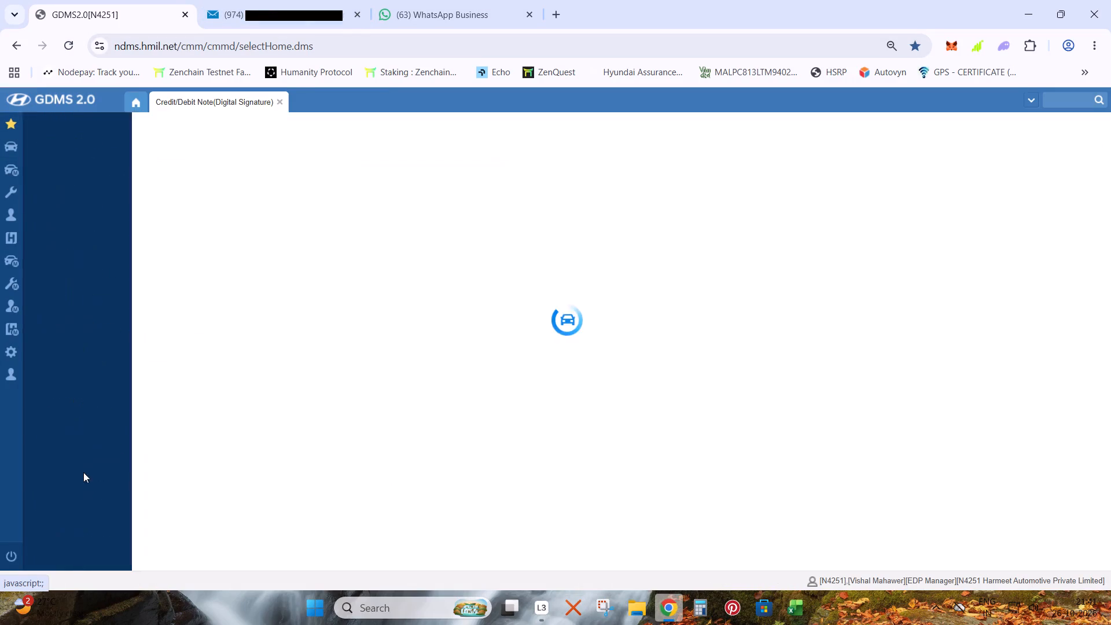
left_click(804, 609)
left_click(867, 525)
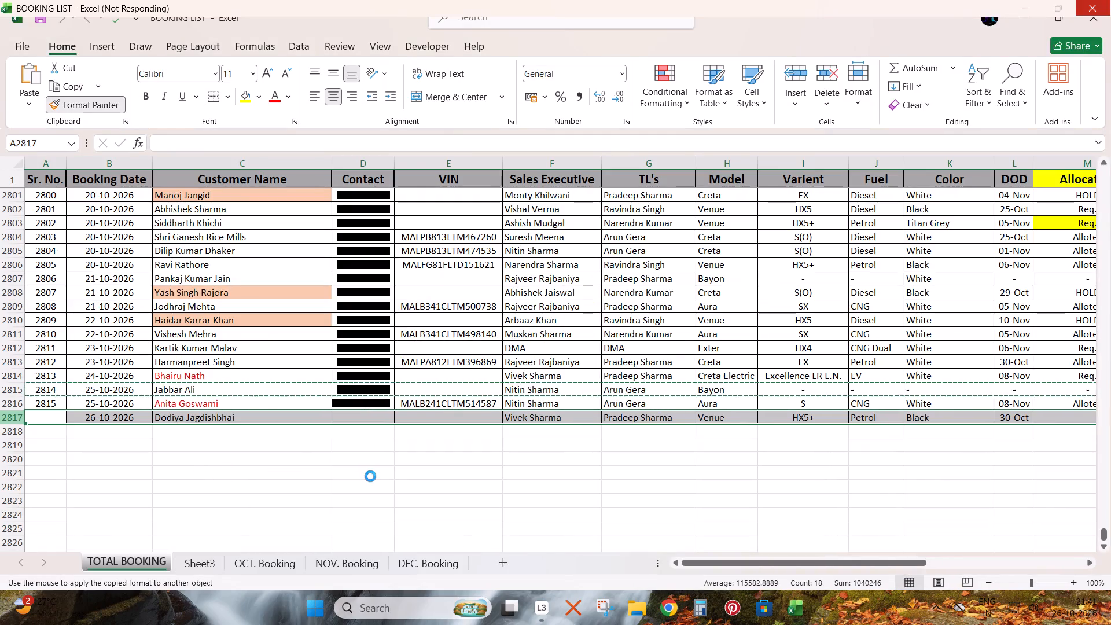
Run the GDMS VH Verification Report for VH registration dates 01/10/2026 to 26/10/2026 and export it to Excel.
left_click(672, 599)
left_click(16, 127)
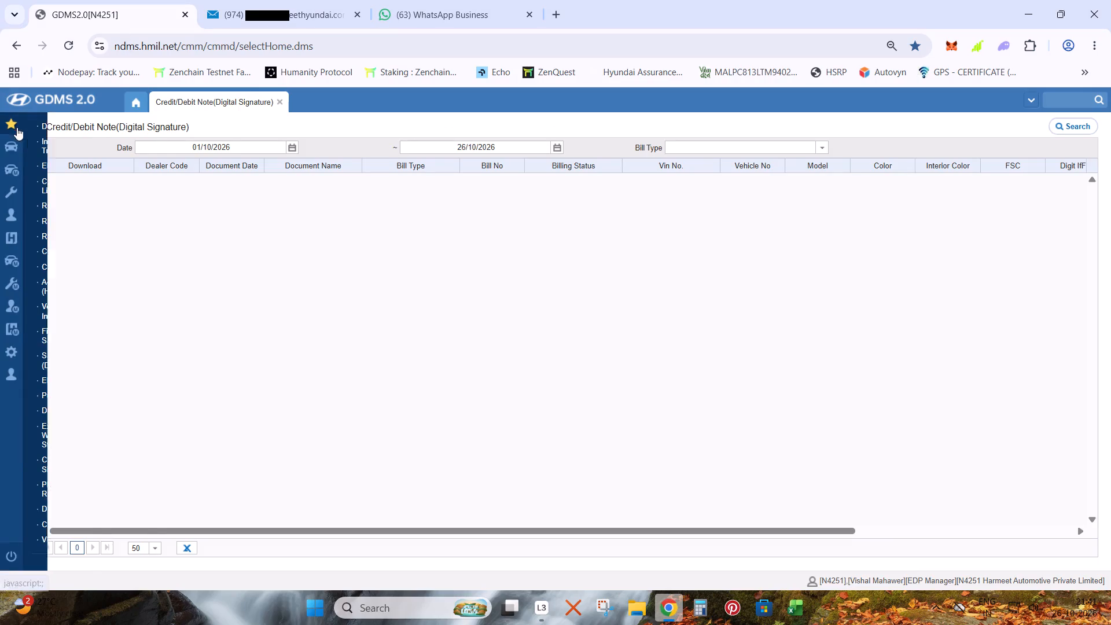
left_click(74, 541)
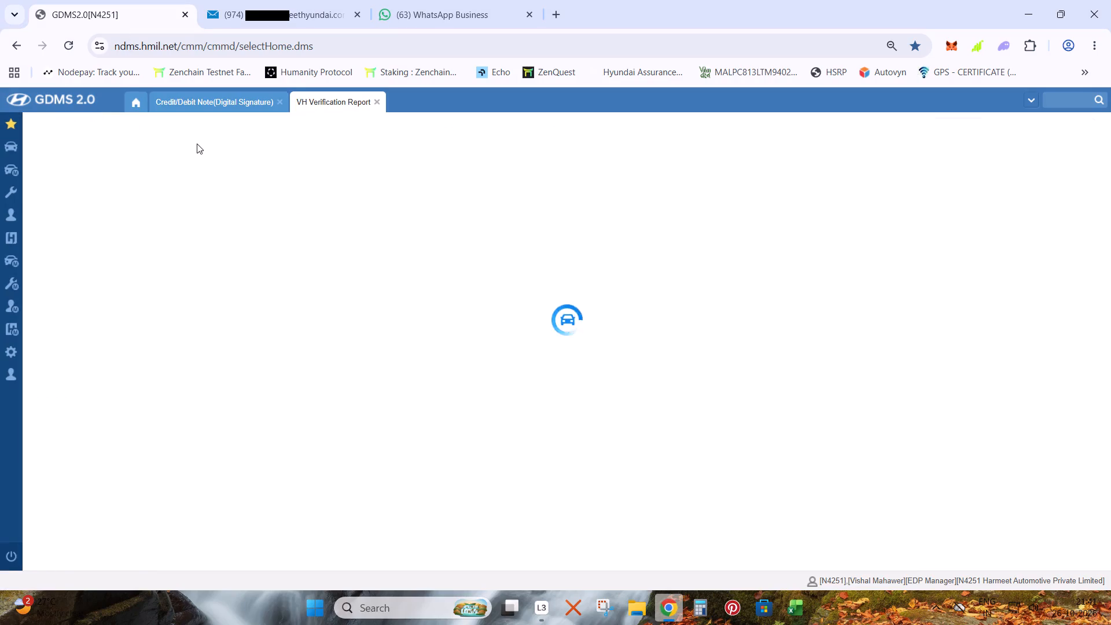
left_click(202, 155)
left_click(204, 159)
left_click(216, 211)
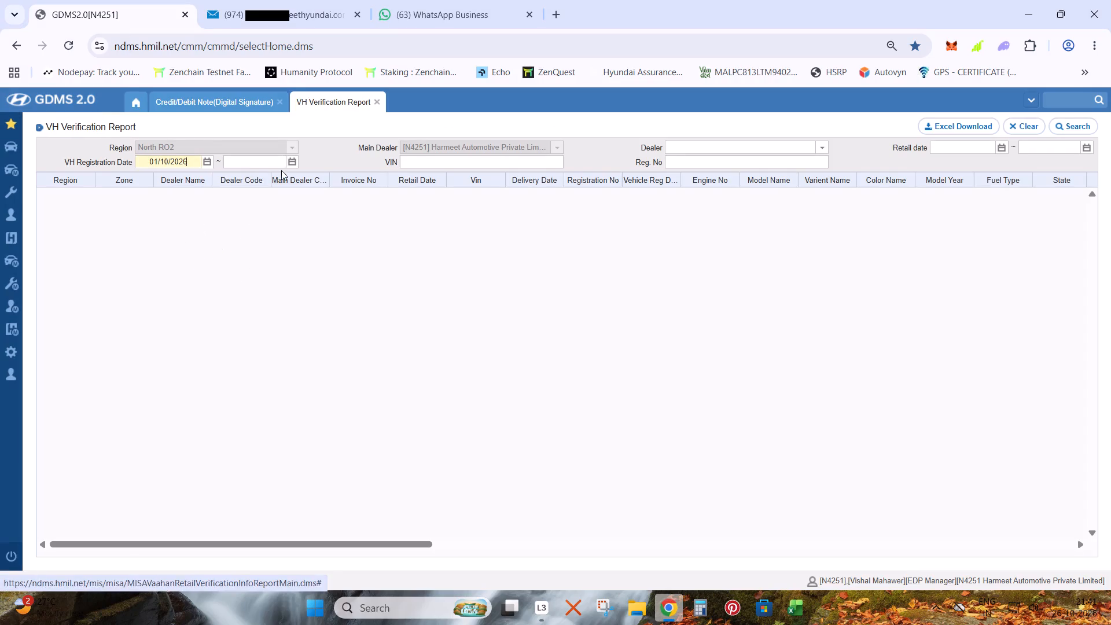
left_click(293, 164)
left_click(310, 300)
scroll(1015, 322, "down", 5)
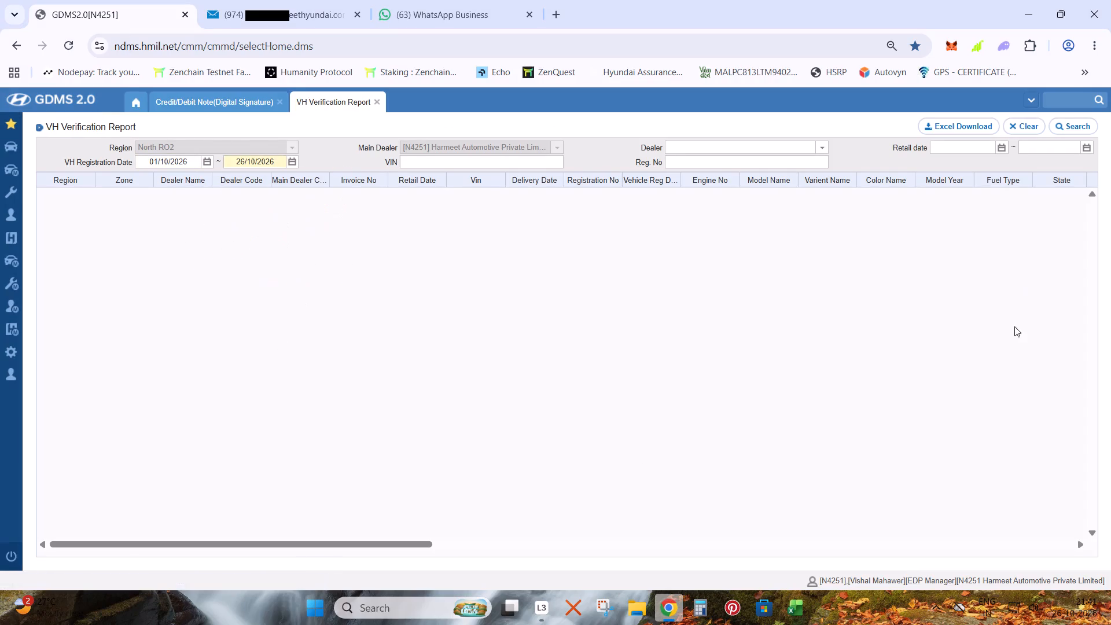
left_click(1074, 128)
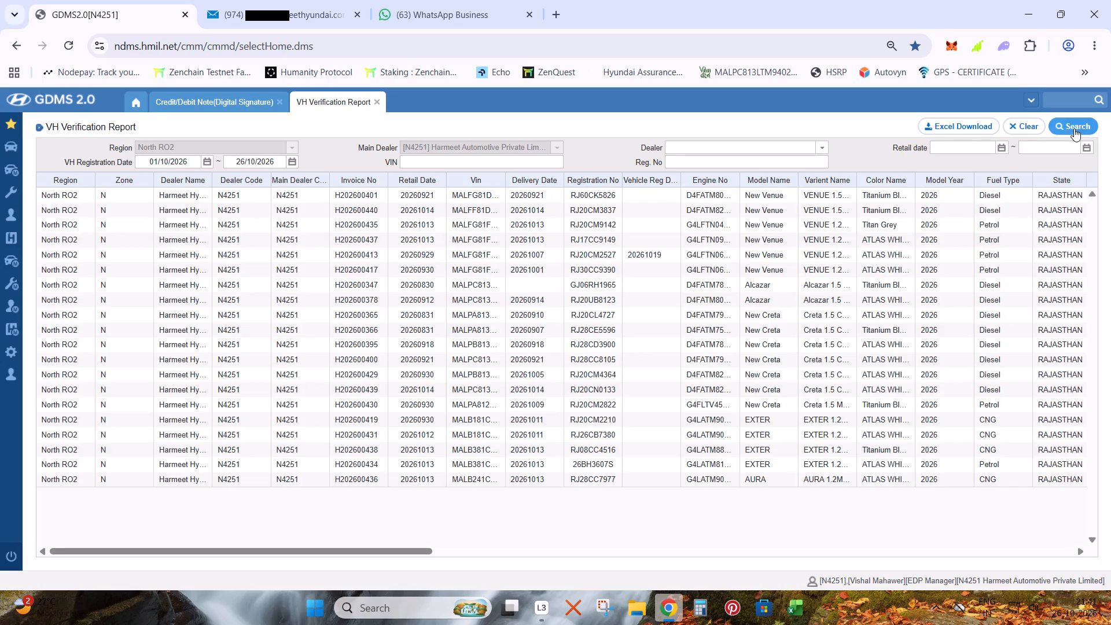
scroll(938, 276, "up", 4)
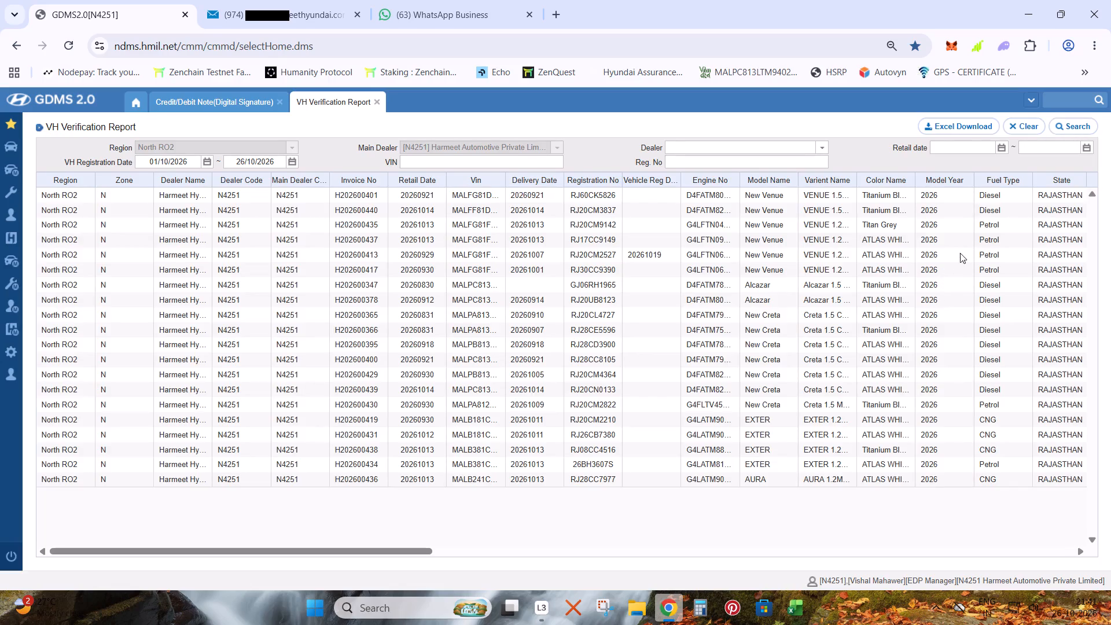
left_click(967, 127)
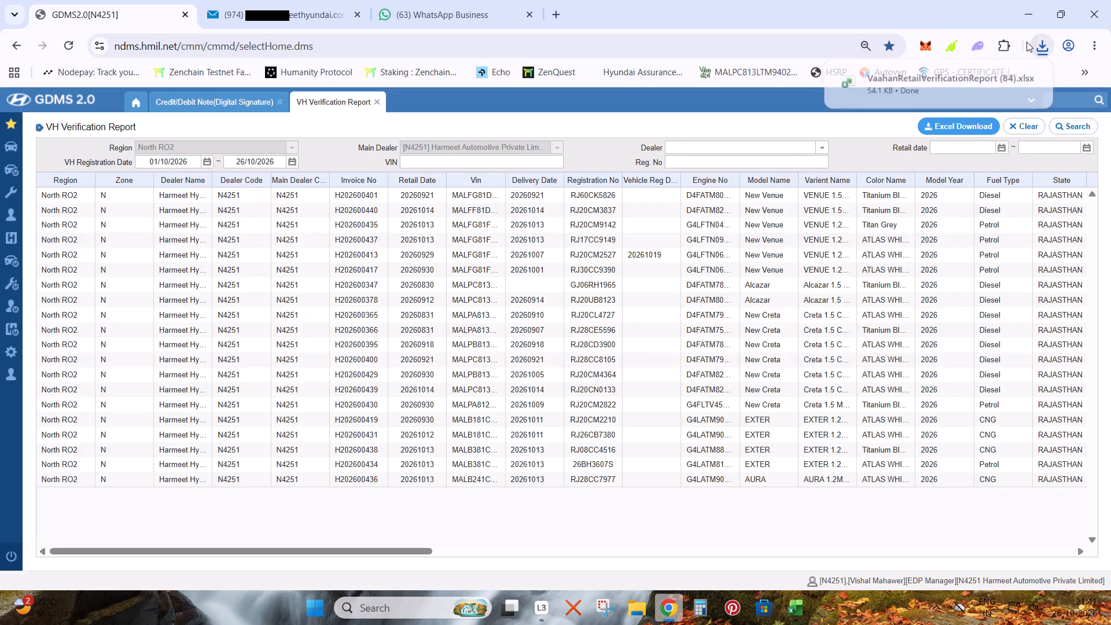
Open the downloaded verification report in Excel, enable editing, count its data rows and close the workbook.
left_click(911, 72)
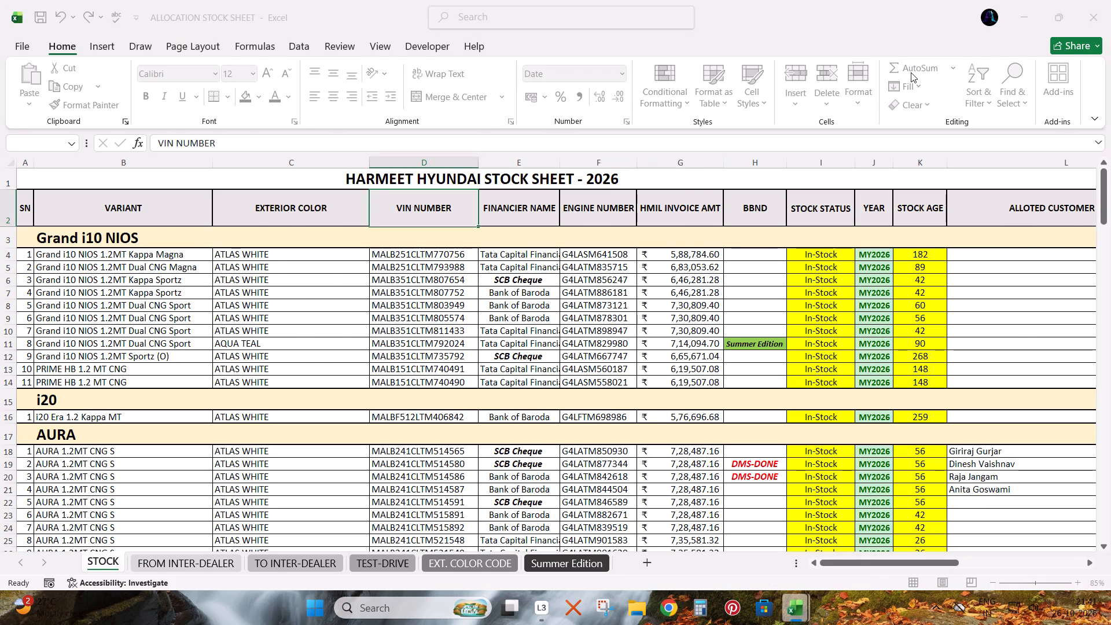
left_click(589, 69)
key("Down")
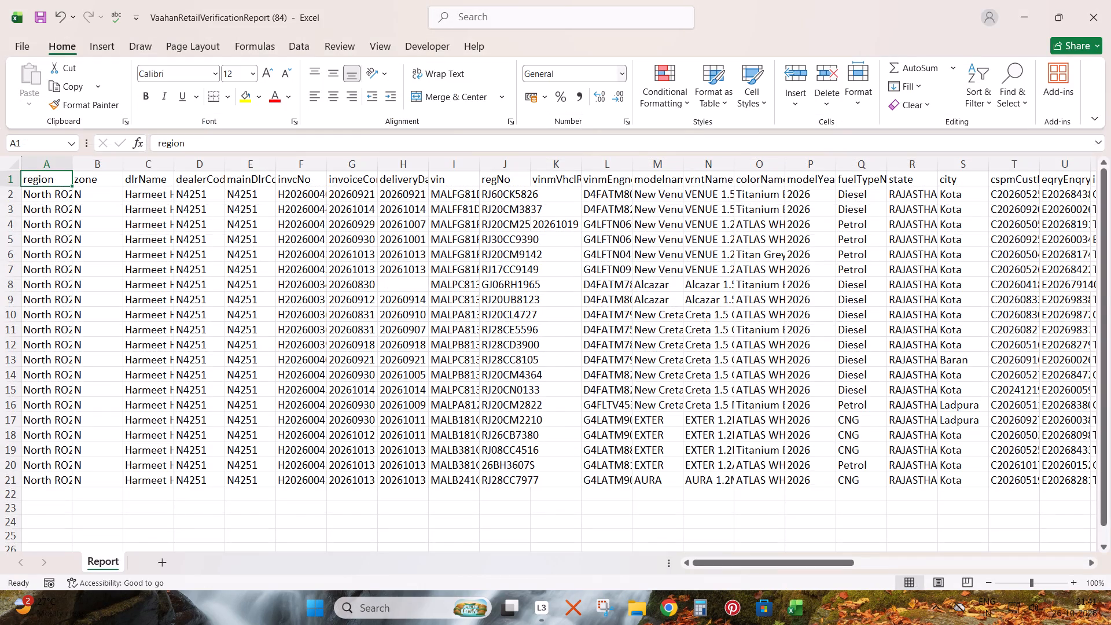
key("ctrl+shift+Down")
scroll(530, 311, "up", 3)
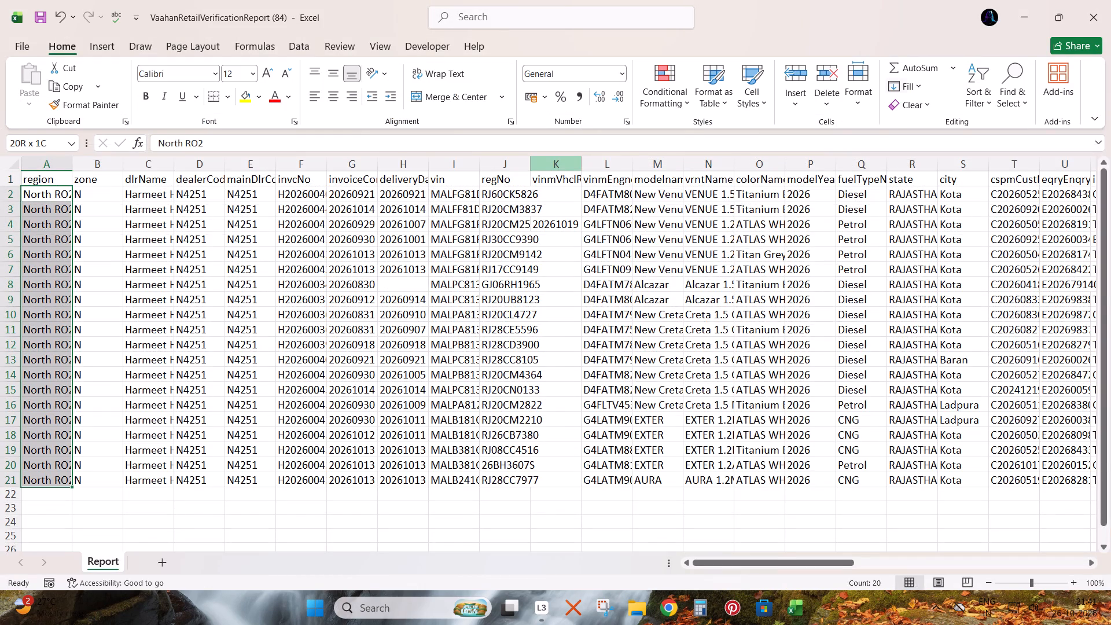
left_click(1110, 0)
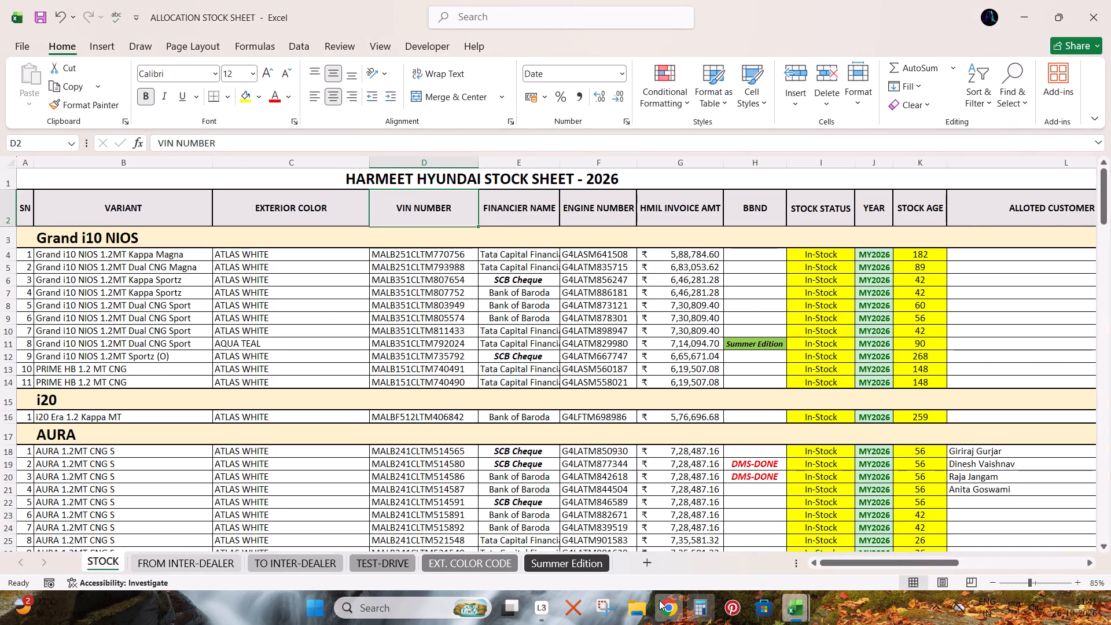
Bring up the Credit/Debit Note page in GDMS, and copy the Creta 1.5 MPi MT SX Premium's VIN from the STOCK sheet in Excel.
left_click(659, 600)
left_click(224, 100)
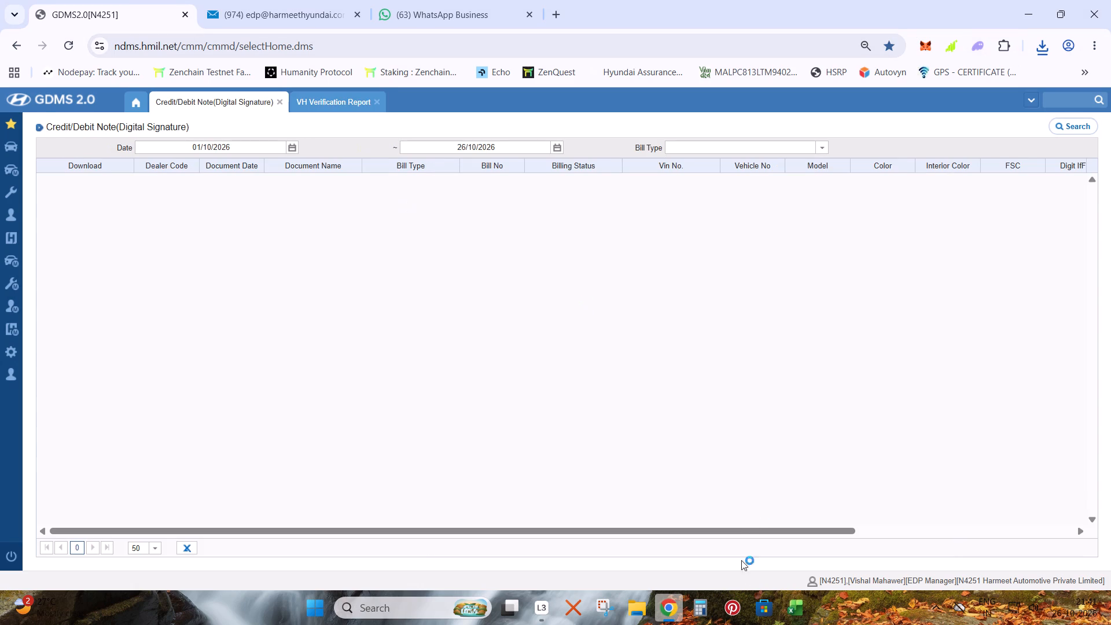
left_click(796, 607)
left_click(872, 521)
scroll(411, 444, "down", 8)
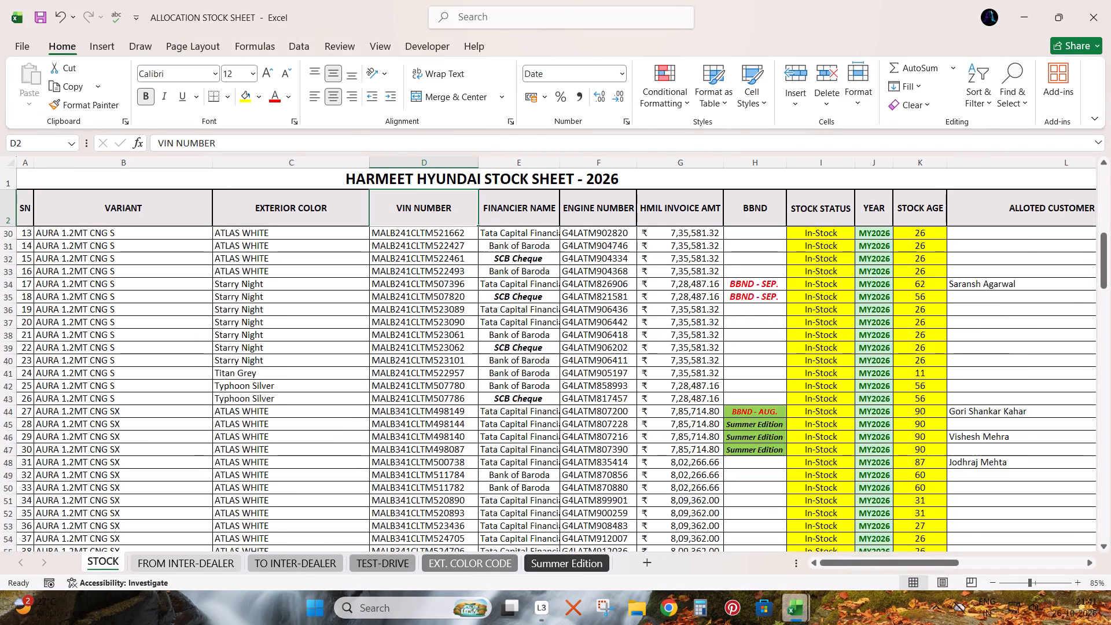
scroll(411, 444, "down", 11)
scroll(411, 444, "up", 1)
scroll(411, 444, "down", 1)
scroll(411, 444, "up", 1)
scroll(411, 444, "down", 7)
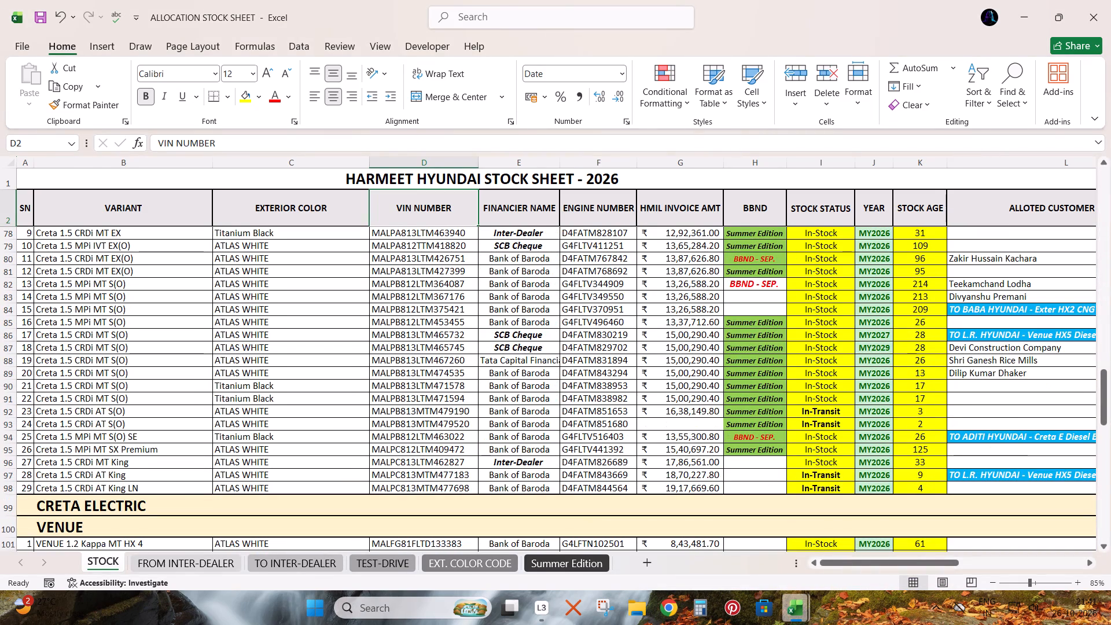
left_click(181, 447)
key("shift+space")
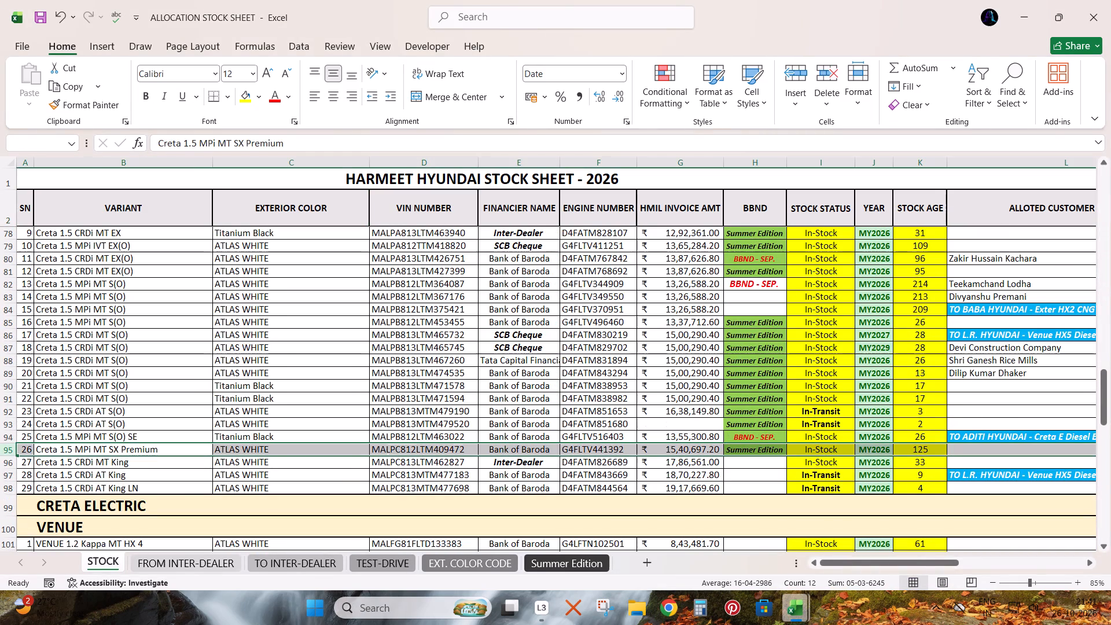
left_click(393, 446)
key("ctrl+c")
Check the plant billing date of the Creta 1.5 MPi MT SX Premium in the STOCK sheet for the credit/debit note date range.
key("alt+Tab")
key("alt+Tab")
key("alt+Tab")
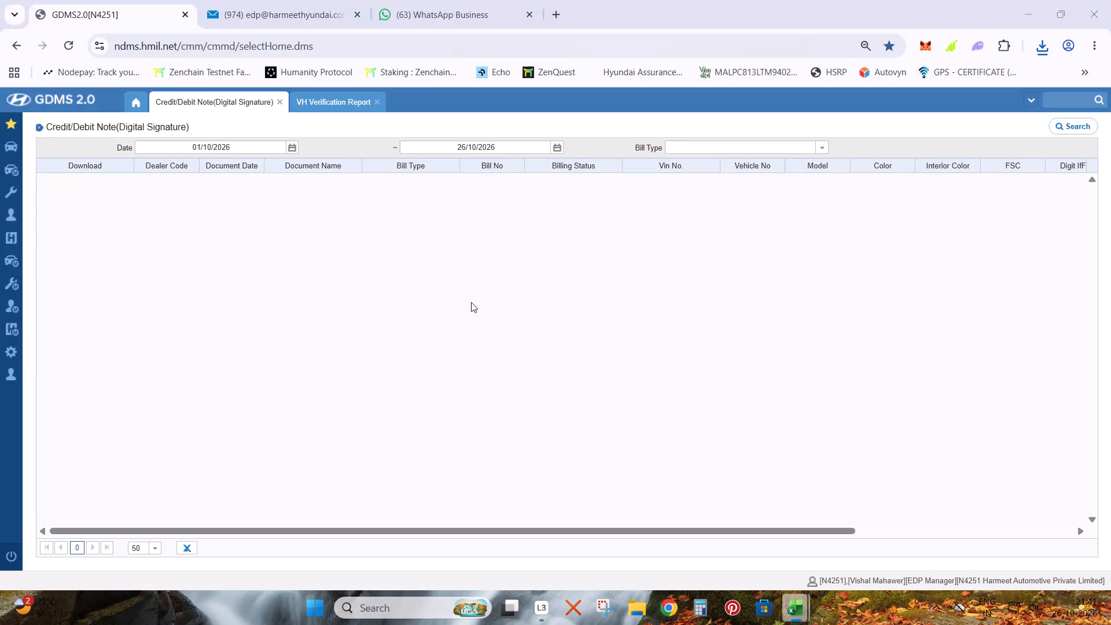
left_click(295, 144)
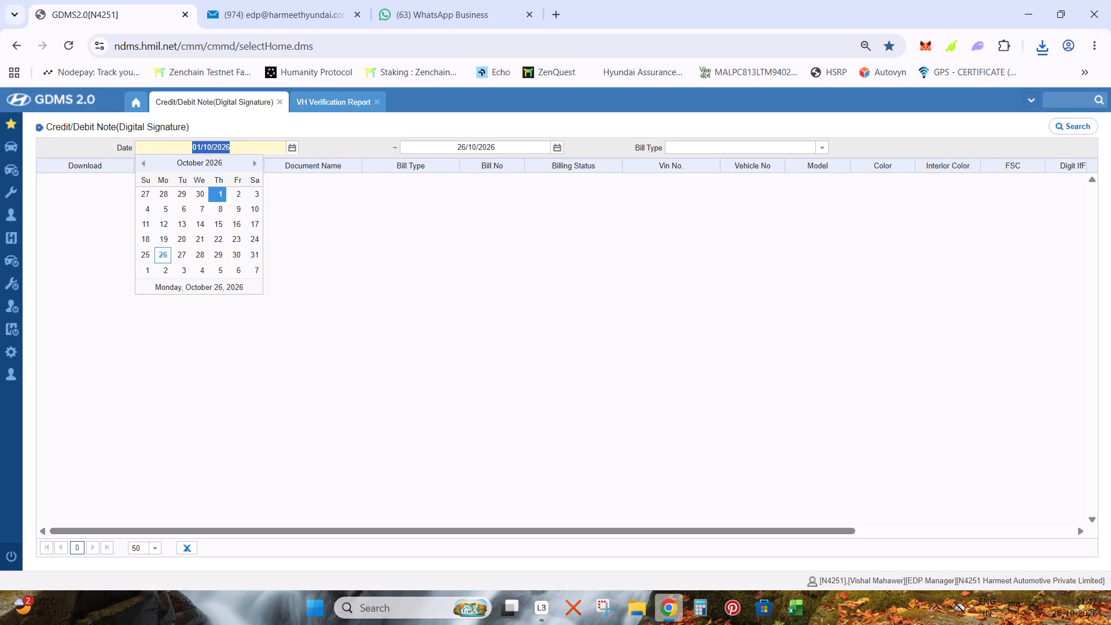
left_click(144, 163)
key("alt+Tab")
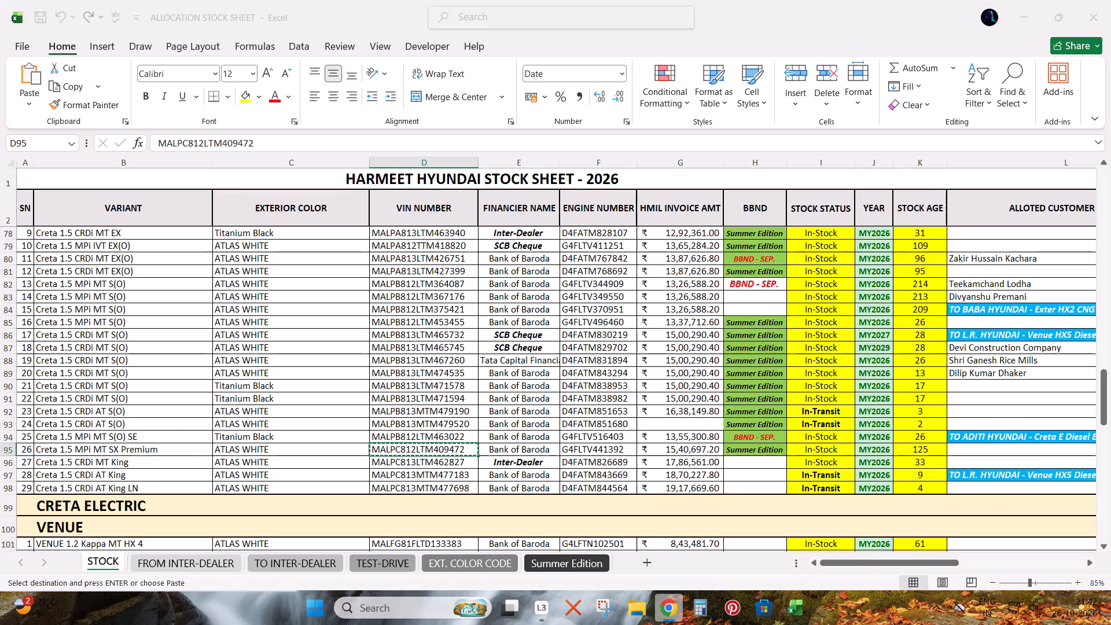
key("shift+space")
left_click_drag(847, 558, 1024, 580)
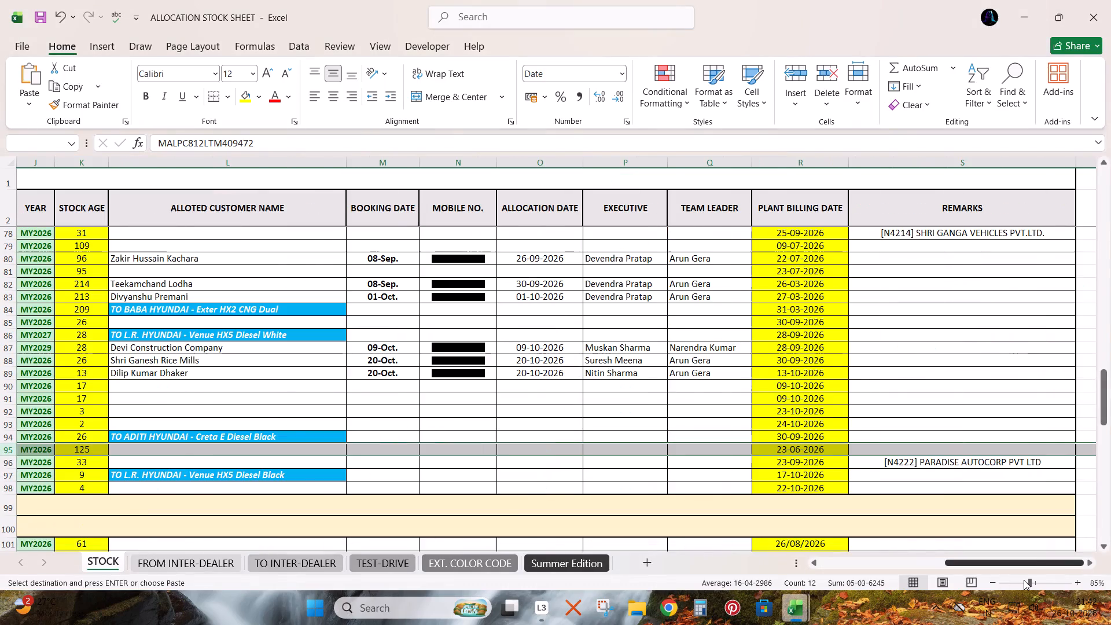
left_click_drag(1024, 580, 586, 582)
Search the GDMS credit/debit notes dated 02/06/2026 to 31/07/2026 with 300 rows per page.
key("alt+Tab")
left_click(292, 147)
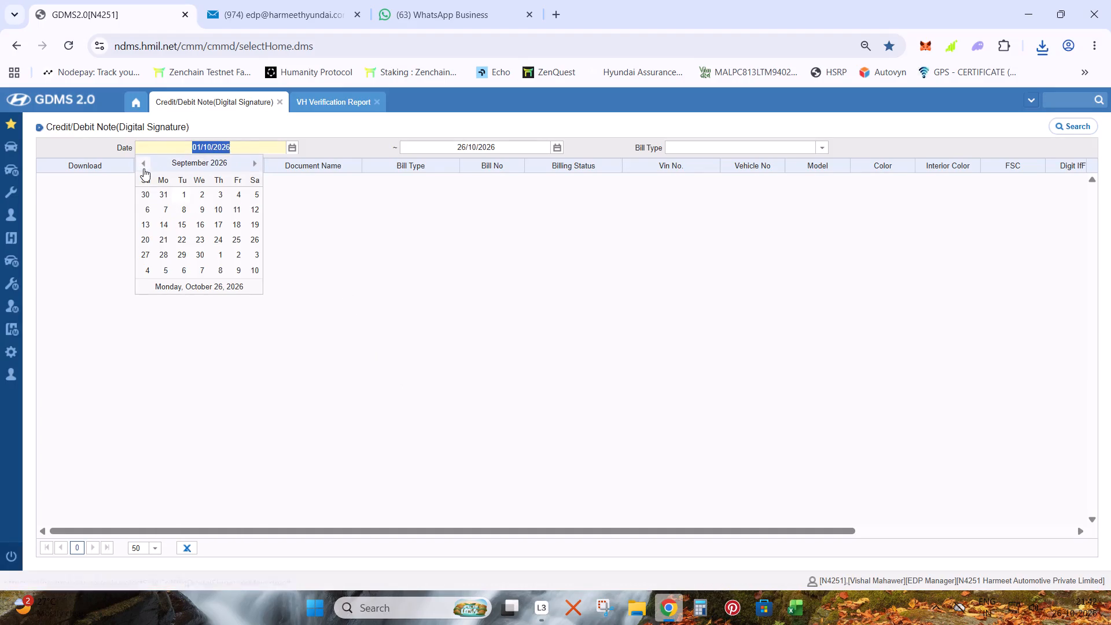
triple_click(144, 168)
left_click(172, 195)
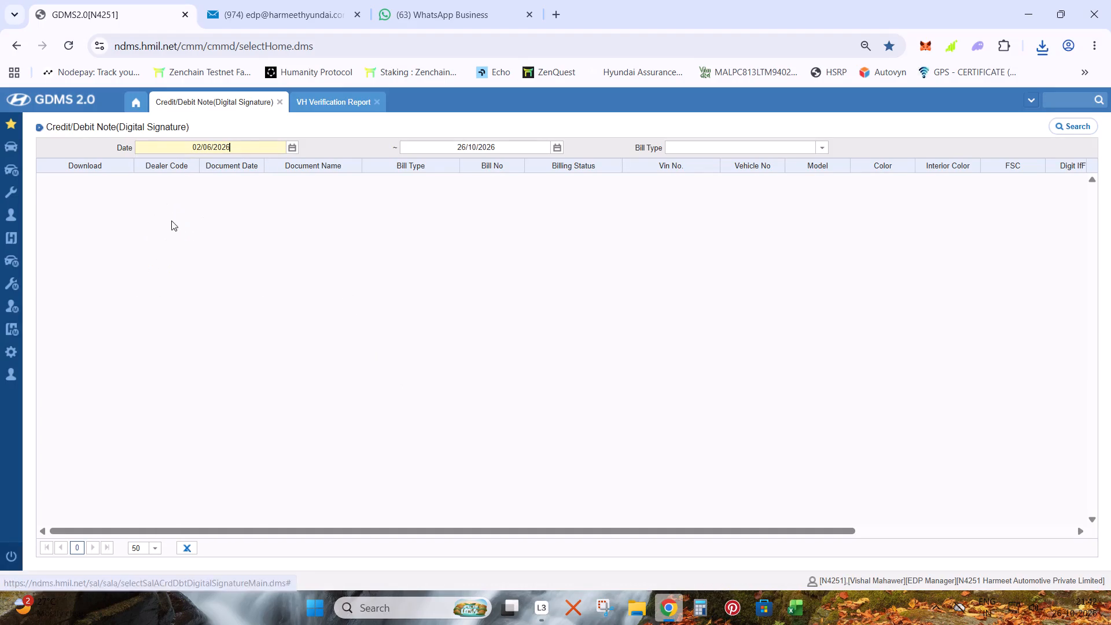
left_click(142, 550)
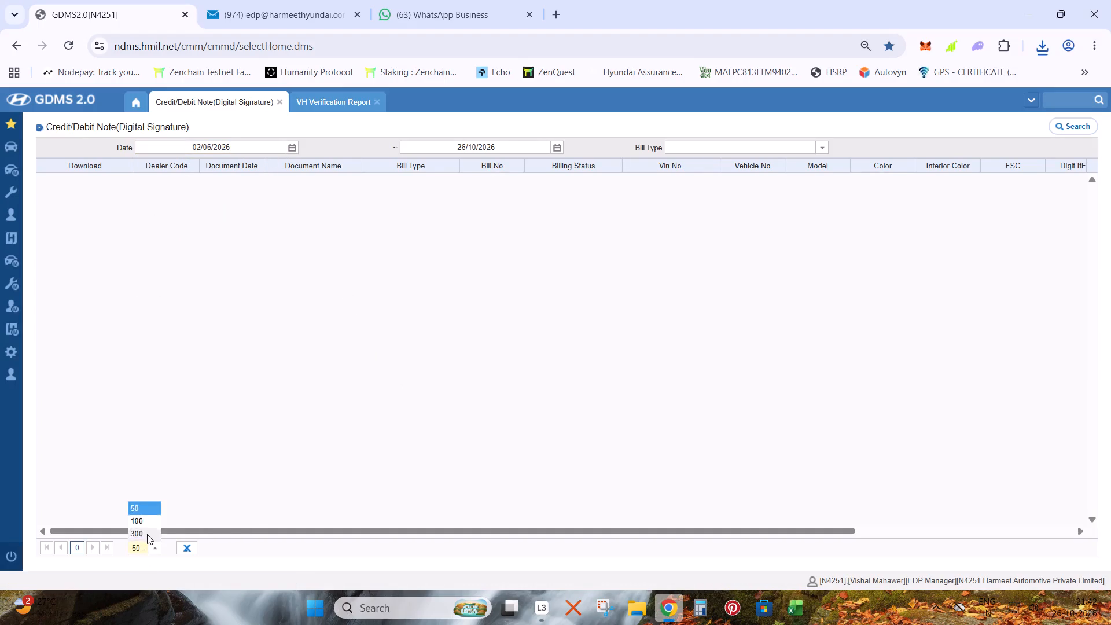
left_click(147, 534)
left_click(560, 147)
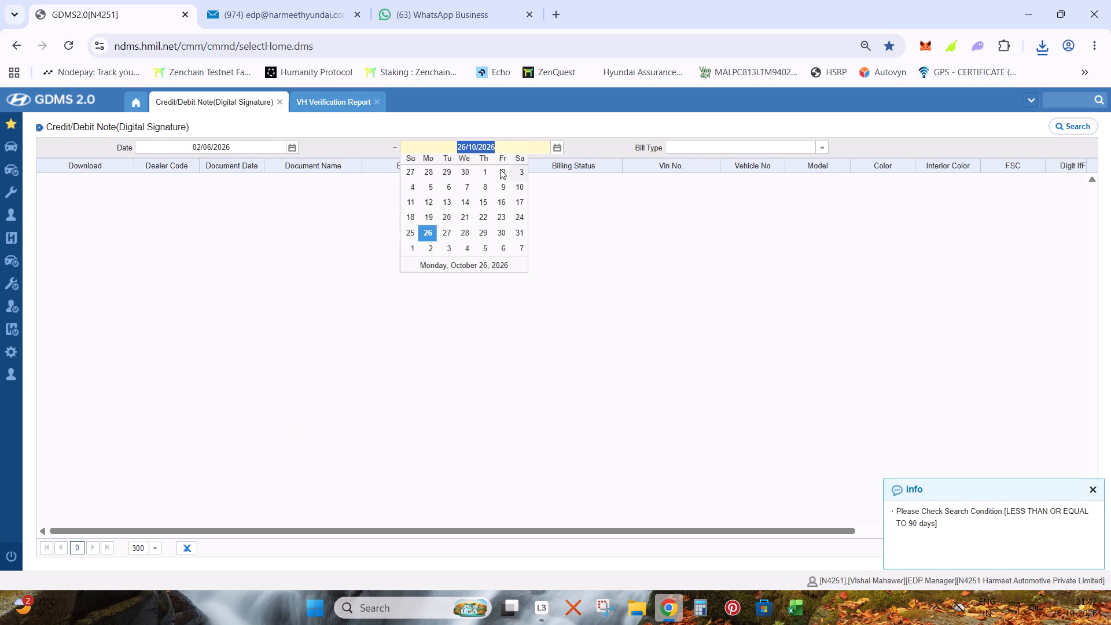
triple_click(403, 165)
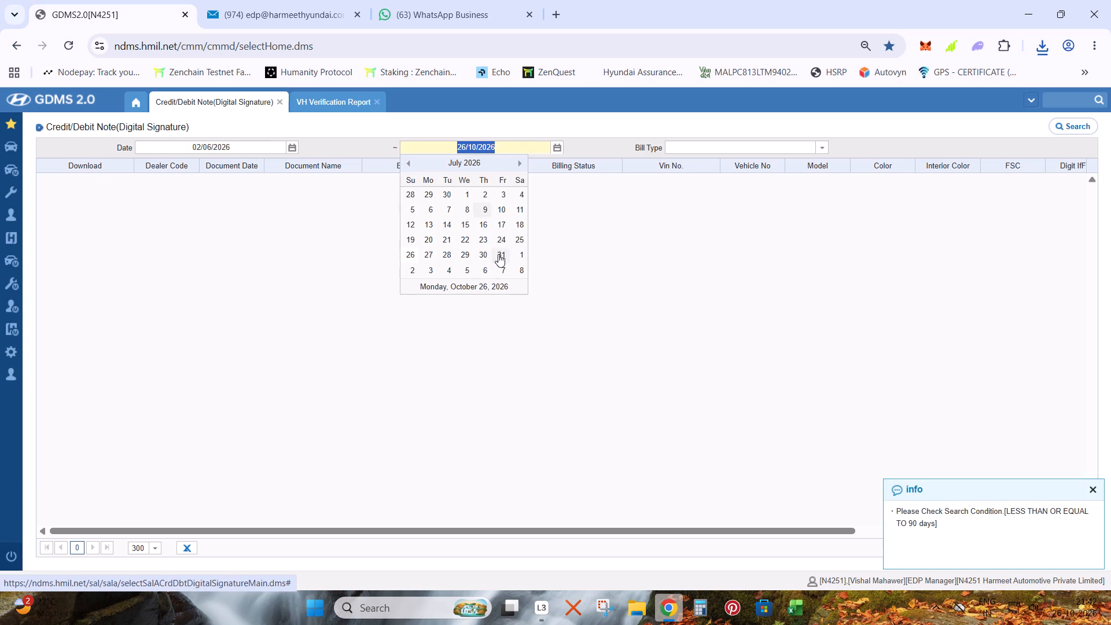
left_click(498, 254)
left_click(1089, 129)
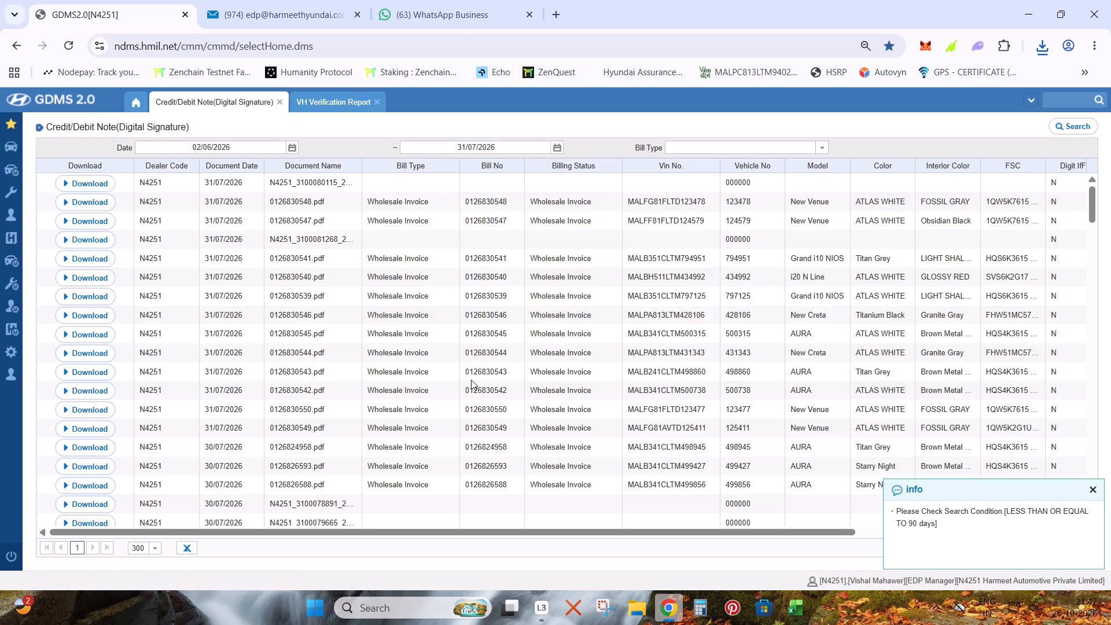
key("ctrl+f")
key("ctrl+v")
key("Return")
key("Return")
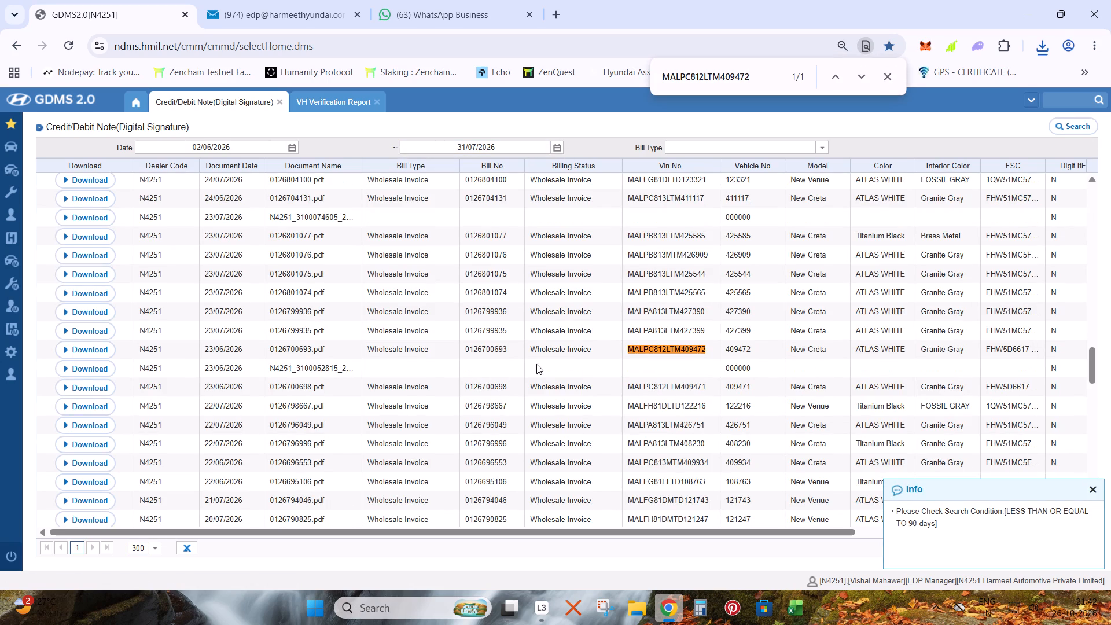
left_click(635, 348)
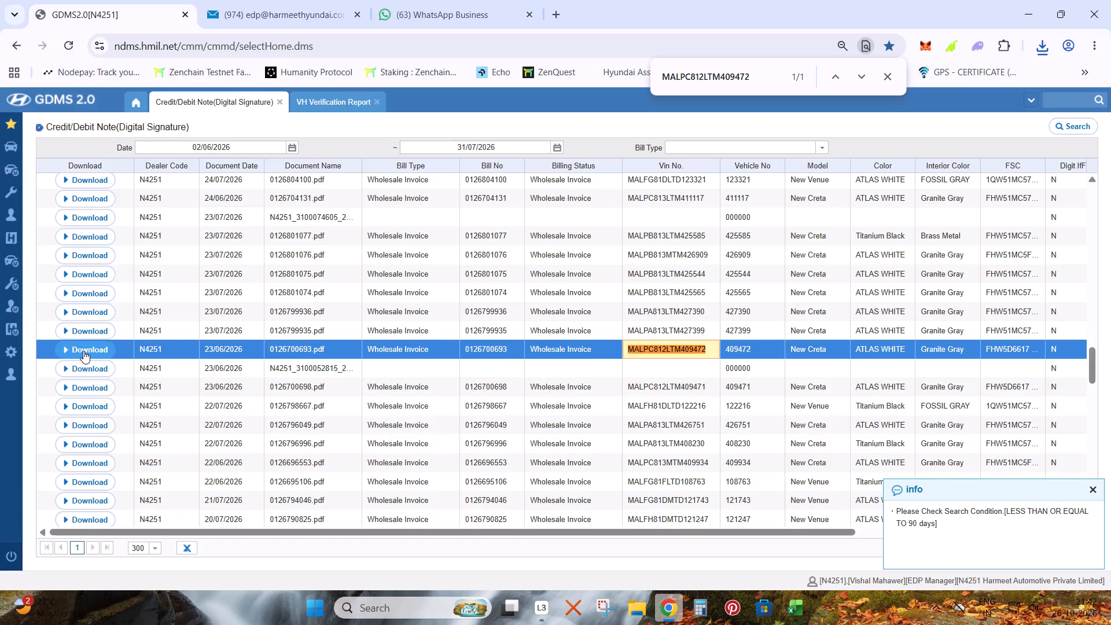
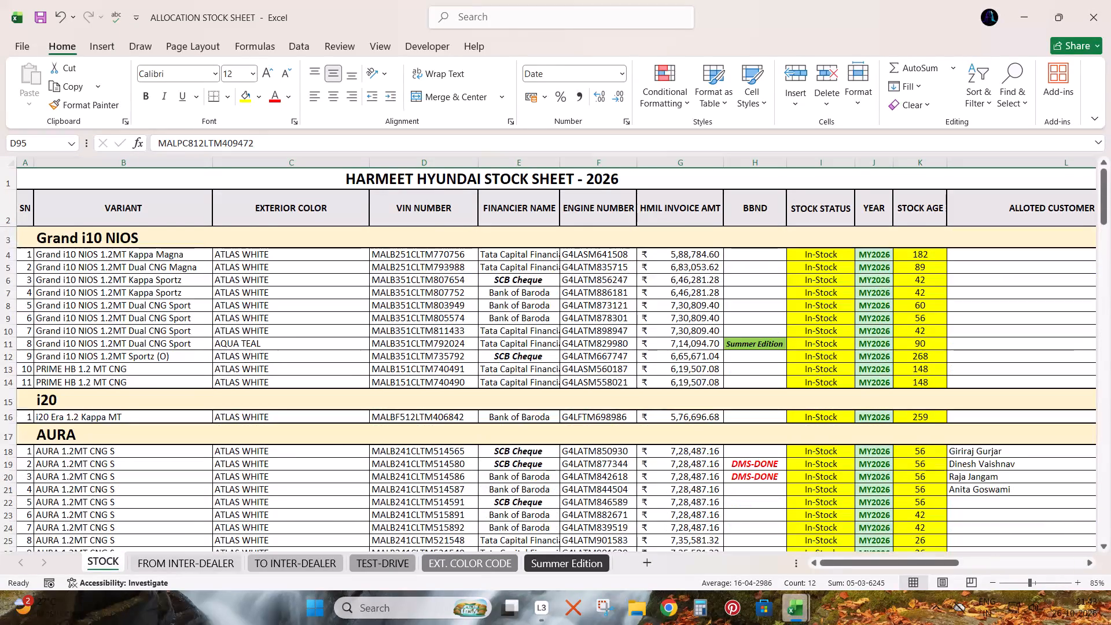
Look through the STOCK sheet's vehicle rows from Grand i10 NIOS down to the Creta variants.
scroll(935, 440, "up", 4)
scroll(937, 440, "down", 6)
scroll(991, 454, "up", 1)
scroll(991, 454, "down", 3)
scroll(992, 449, "up", 1)
scroll(992, 449, "down", 8)
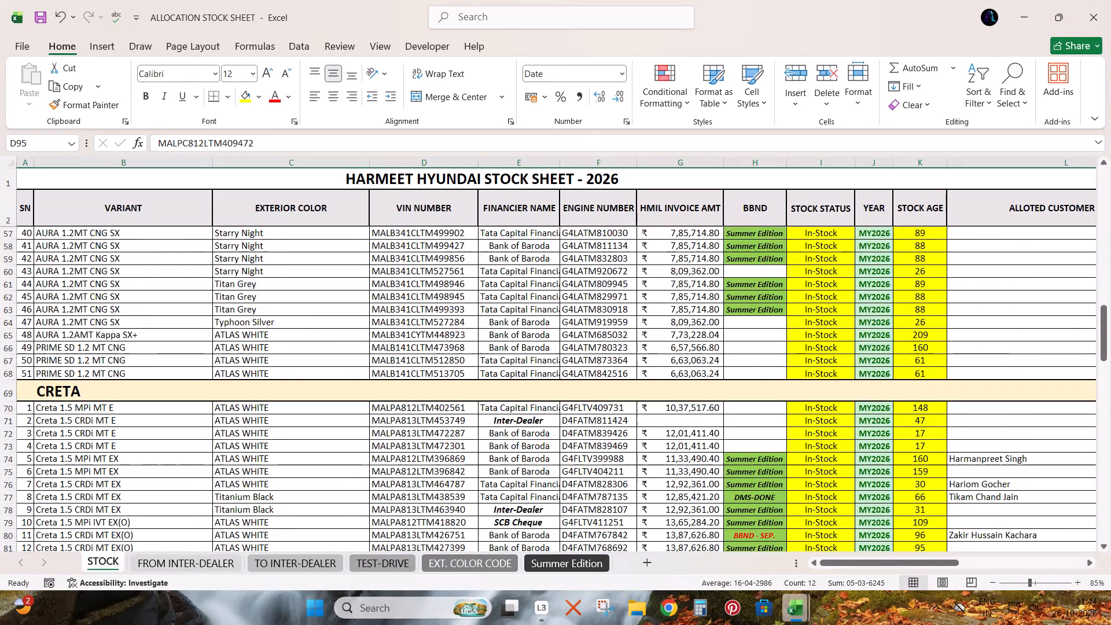
scroll(992, 447, "down", 4)
scroll(993, 447, "up", 1)
scroll(993, 447, "down", 7)
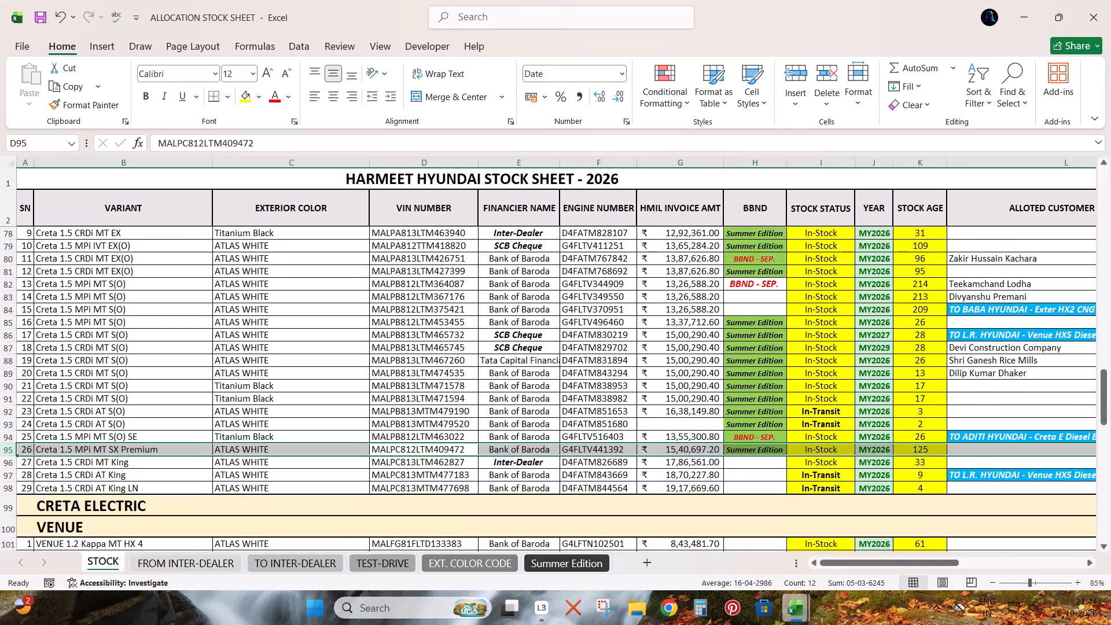
Open the Book - Copy - Copy workbook from the desktop and select the first Creta booking's variant cell, S(O) iVT, on Sheet4.
left_click(1110, 624)
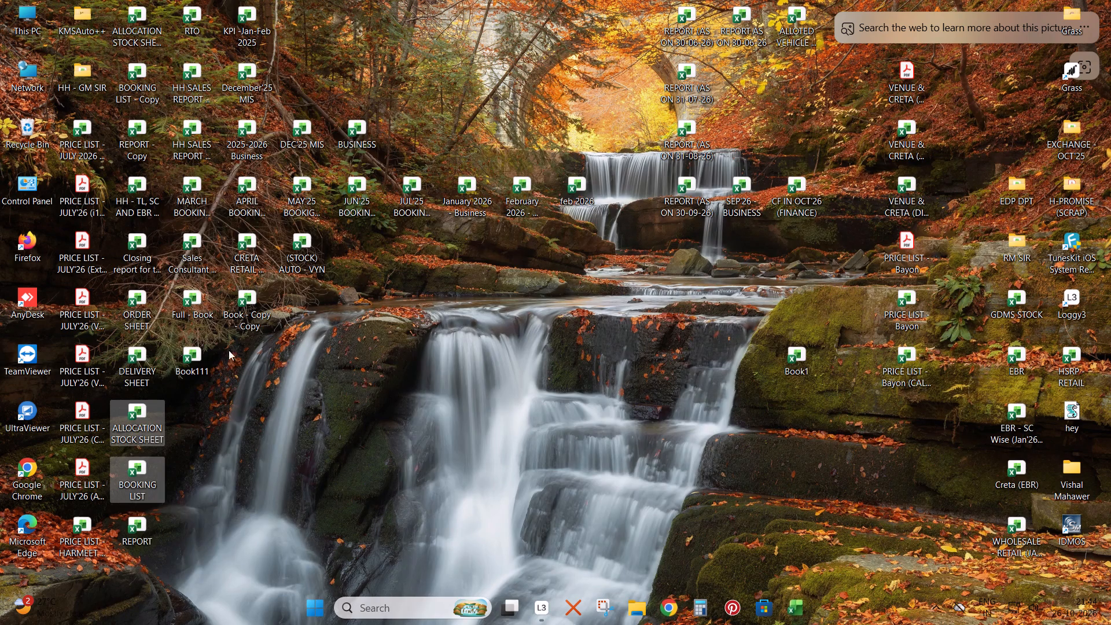
double_click(248, 306)
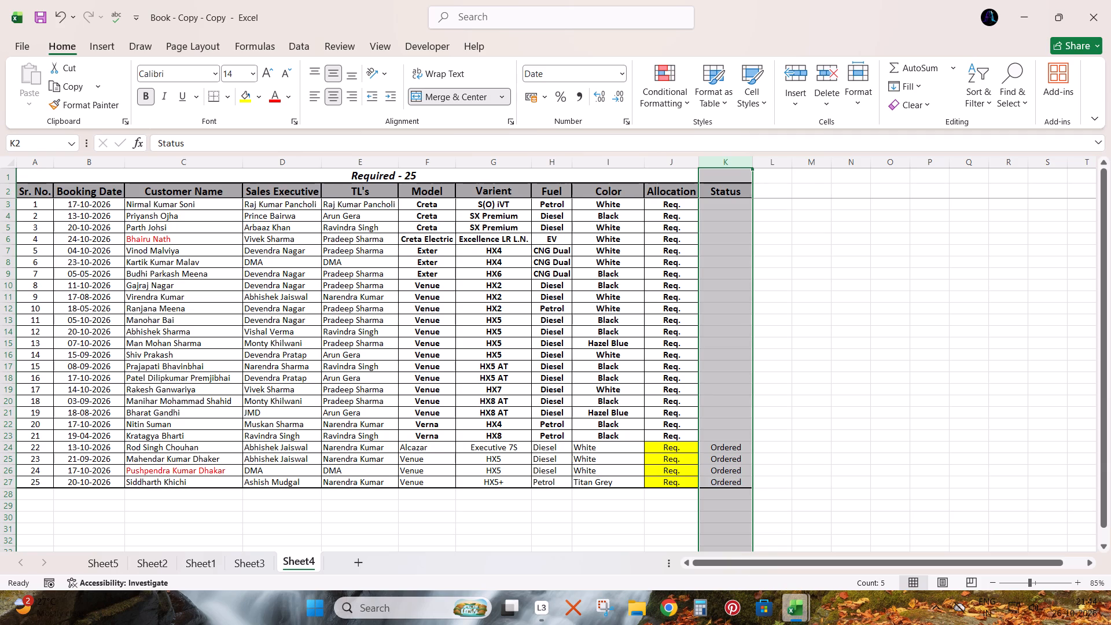
left_click(513, 203)
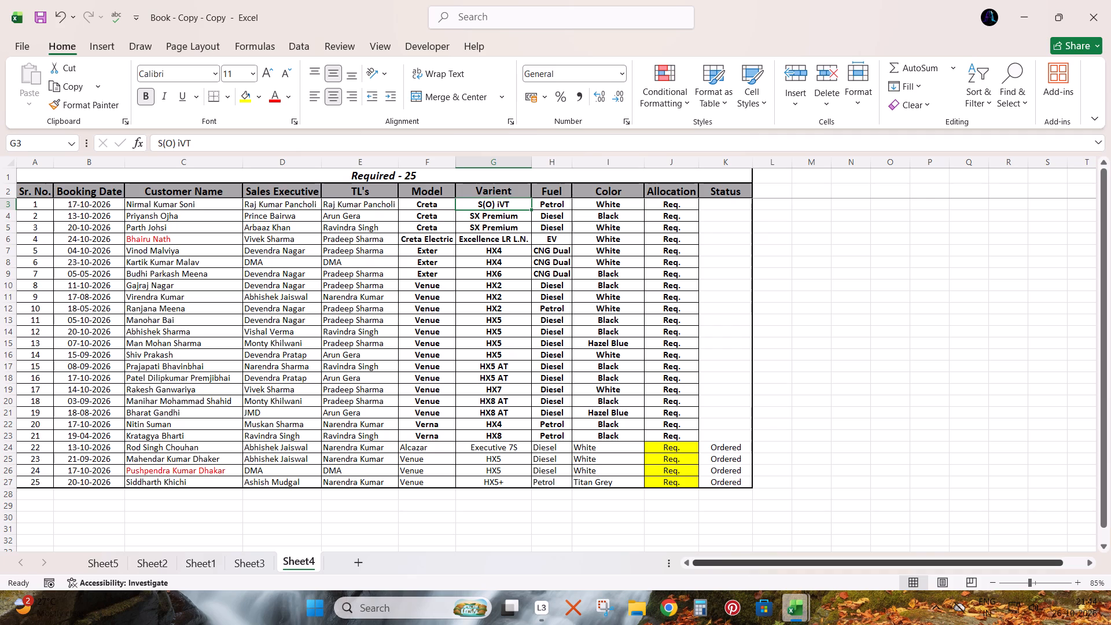
Switch back to the ALLOCATION STOCK SHEET workbook.
left_click(804, 611)
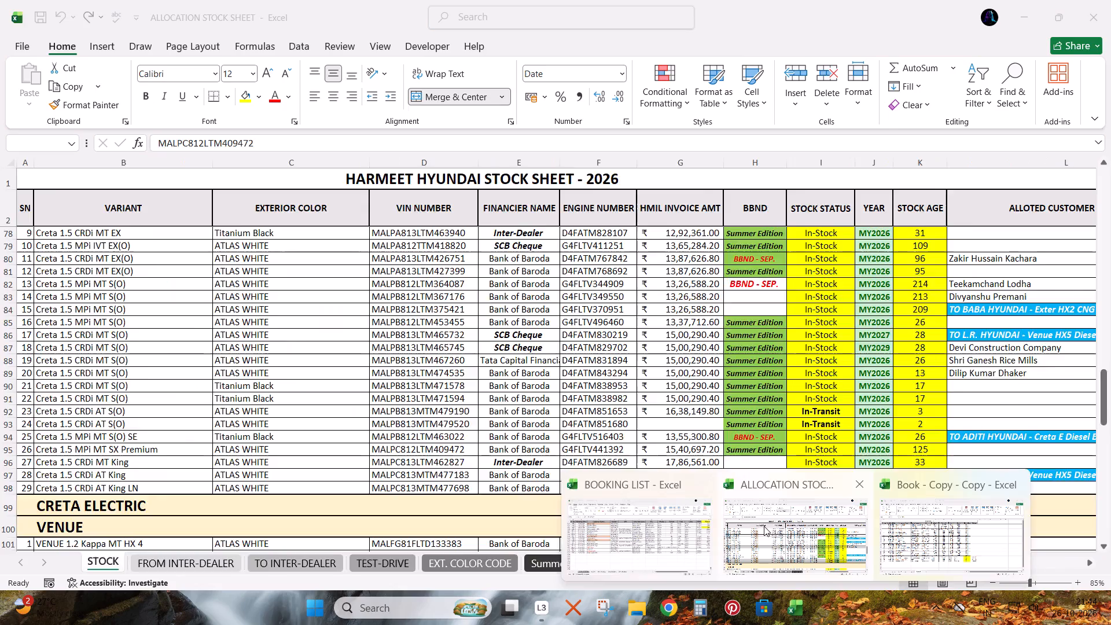
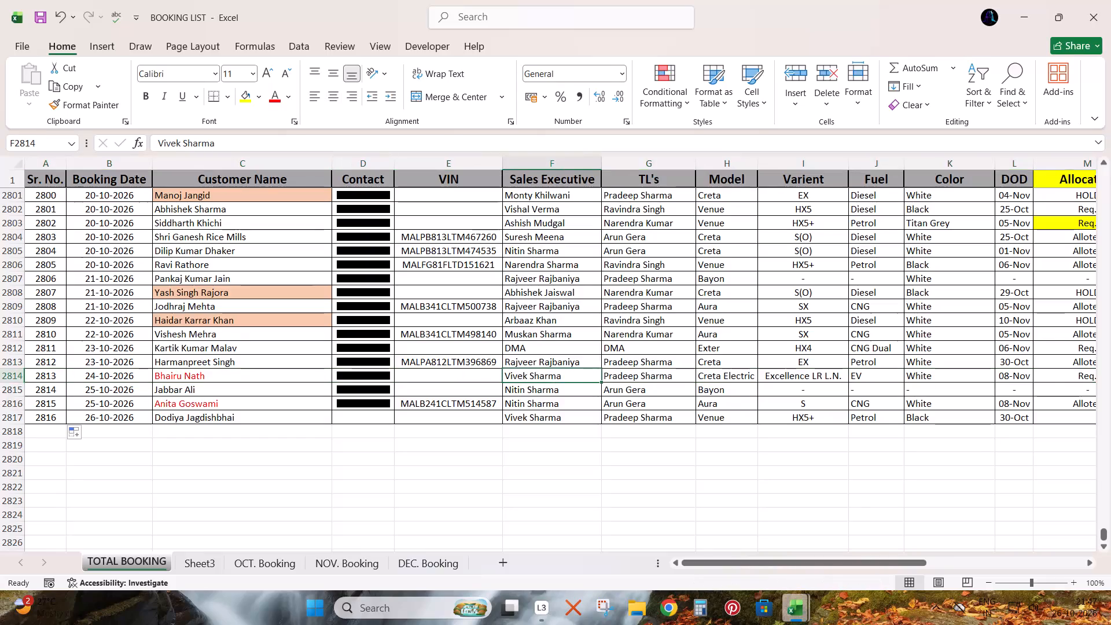
Review the Creta Electric booking in row 2814 across its allocation, source, booking amount and deal columns.
key("ctrl+Right")
key("ctrl+Right")
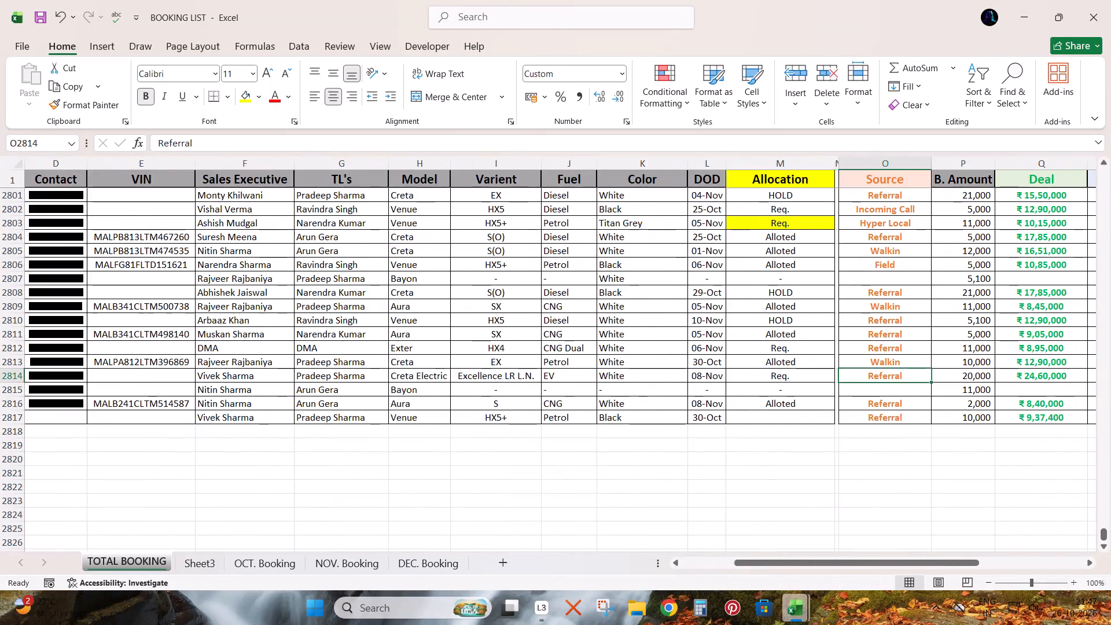
key("ctrl+Right")
key("Left")
key("ctrl+Left")
key("ctrl+Left")
key("ctrl+Left")
key("ctrl+Left")
key("ctrl+Left")
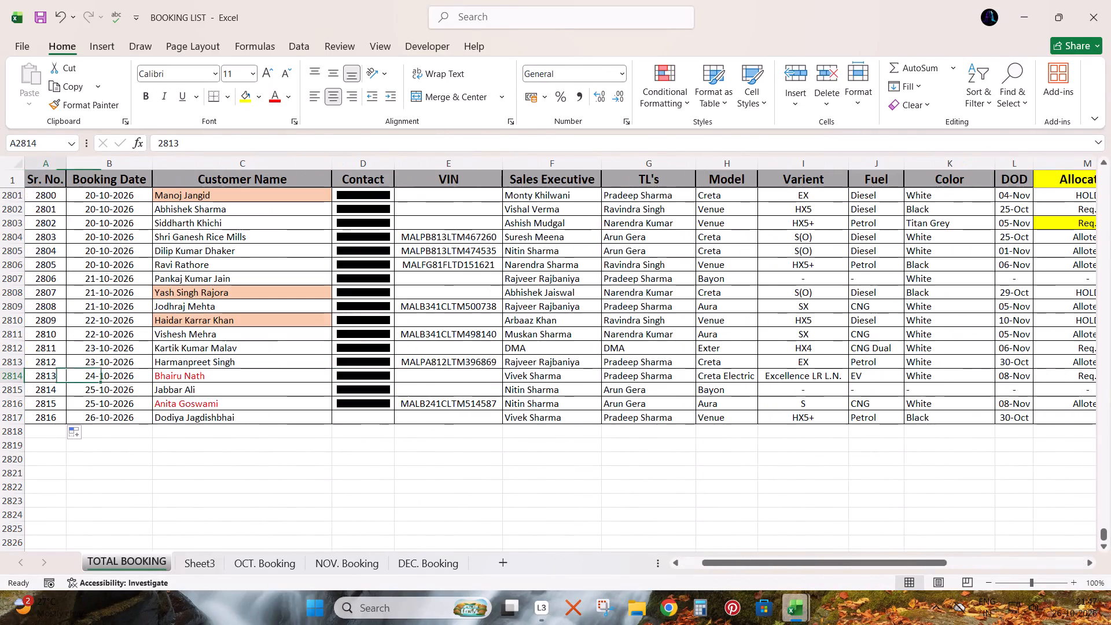
key("ctrl+Left")
Copy the formatting of customer name cell C2813 with Format Painter for the red customer name in C2814.
key("Right")
key("Right")
key("Up")
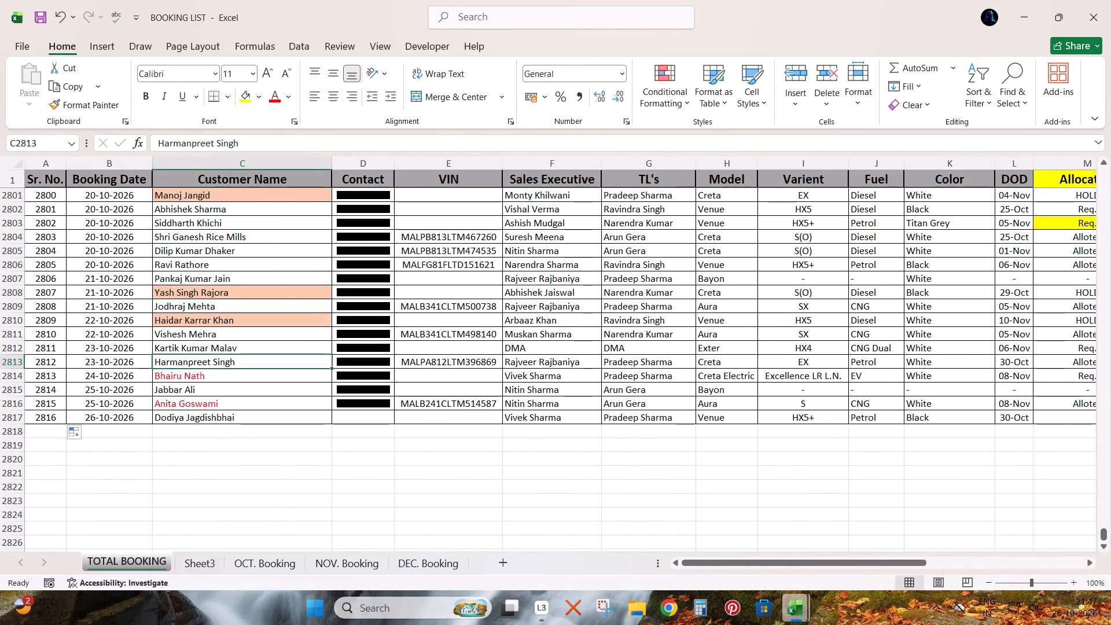
left_click(109, 108)
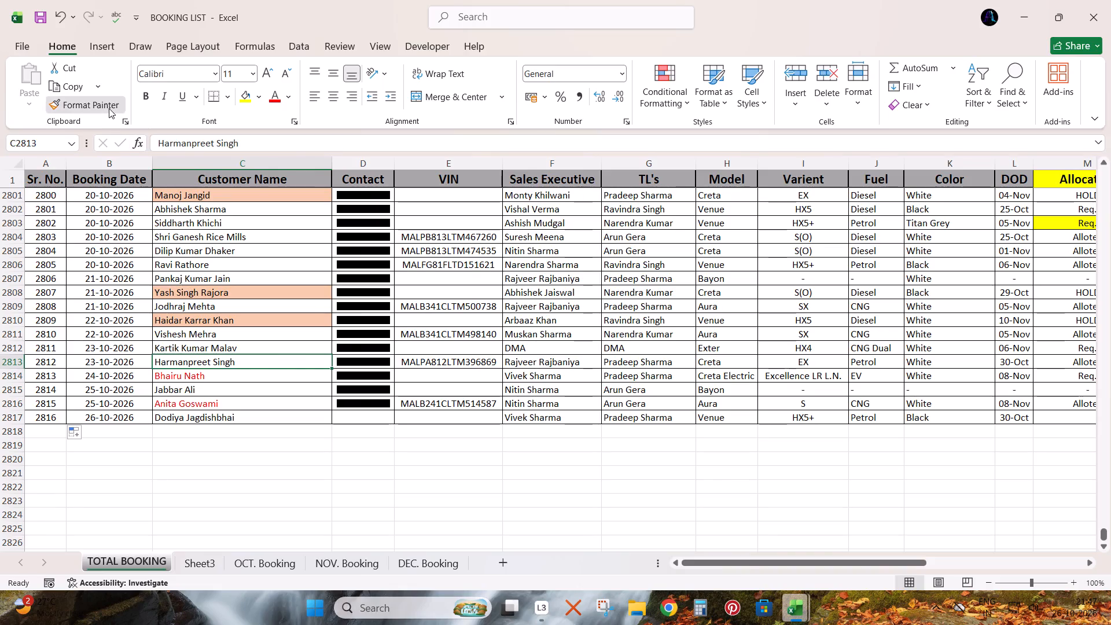
key("Down")
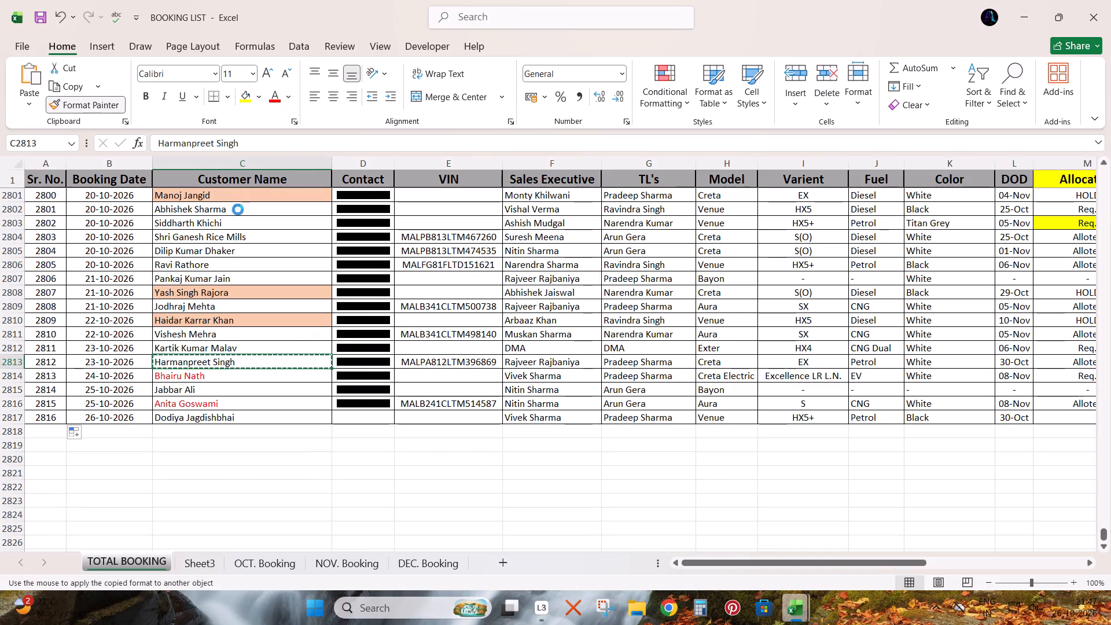
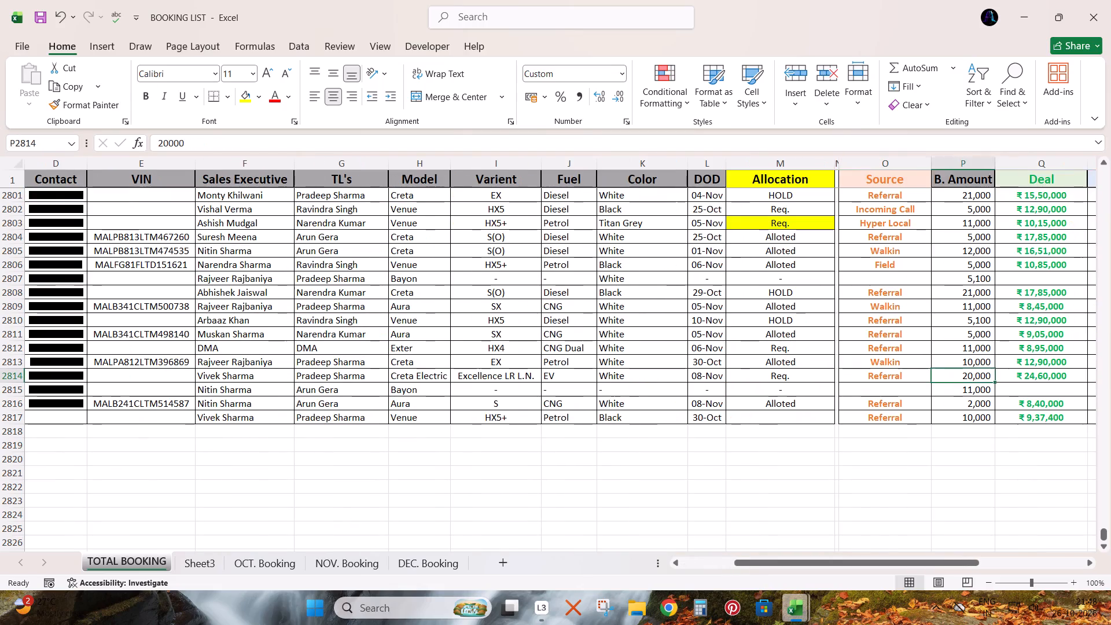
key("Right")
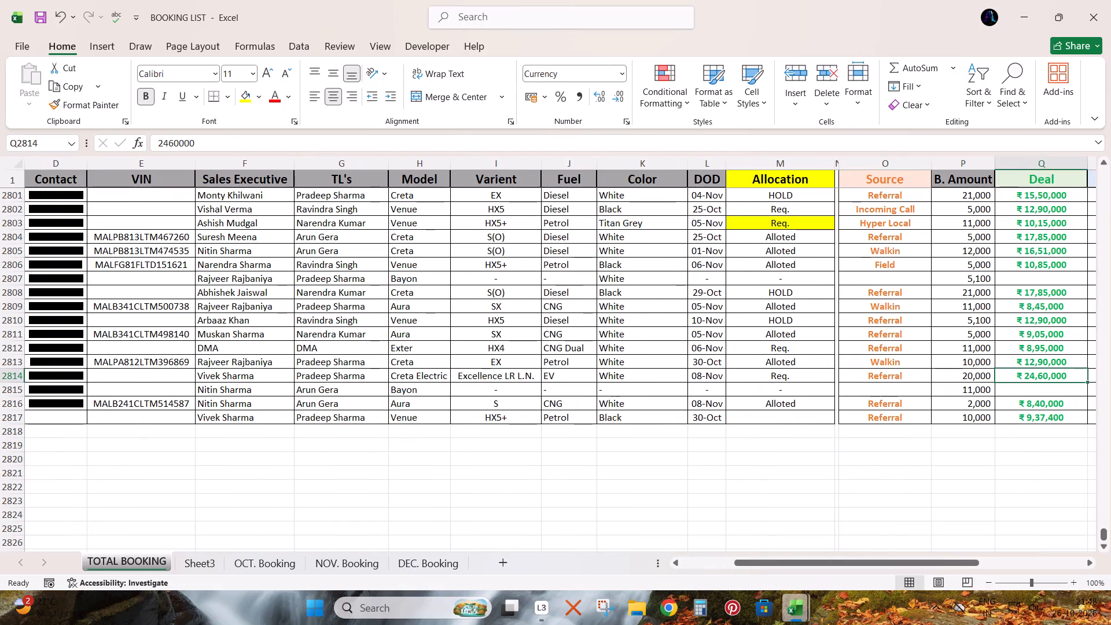
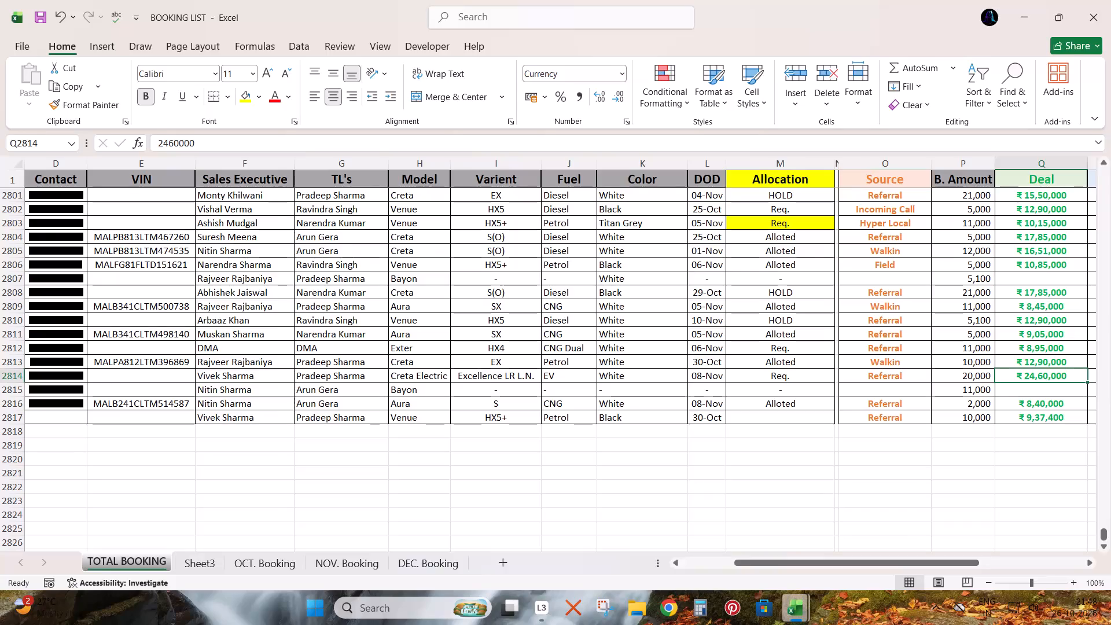
Review the Creta Electric booking in row 2814 across all columns, from serial number through deal, finance and scrap cost.
key("ctrl+Left")
key("ctrl+Left")
key("ctrl+Left")
key("ctrl+Left")
key("ctrl+Left")
key("ctrl+Left")
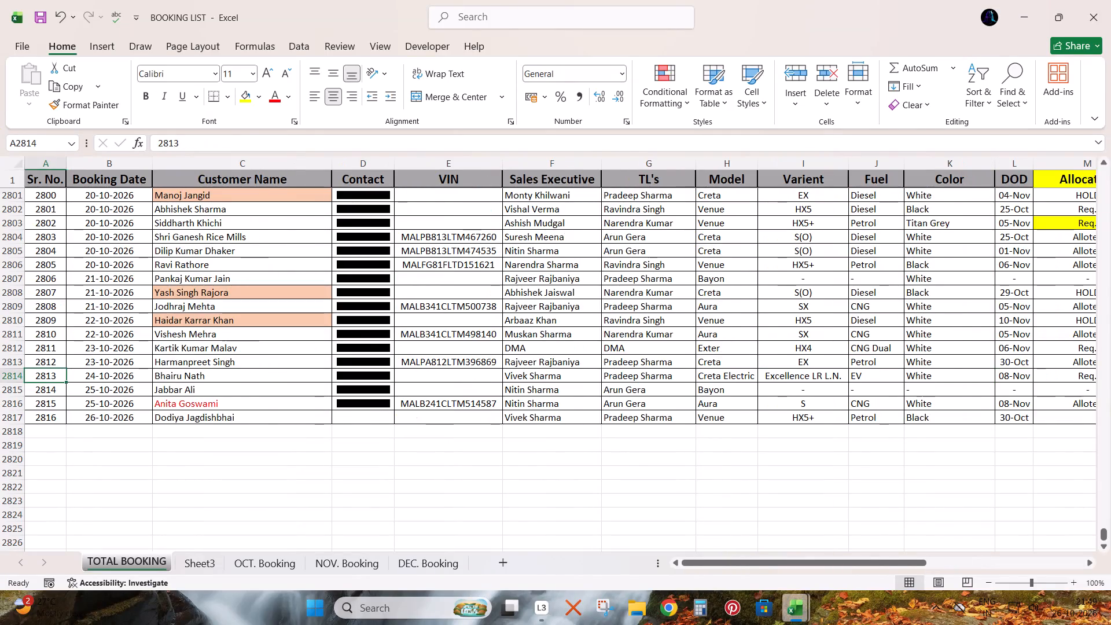
key("Right")
key("Right")
key("ctrl+Right")
key("ctrl+Right")
key("Right")
key("ctrl+Right")
key("Right")
key("Right")
key("Right")
key("Right")
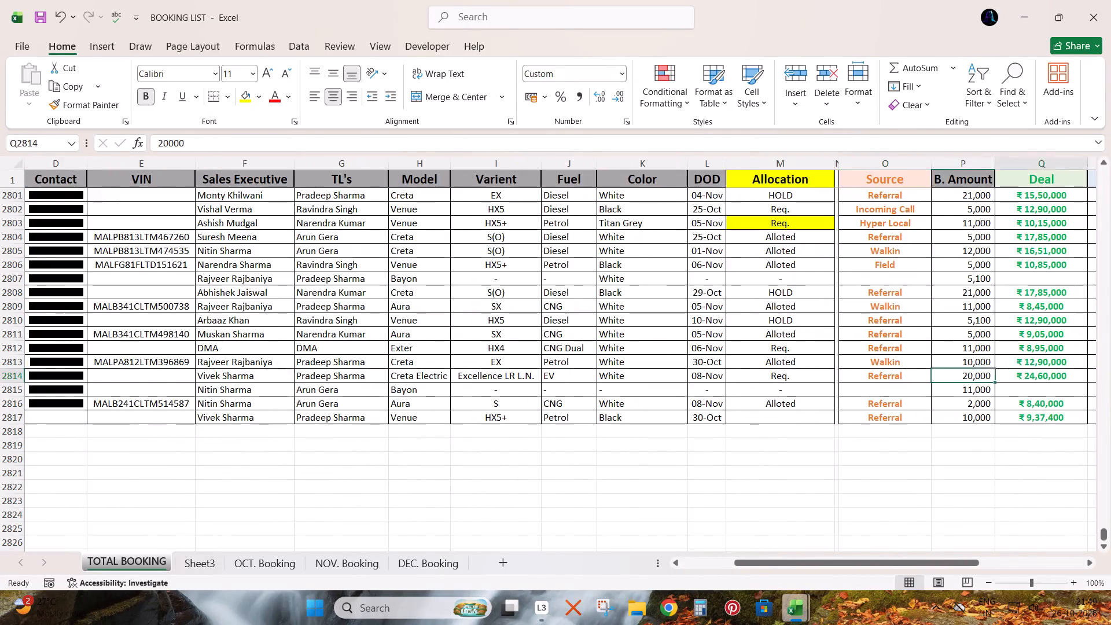
key("Right")
key("Right")
key("Right")
key("Right")
key("Right")
key("Right")
key("Right")
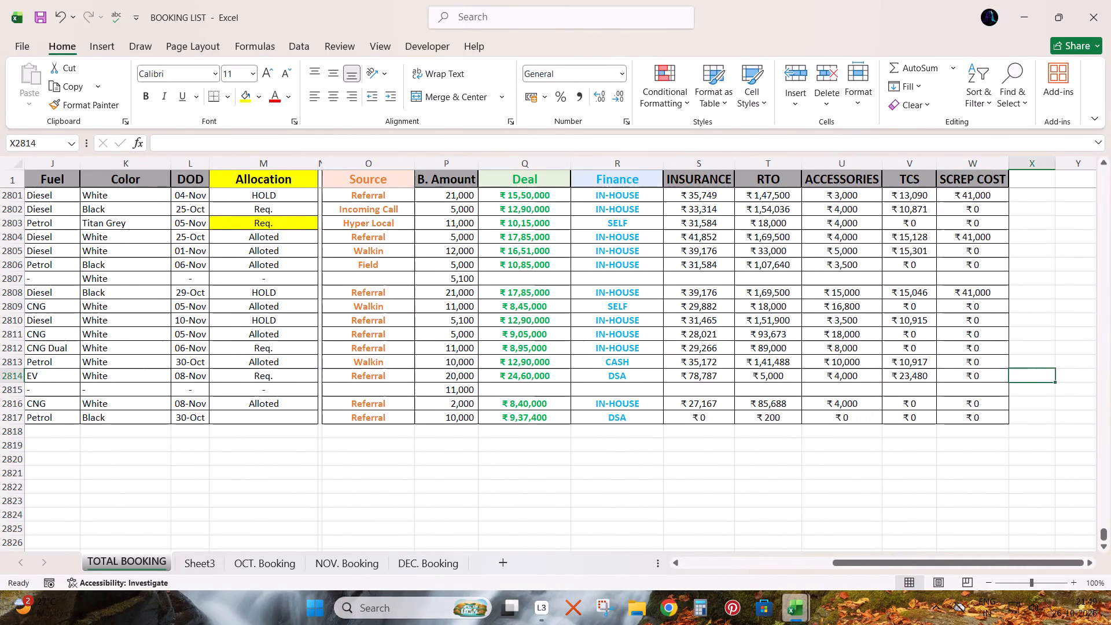
Review the Bayon booking in row 2815 back across its columns to the serial number.
key("Down")
key("ctrl+Left")
key("ctrl+Left")
key("ctrl+Left")
key("ctrl+Left")
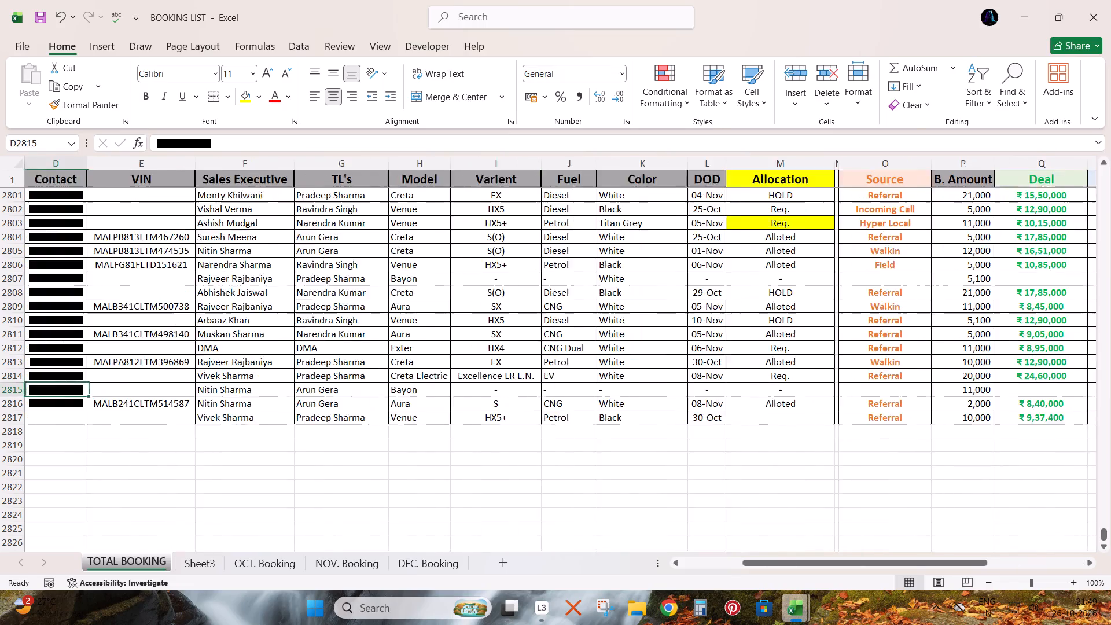
key("ctrl+Left")
key("ctrl+Left")
key("ctrl+Left")
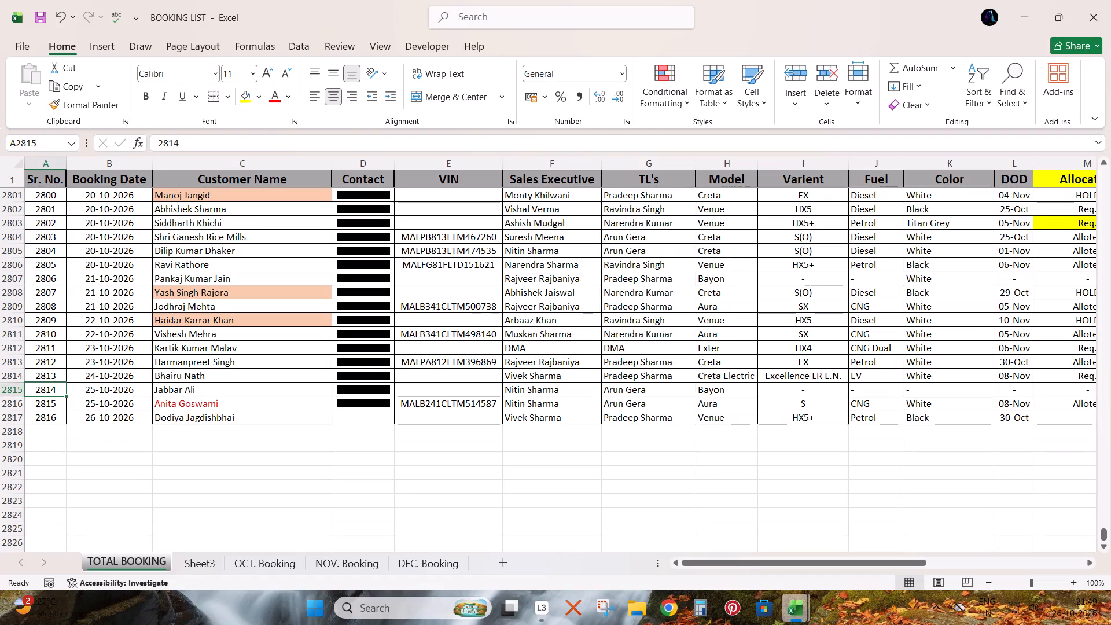
key("ctrl+Left")
key("ctrl+Left")
key("ctrl+Left")
key("ctrl+Left")
key("ctrl+Left")
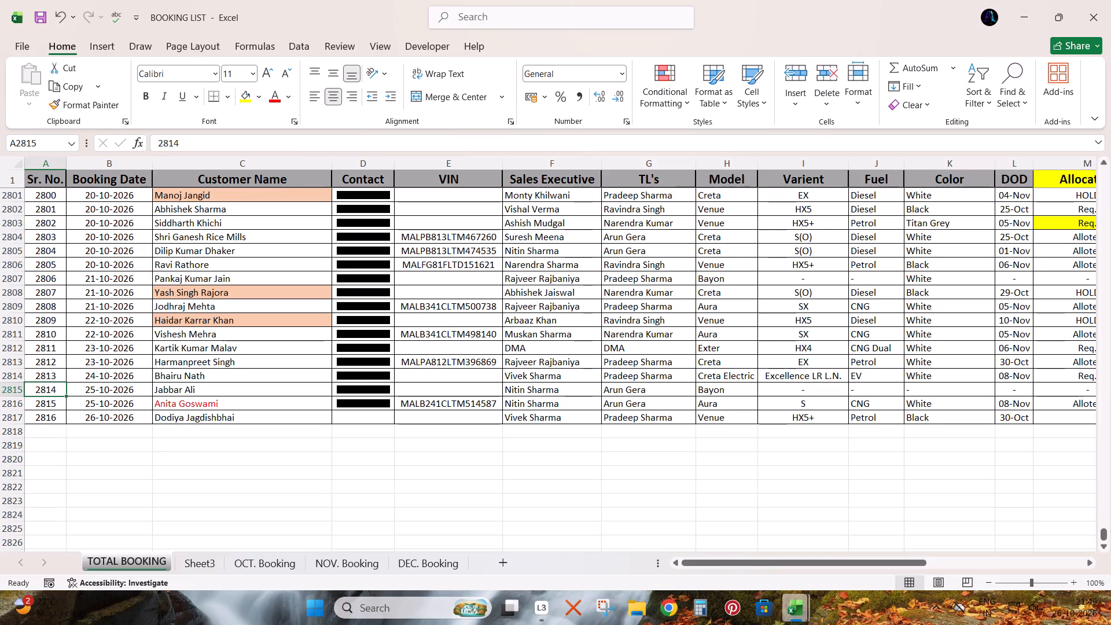
Review the Aura S CNG booking in row 2816, including allocation and source, and go to the booking date in row 2817.
key("ctrl+Right")
key("ctrl+Right")
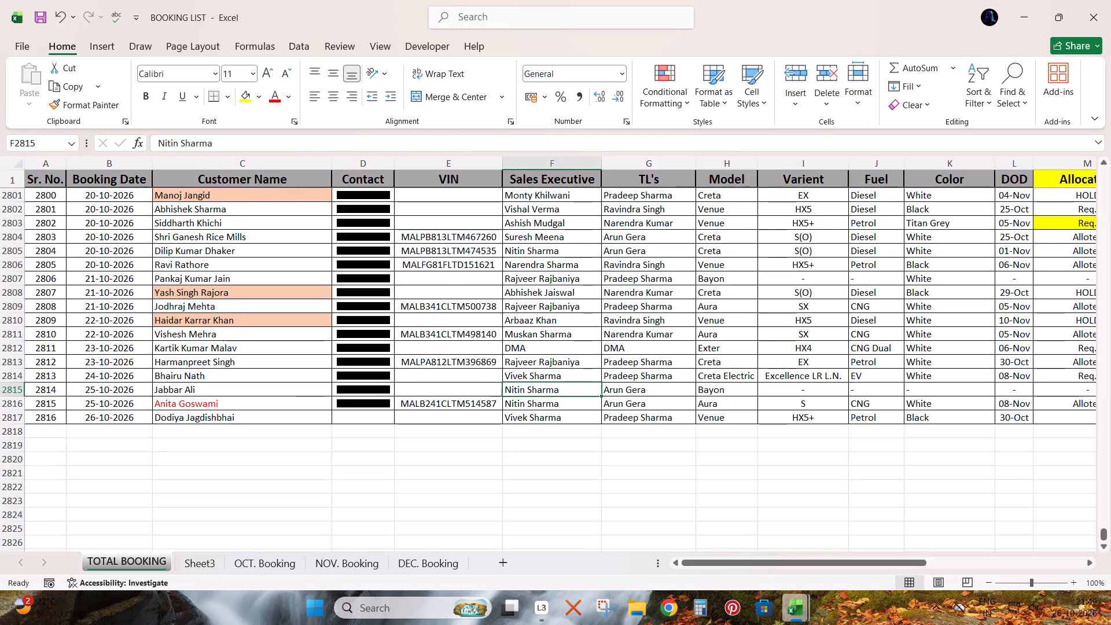
key("Down")
key("ctrl+Right")
key("Right")
key("Right")
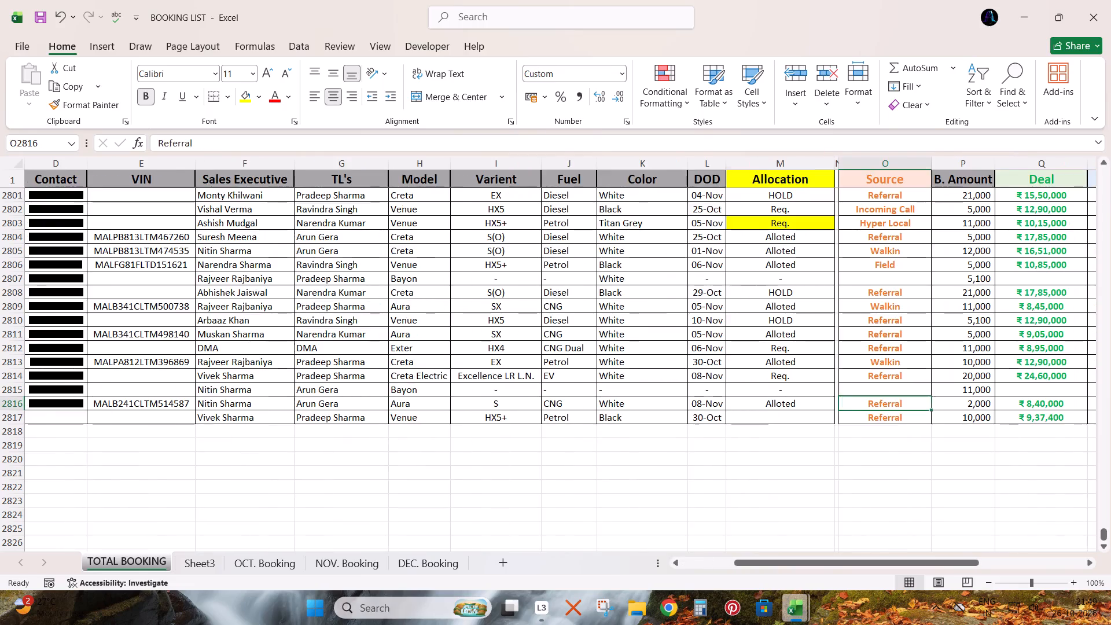
key("ctrl+Left")
key("ctrl+Right")
key("ctrl+Right")
key("ctrl+Left")
key("ctrl+Left")
key("ctrl+Left")
key("ctrl+Left")
key("ctrl+Left")
key("ctrl+Left")
key("Right")
key("Down")
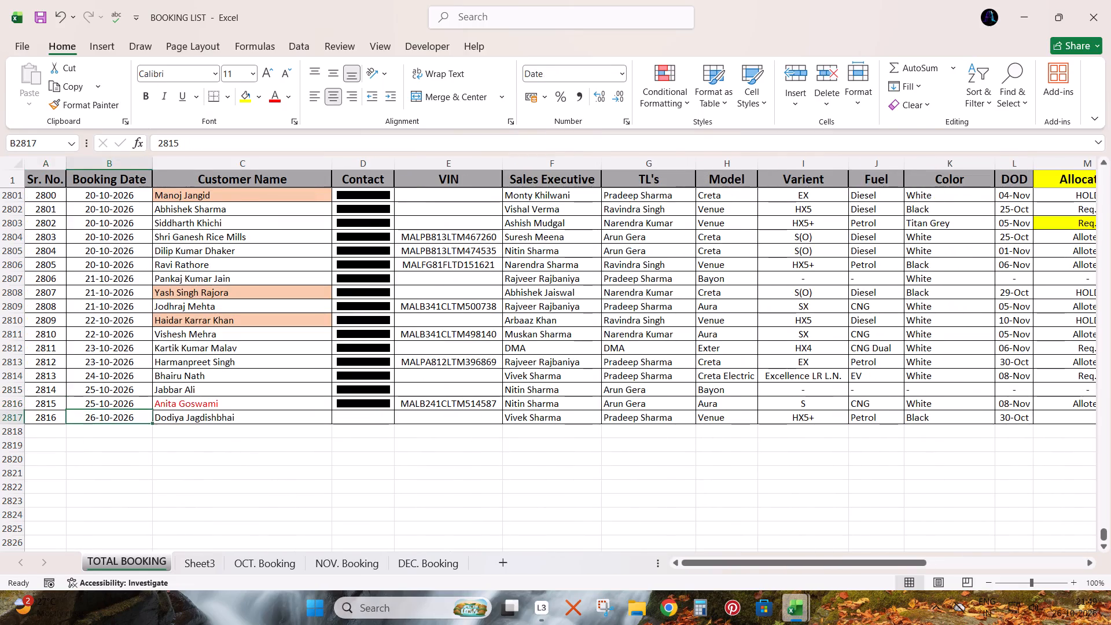
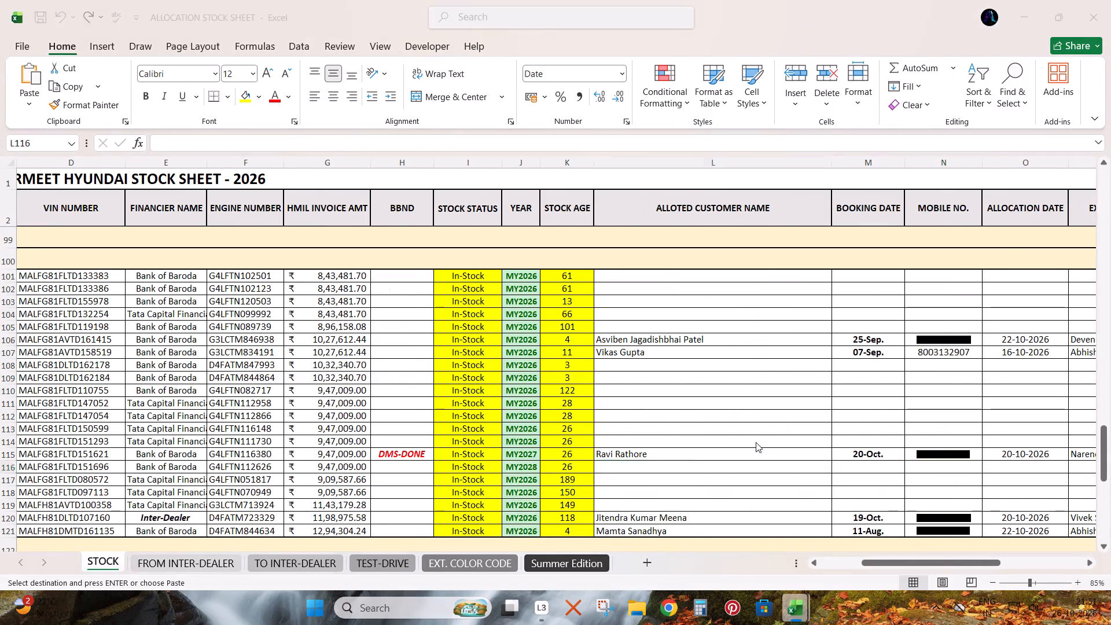
Copy the customer, contact, VIN, executive and TL cells of booking row 2817 into stock sheet row 116, starting at the allotted customer name.
key("ctrl+c")
key("Tab")
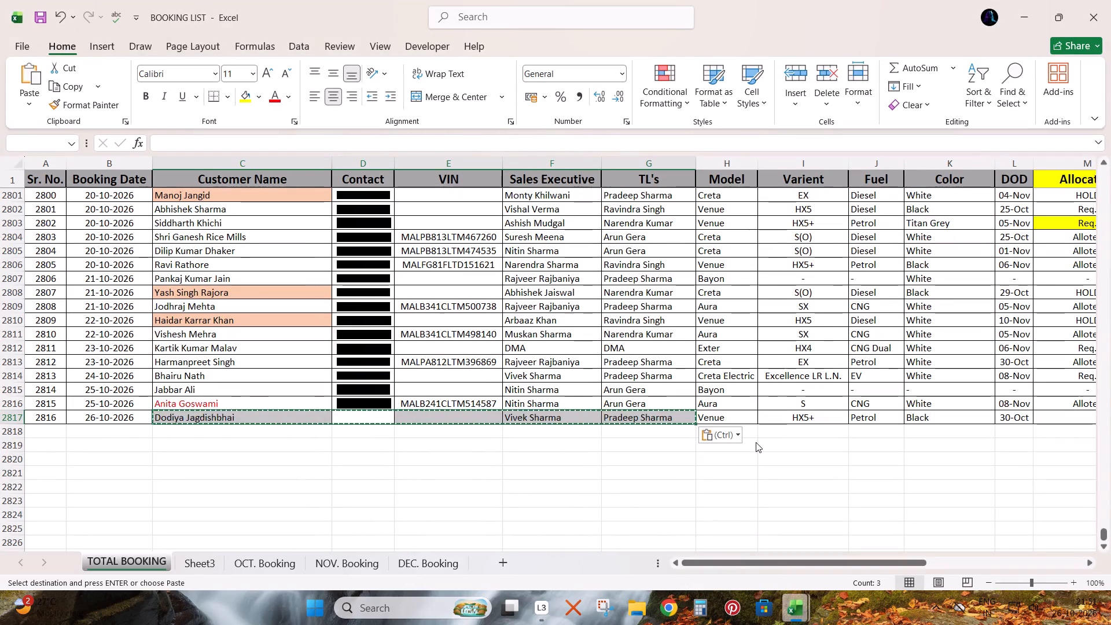
key("alt+Tab")
key("alt+Tab")
key("alt+Tab")
key("alt+Tab")
key("alt+Tab")
key("alt+Tab")
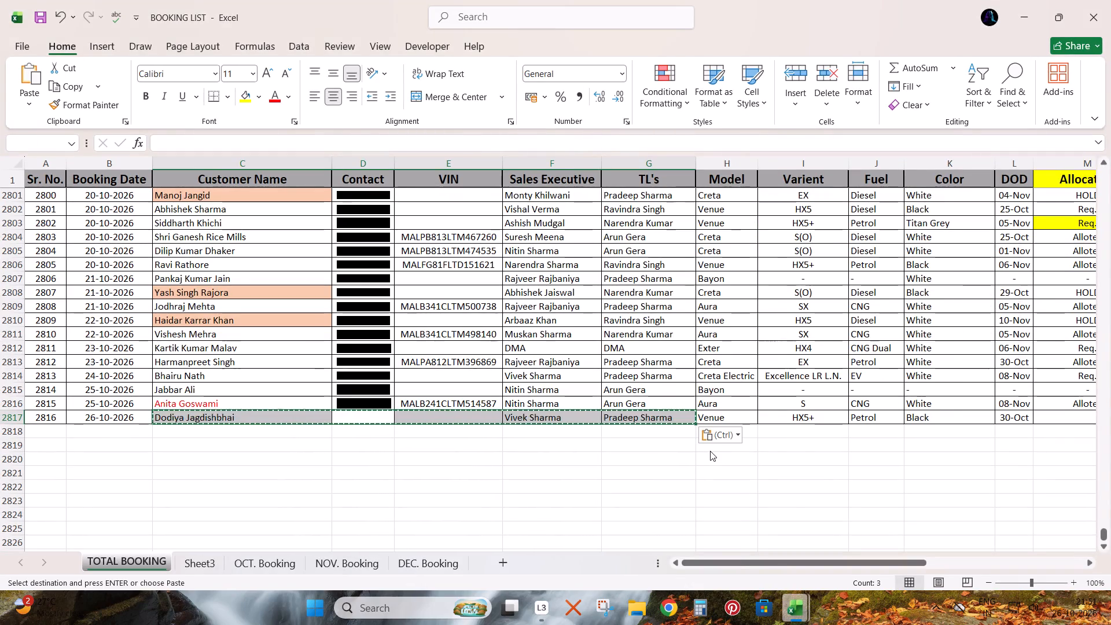
key("alt+Tab")
key("alt+Tab")
key("alt+Tab")
key("alt+Tab")
key("alt+Tab")
key("alt+Tab")
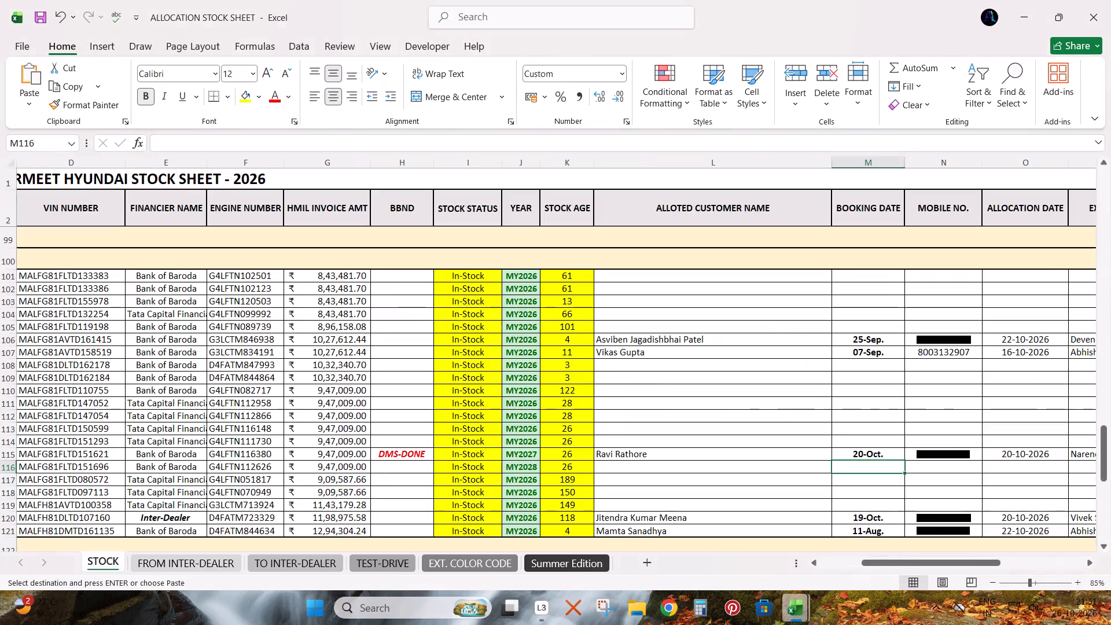
left_click(639, 467)
key("ctrl+v")
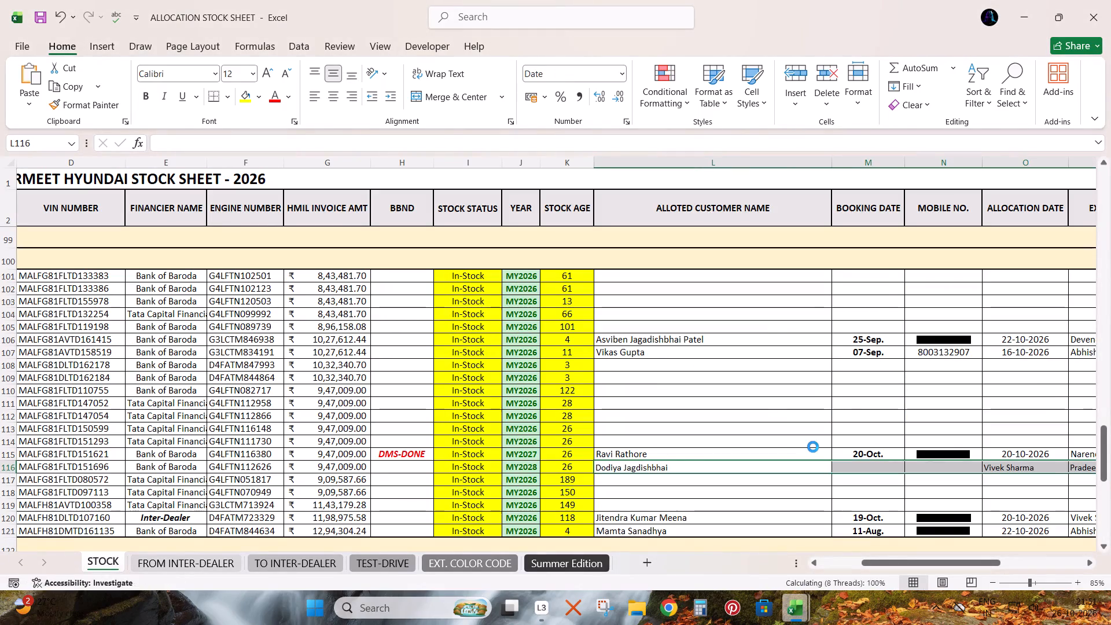
Move the pasted executive and team leader names in row 116 one column over, into the Executive and Team Leader columns.
key("Right")
key("Right")
key("Right")
key("shift+Right")
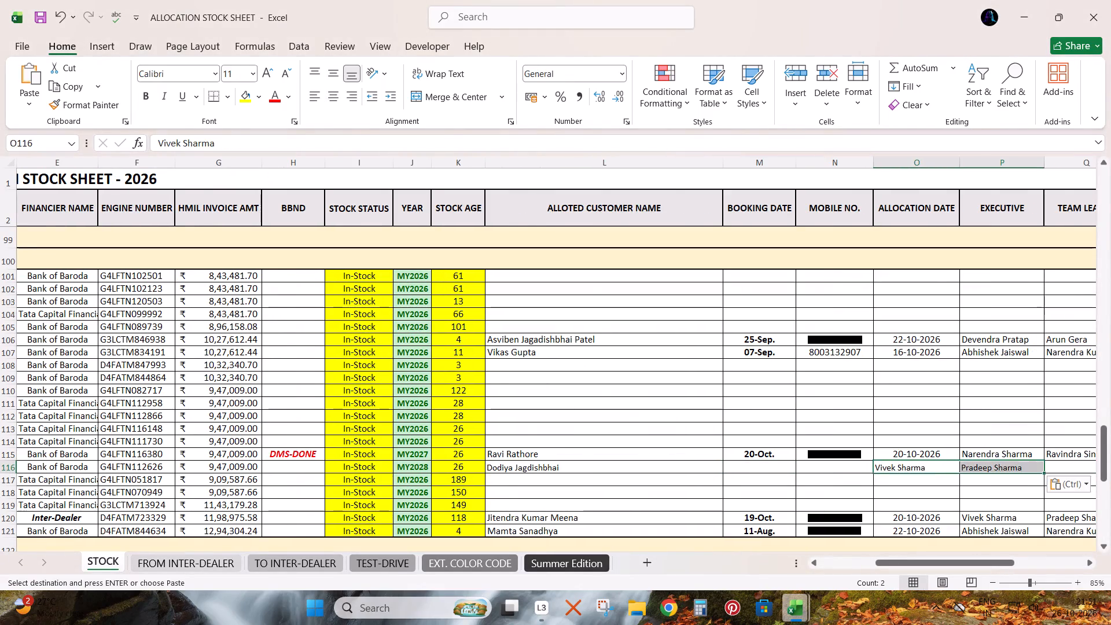
key("ctrl+x")
key("Right")
key("ctrl+v")
key("Left")
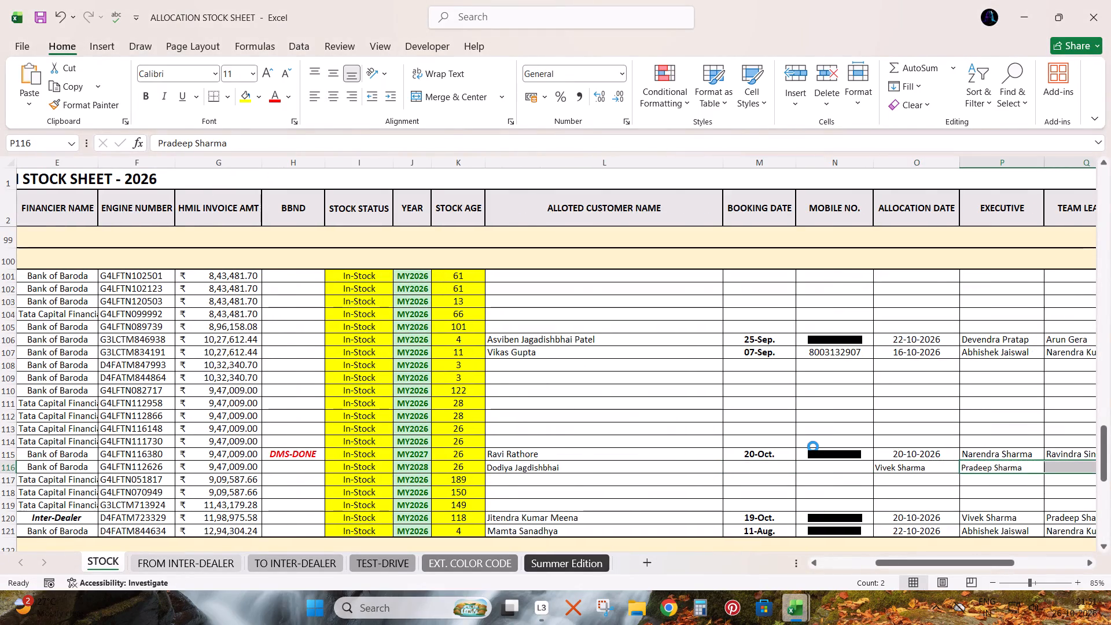
Check the new booking's date in the booking list and enter 26-10 as both booking date and allocation date in stock row 116.
key("Left")
key("Left")
key("alt+Tab")
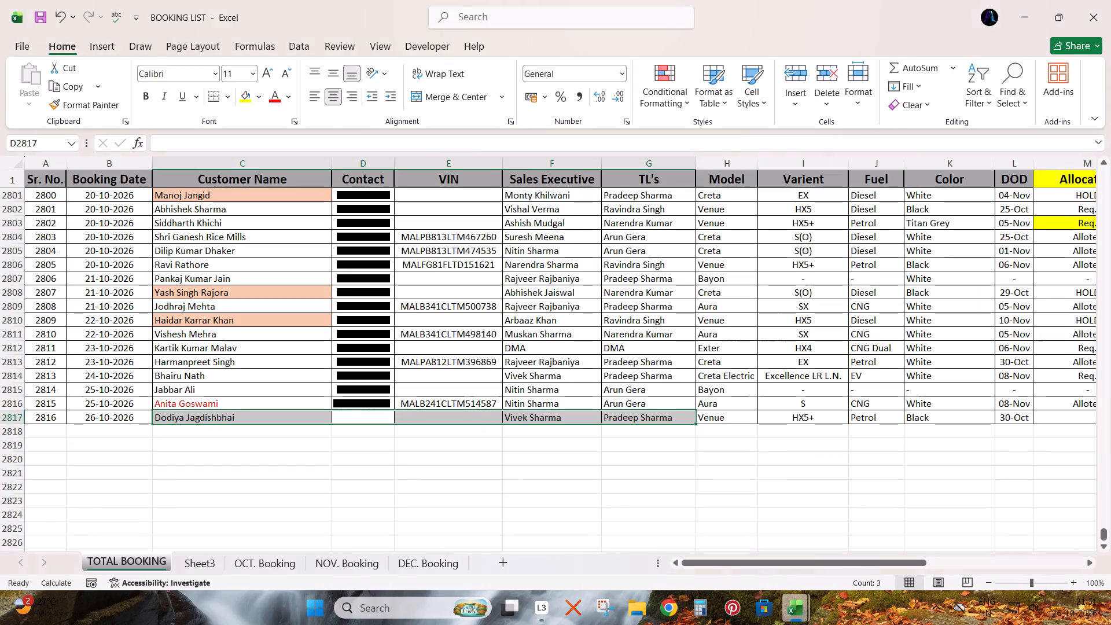
key("ctrl+Left")
key("ctrl+Left")
key("shift+space")
key("alt+Tab")
type("26-10")
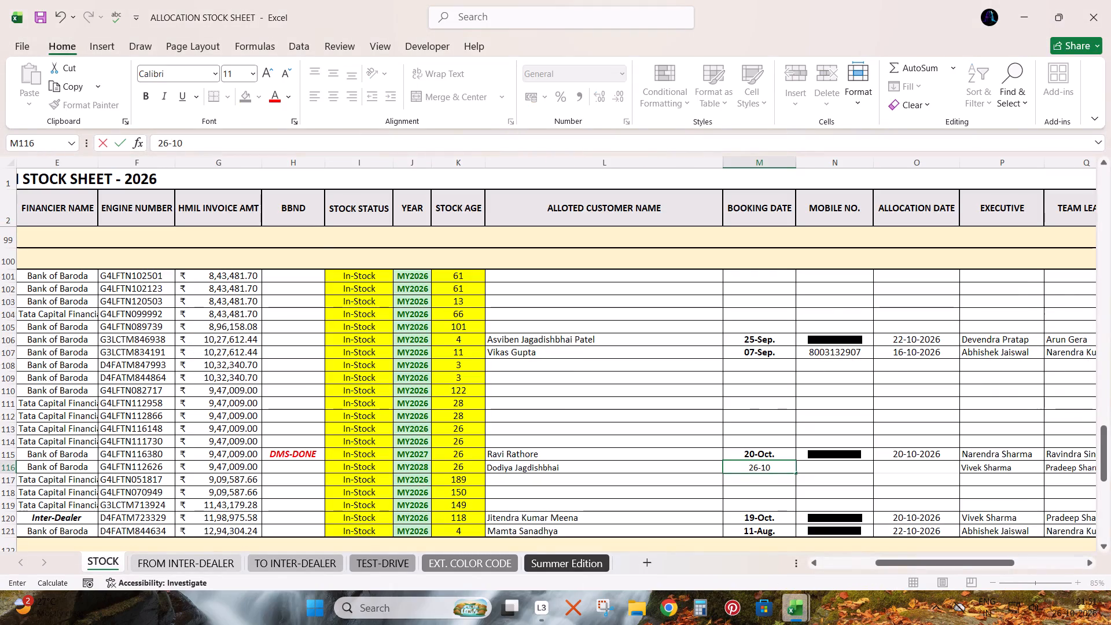
key("Tab")
key("Tab")
type("26-10")
key("Return")
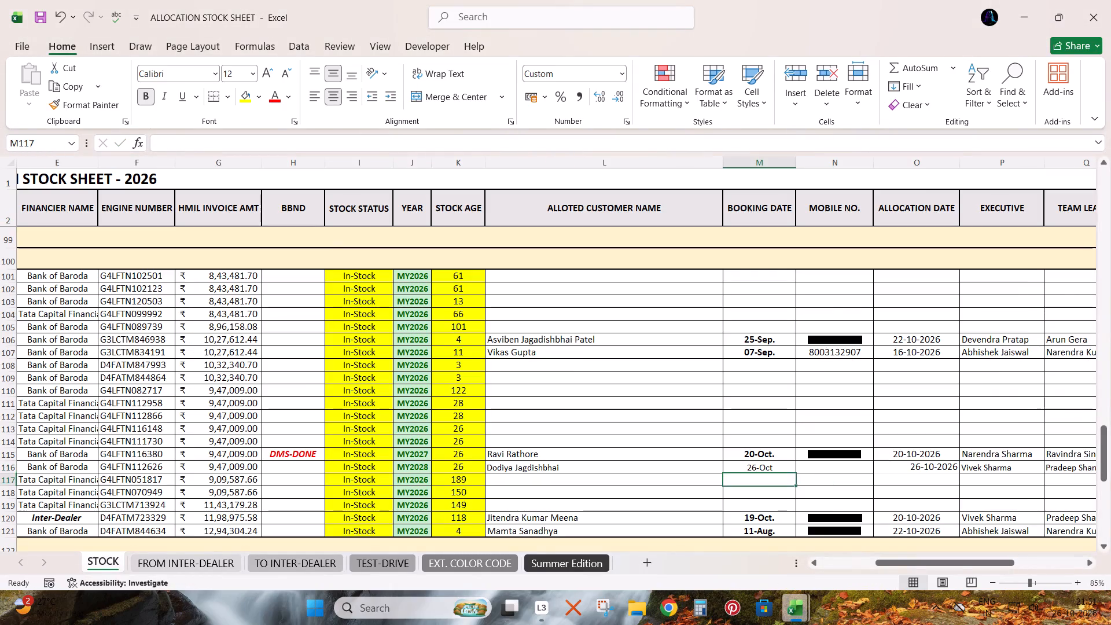
Copy the formatting of row 115, from allotted customer name through team leader, onto the same cells of row 116.
key("Up")
key("Left")
key("Up")
key("shift+Right")
key("shift+Right")
key("shift+Right")
key("shift+Right")
key("shift+Right")
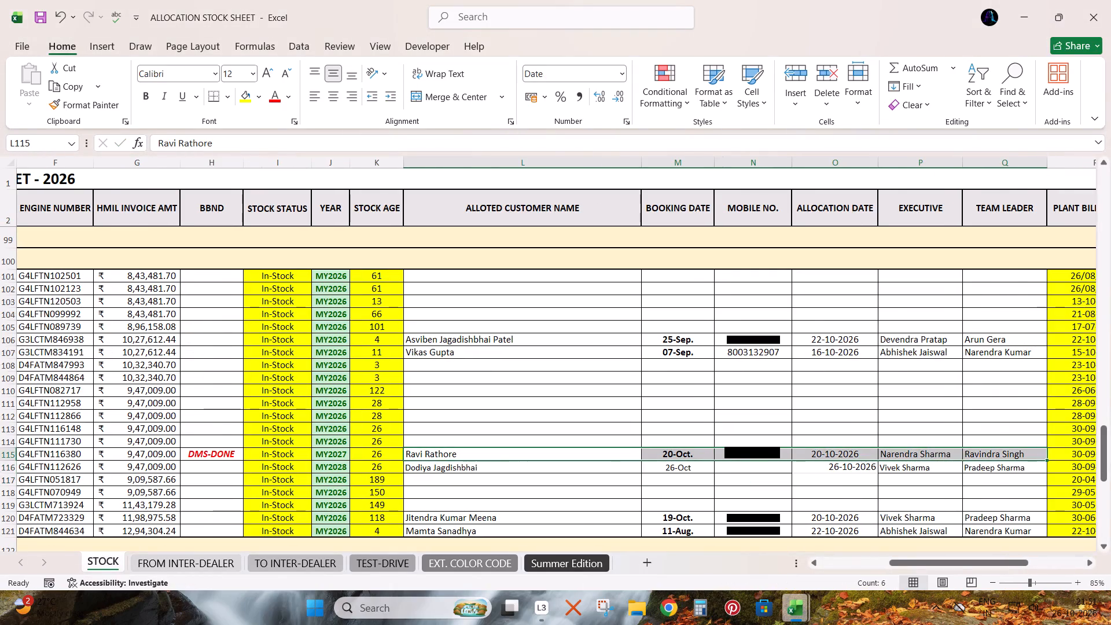
left_click(61, 112)
key("Down")
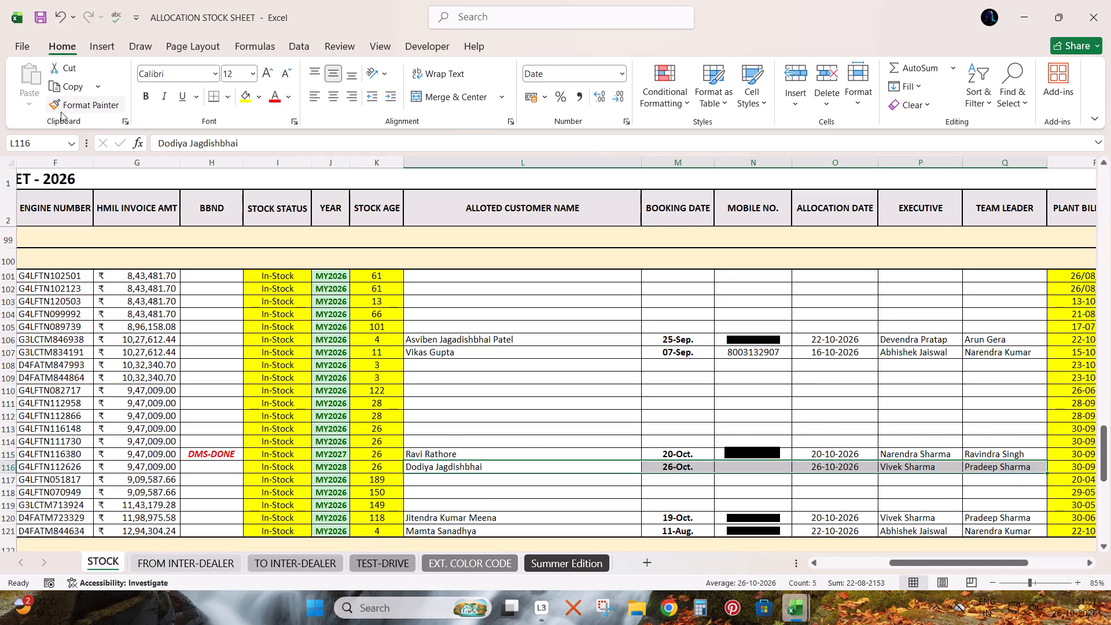
Copy the VIN of the Titanium Black Venue HX 5+ in stock row 116 into the VIN cell of booking row 2817.
key("Tab")
key("alt+Tab")
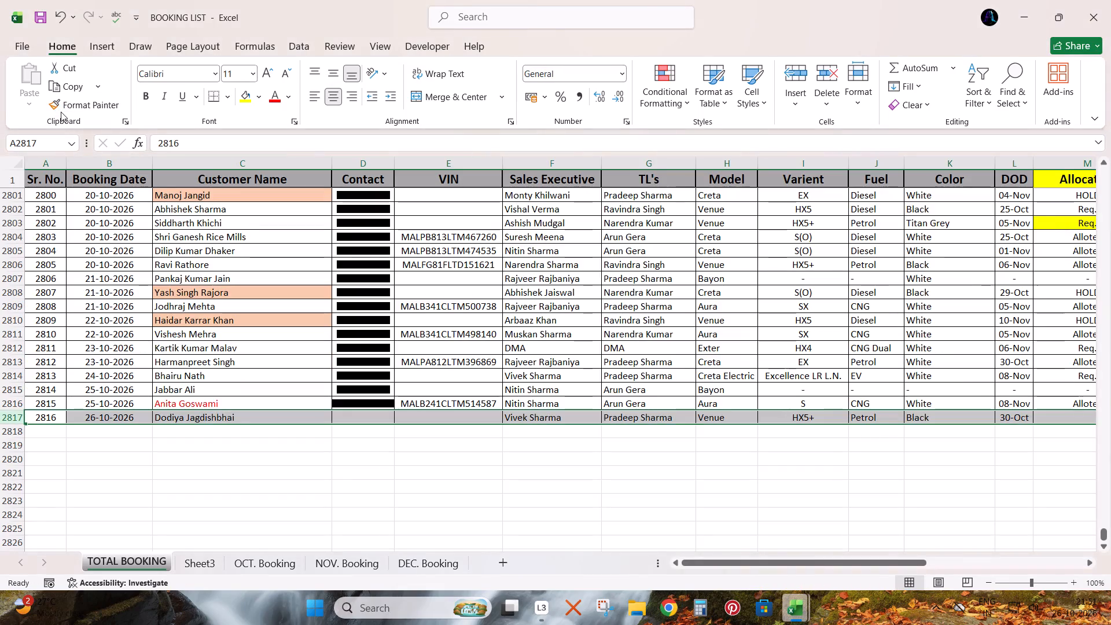
key("alt+Tab")
key("ctrl+Left")
key("ctrl+Left")
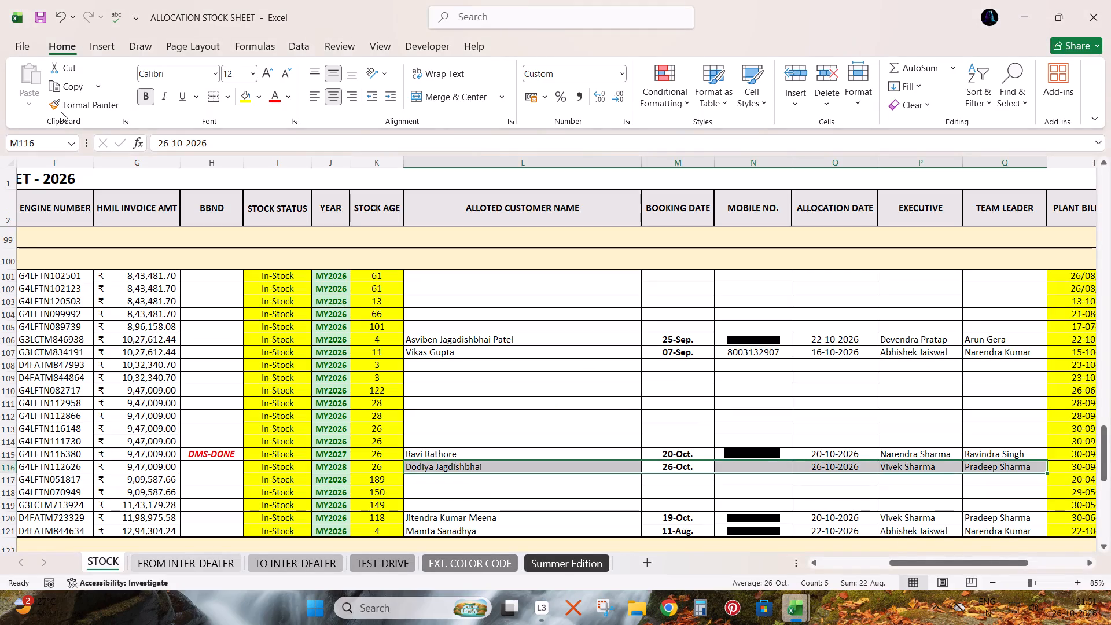
key("ctrl+Left")
key("ctrl+Left")
key("ctrl+Left")
key("ctrl+Left")
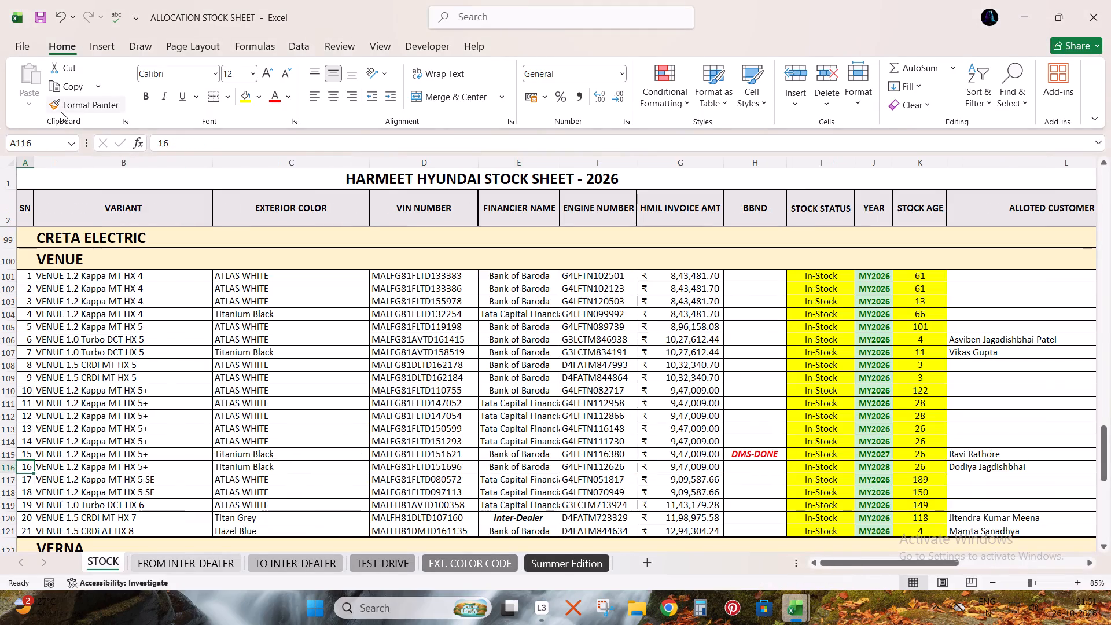
key("Right")
key("Right")
key("Right")
key("ctrl+c")
key("alt+Tab")
key("Right")
key("Right")
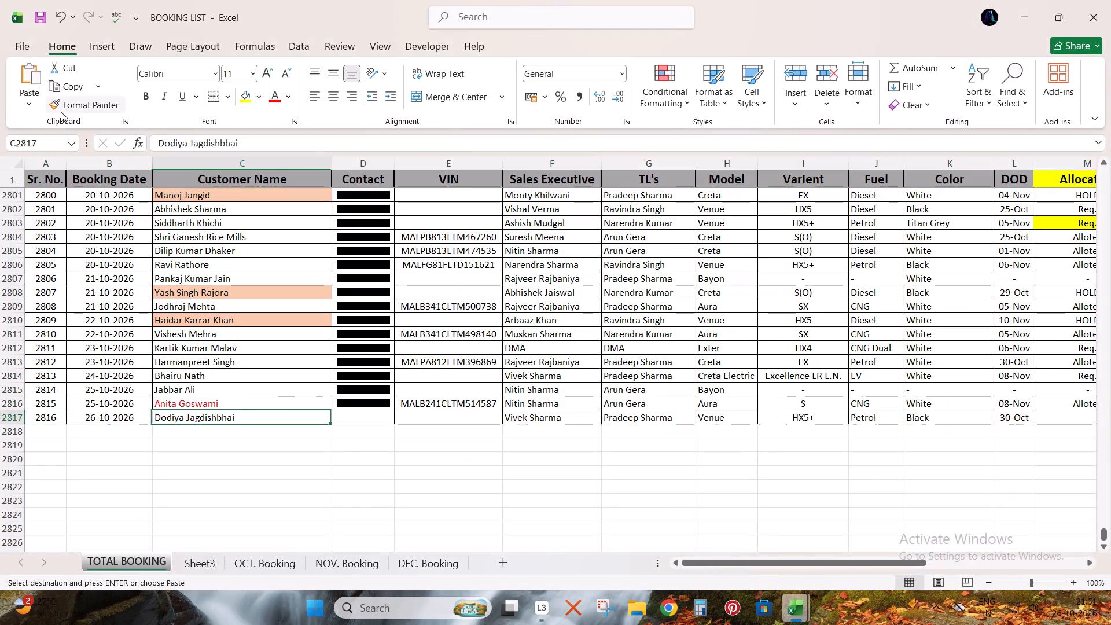
key("Right")
key("Right")
key("ctrl+v")
key("ctrl+Right")
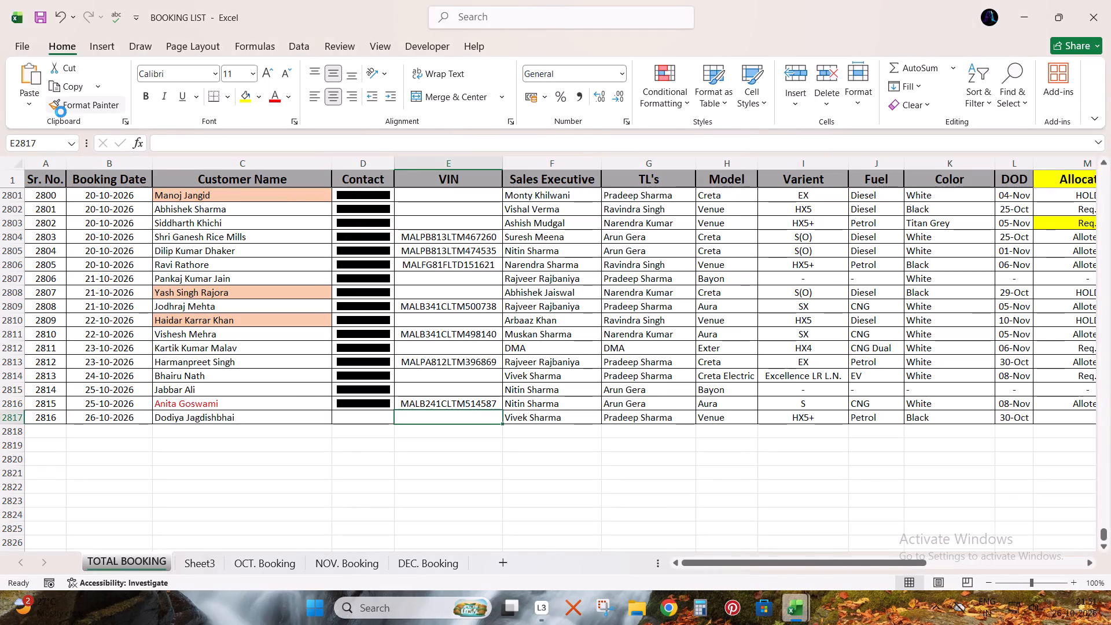
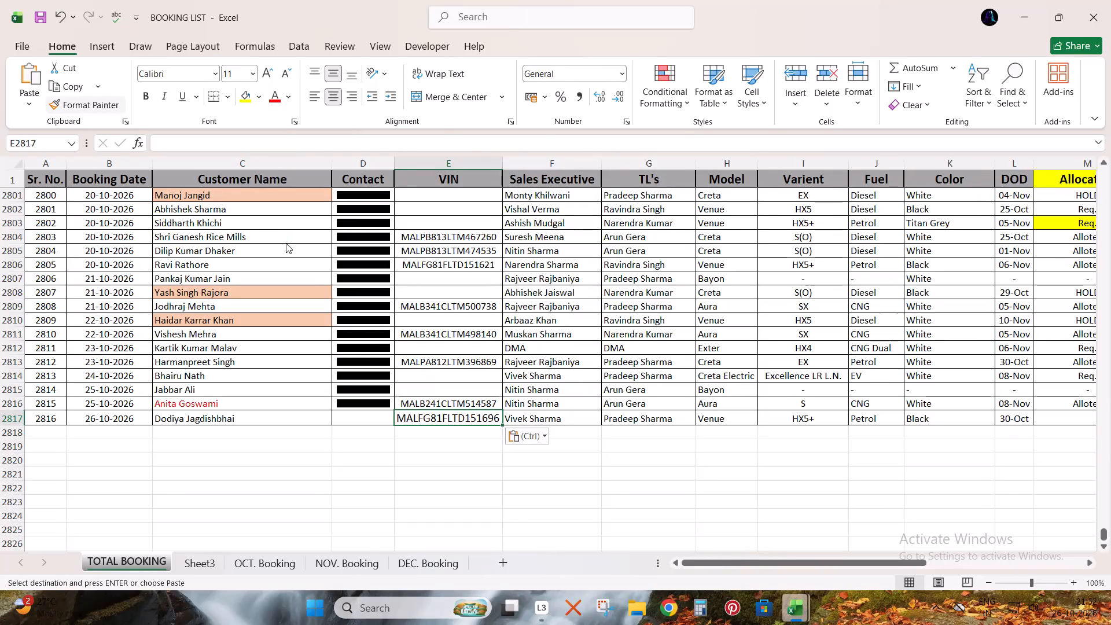
Set the allocation status of booking row 2817 to Alloted.
key("Right")
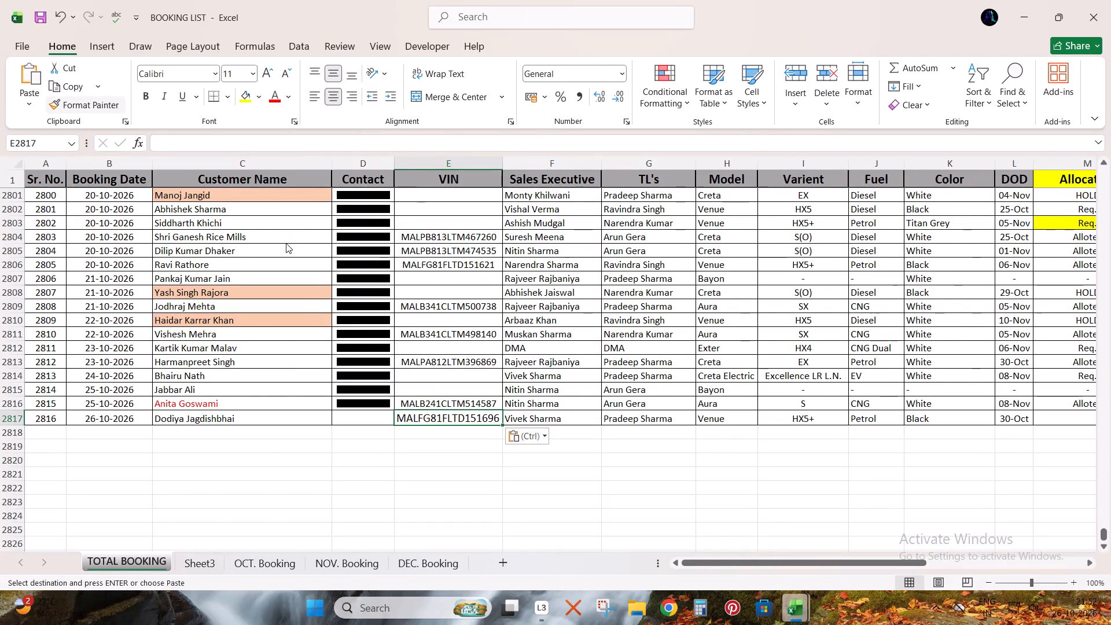
key("a")
key("Left")
Copy the formatting of the VIN cell in booking row 2816 onto the VIN cell of row 2817.
key("ctrl+Left")
key("ctrl+Left")
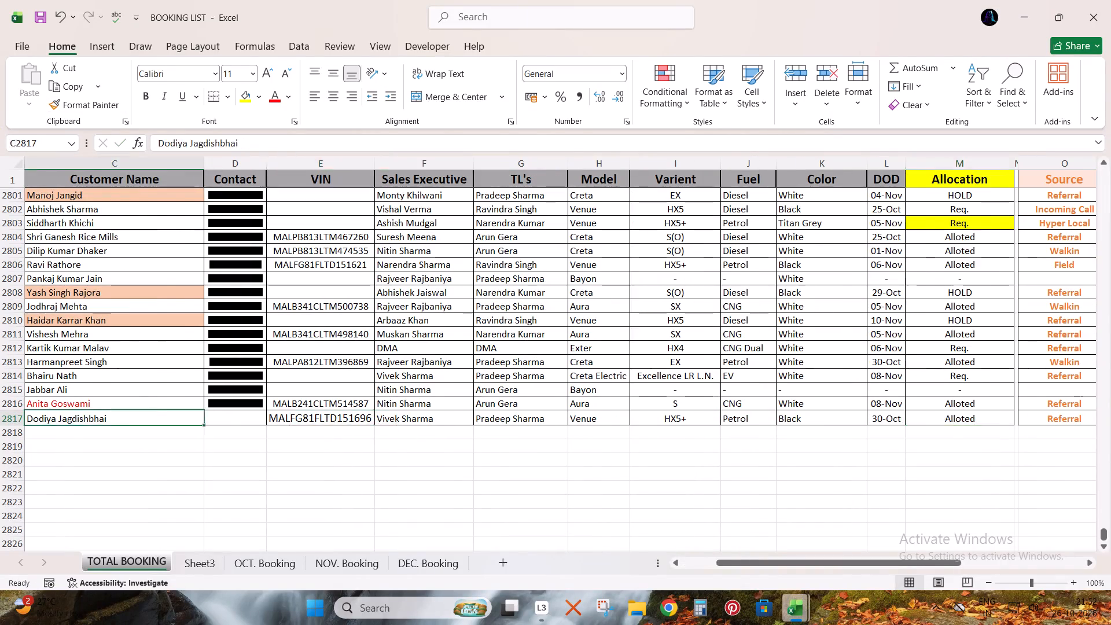
key("ctrl+Left")
key("ctrl+Left")
key("Right")
key("Up")
key("Right")
key("Right")
key("Right")
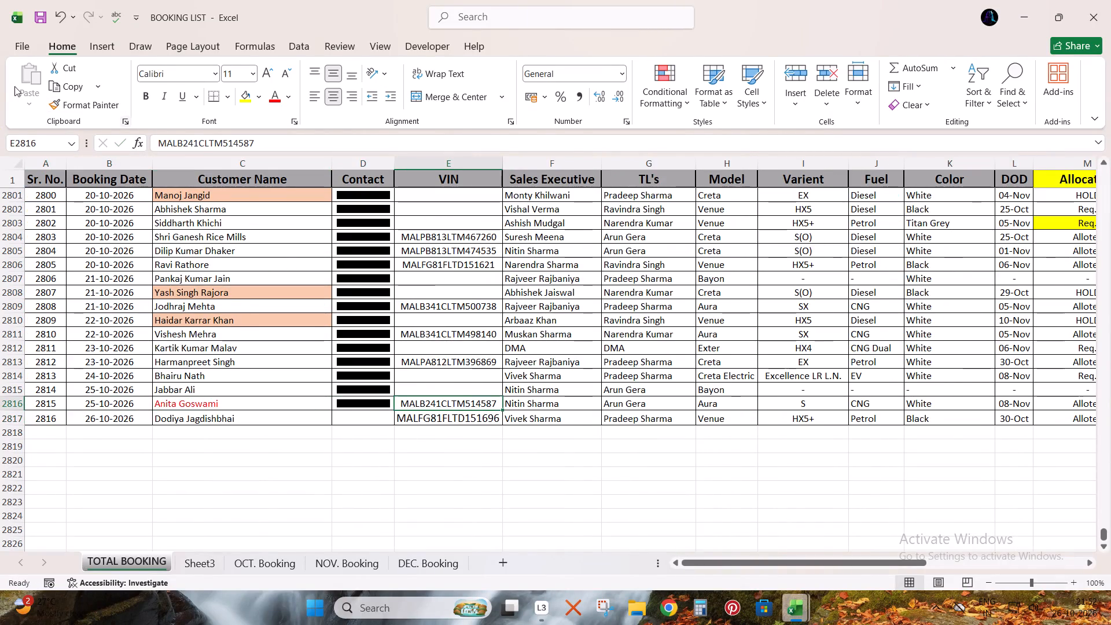
left_click(73, 107)
left_click(458, 417)
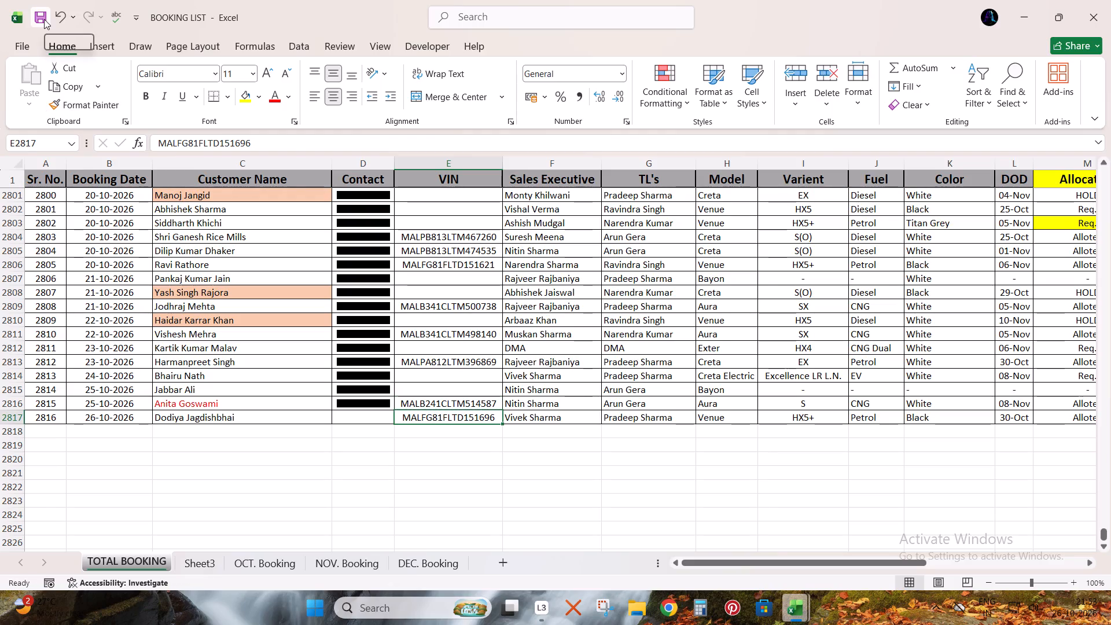
Save the booking list workbook.
left_click(44, 19)
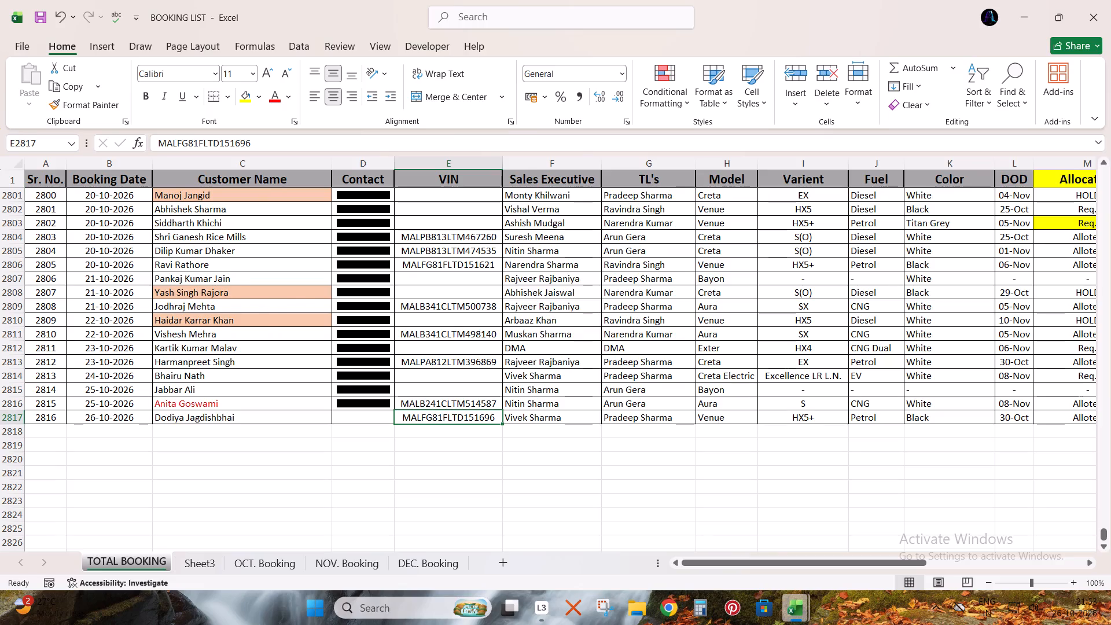
Switch to the allocation stock sheet and review the customer, booking date, allocation date and executive details in row 116.
key("alt+Tab")
key("ctrl+Right")
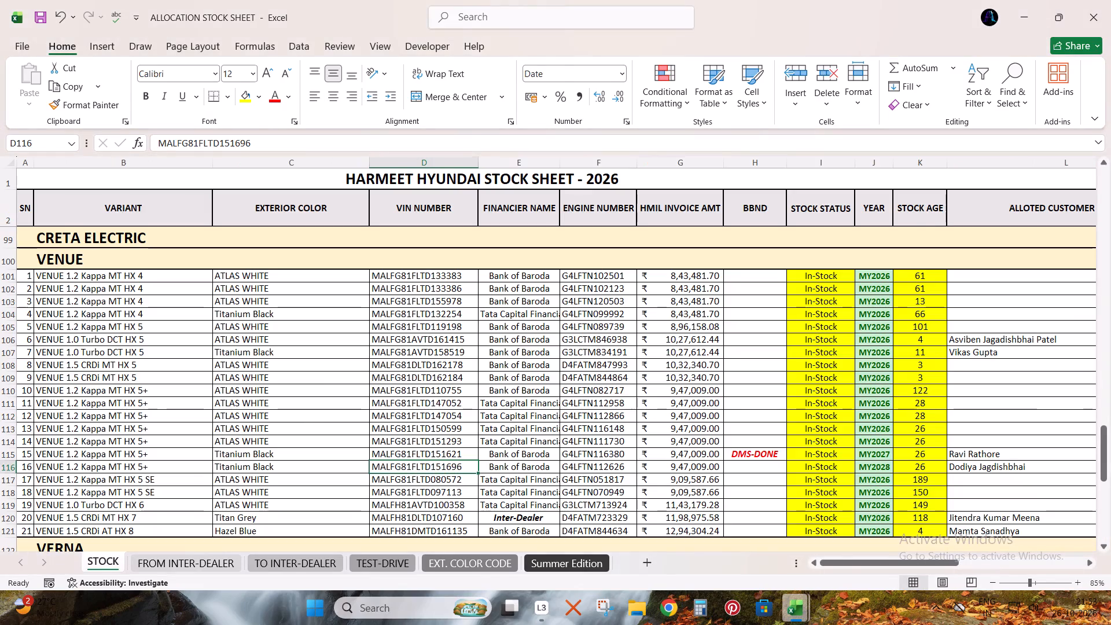
key("Right")
key("Right")
key("Right")
key("Right")
key("Right")
key("Right")
key("Right")
key("Right")
key("Right")
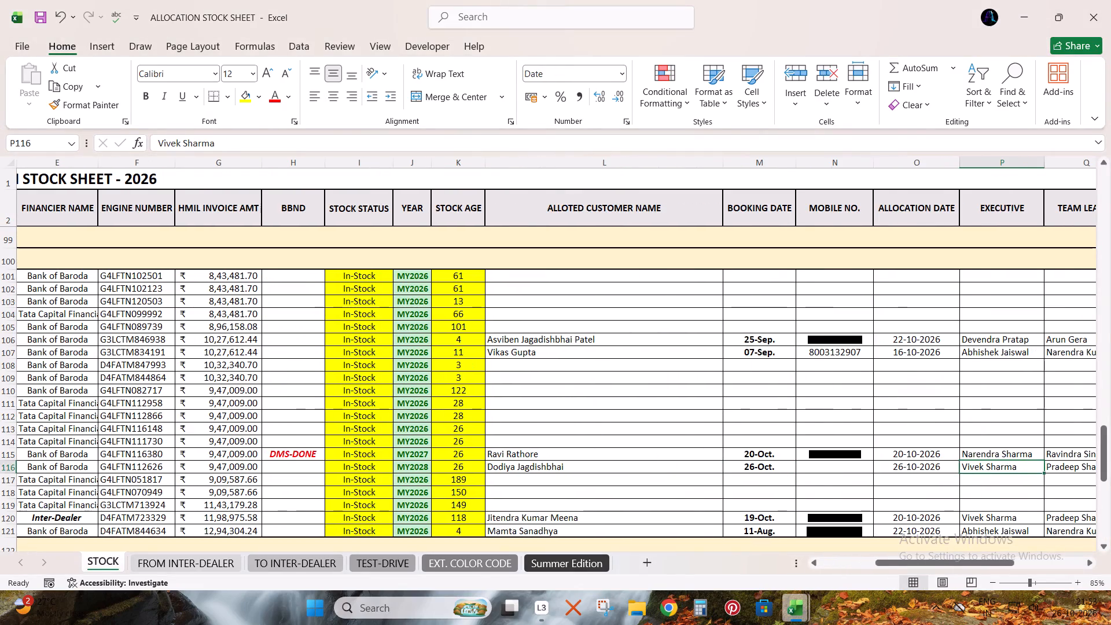
key("ctrl+Left")
key("ctrl+Left")
key("ctrl+Left")
key("ctrl+Left")
key("ctrl+Right")
key("ctrl+Right")
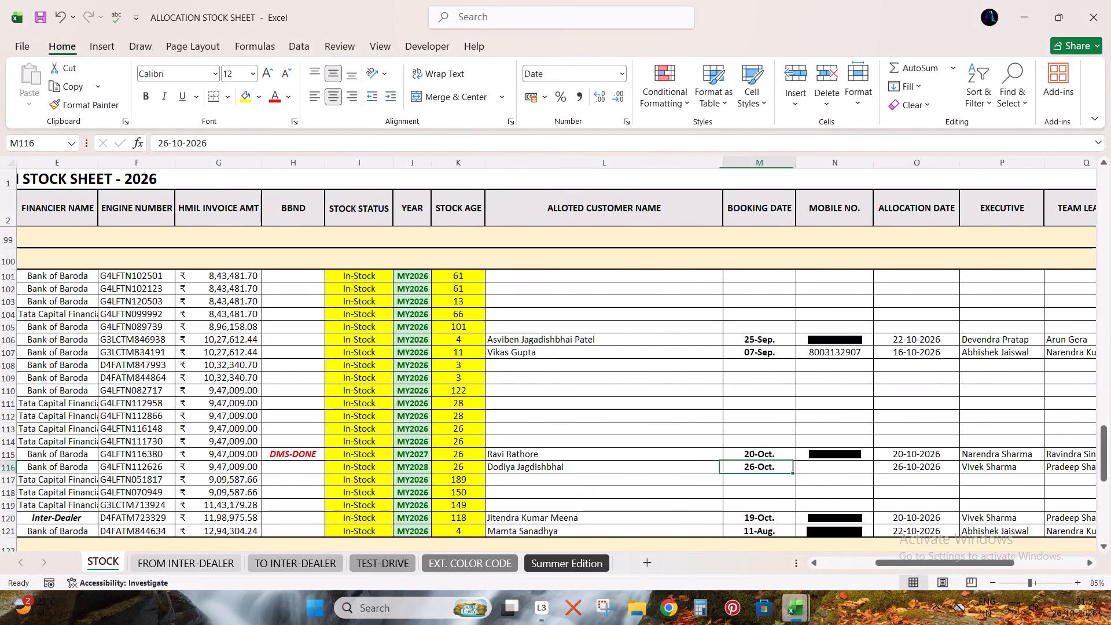
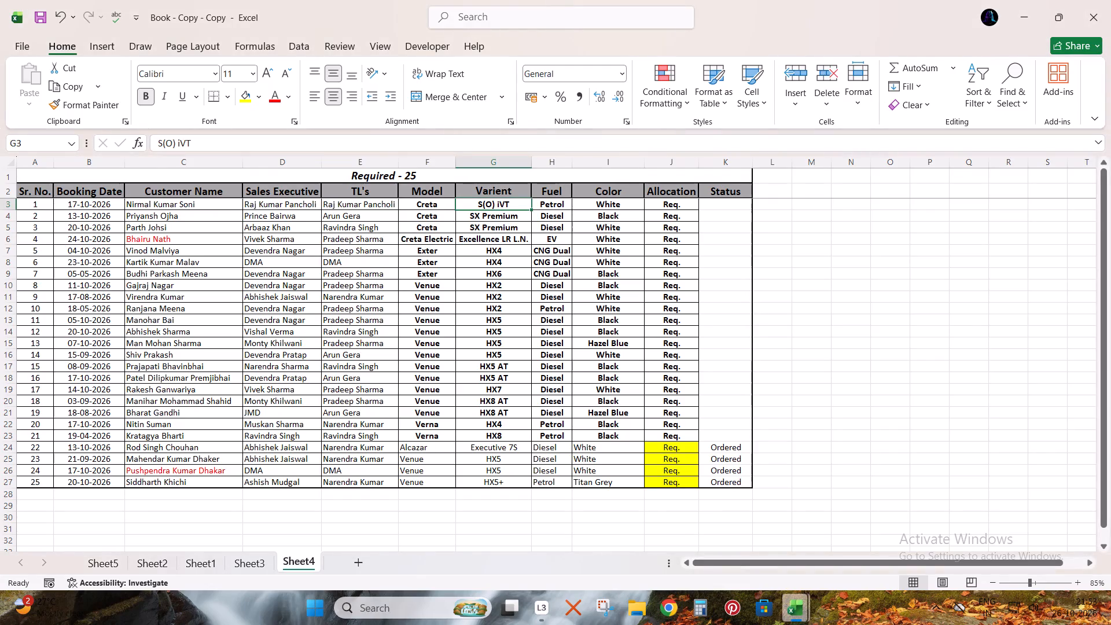
Copy the first customer's name from the required list and search the BOOKING LIST workbook for it.
left_click(211, 203, "ctrl")
left_click(227, 205)
key("ctrl+c")
key("alt+Tab")
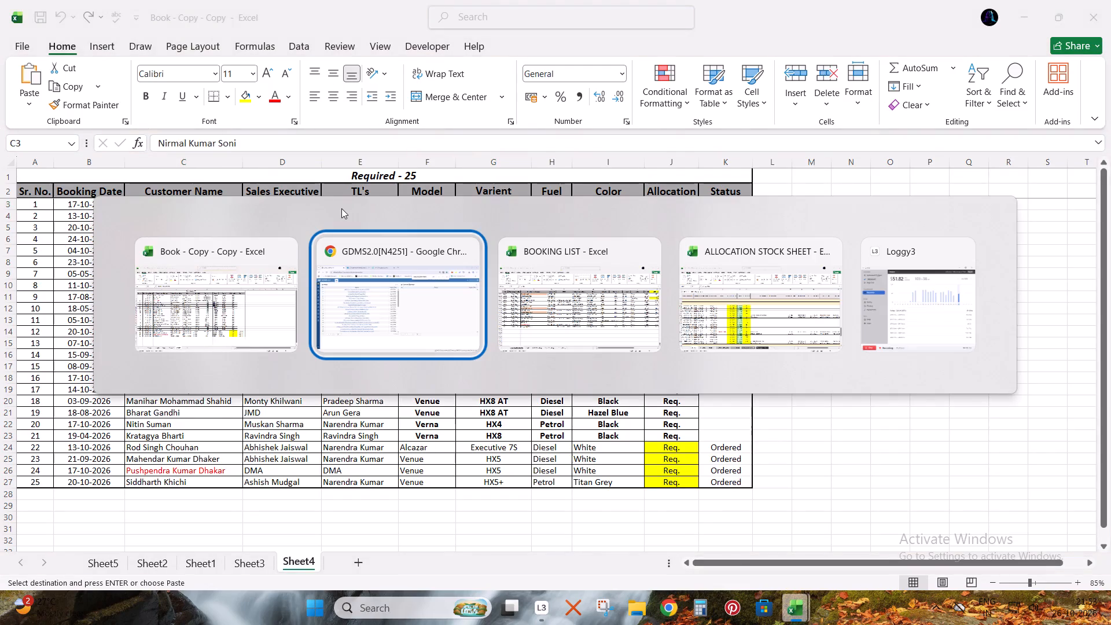
key("alt+Tab")
key("Right")
key("ctrl+f")
key("ctrl+v")
key("Return")
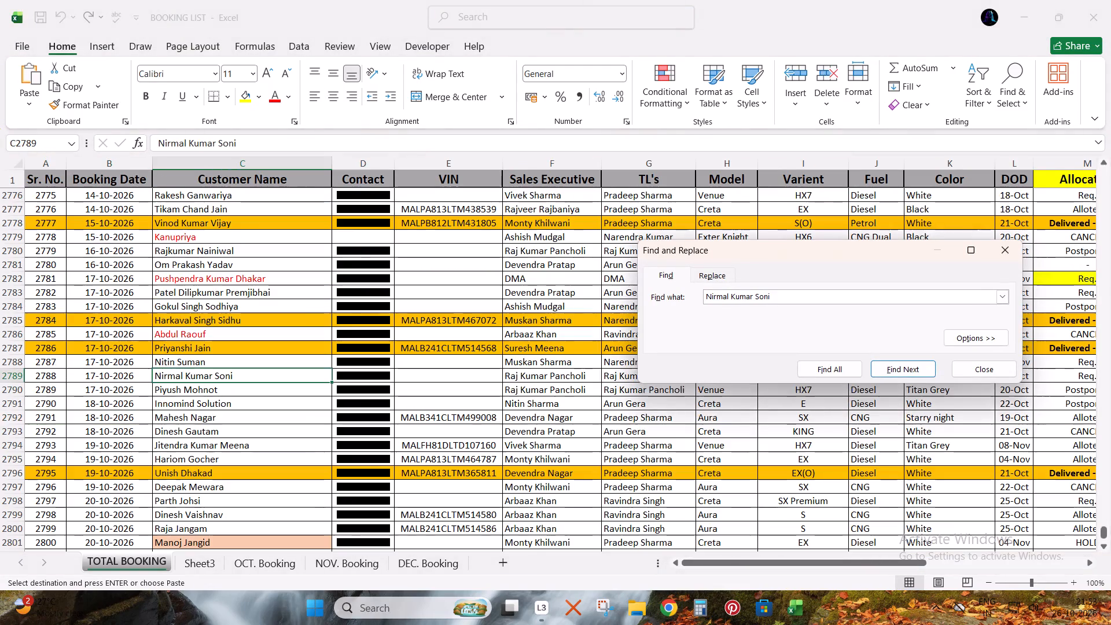
Set the color of the booking in sheet row 2789 to Black and save the booking list.
key("Escape")
key("ctrl+Right")
key("ctrl+Right")
key("Right")
key("Right")
key("Right")
key("Right")
key("Right")
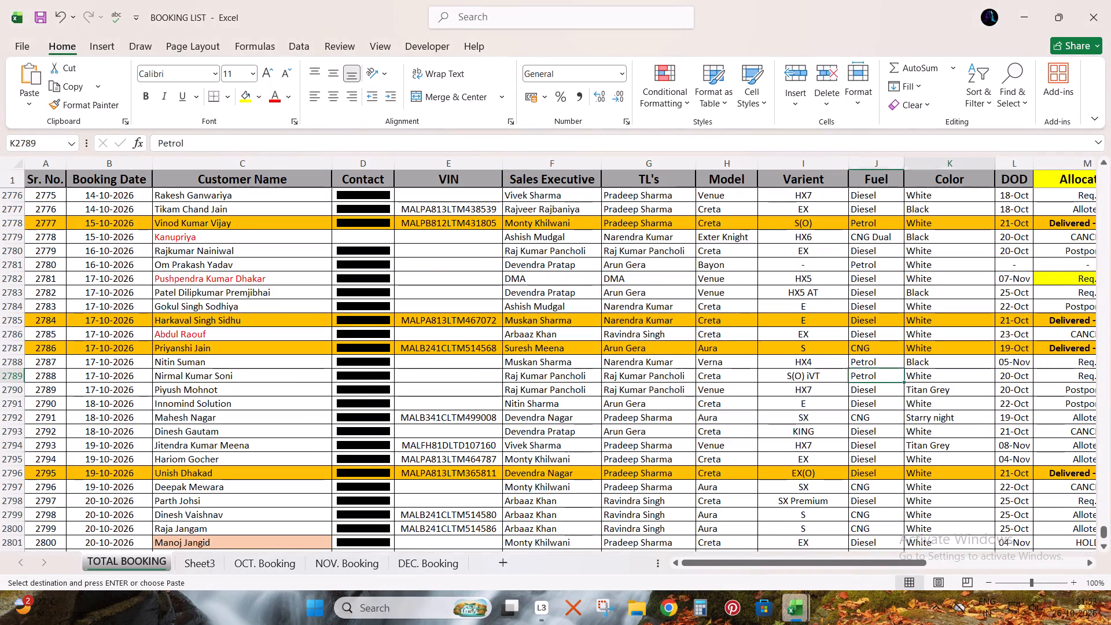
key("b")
key("Right")
key("Left")
key("Left")
key("Left")
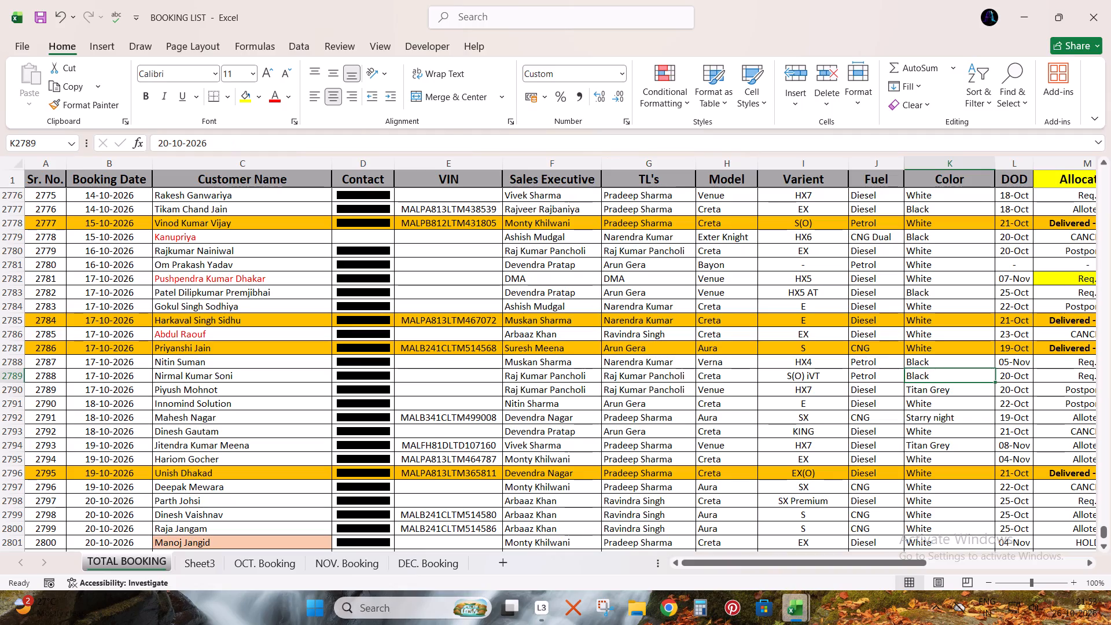
key("Left")
key("Left")
key("ctrl+s")
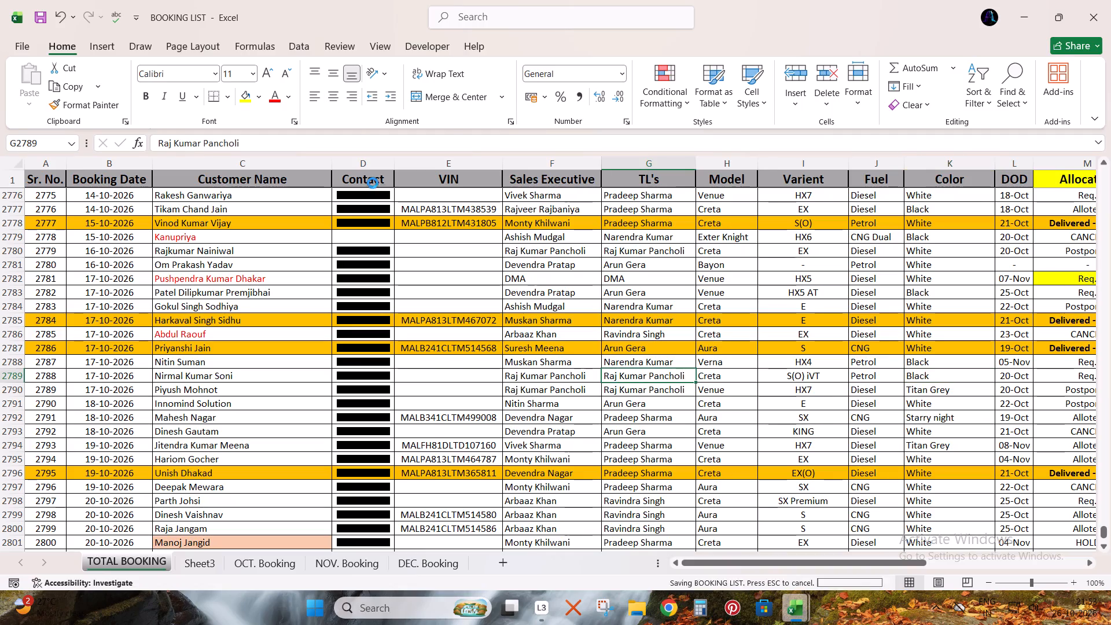
Set the color of the first booking in the required list to Black, then save and close that workbook.
key("alt+Tab")
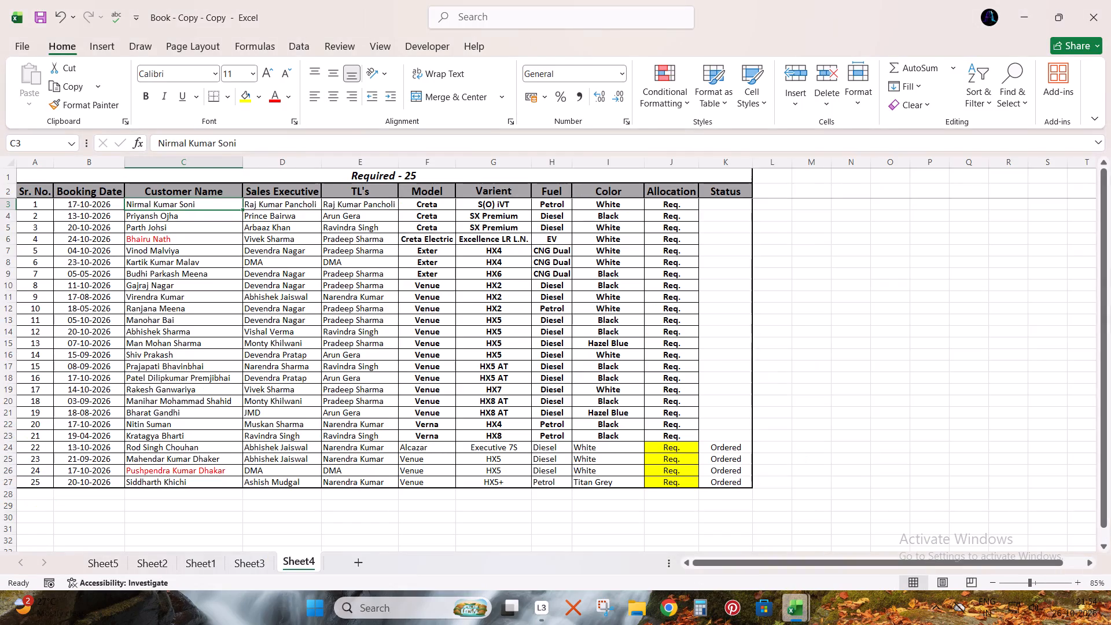
key("ctrl+Right")
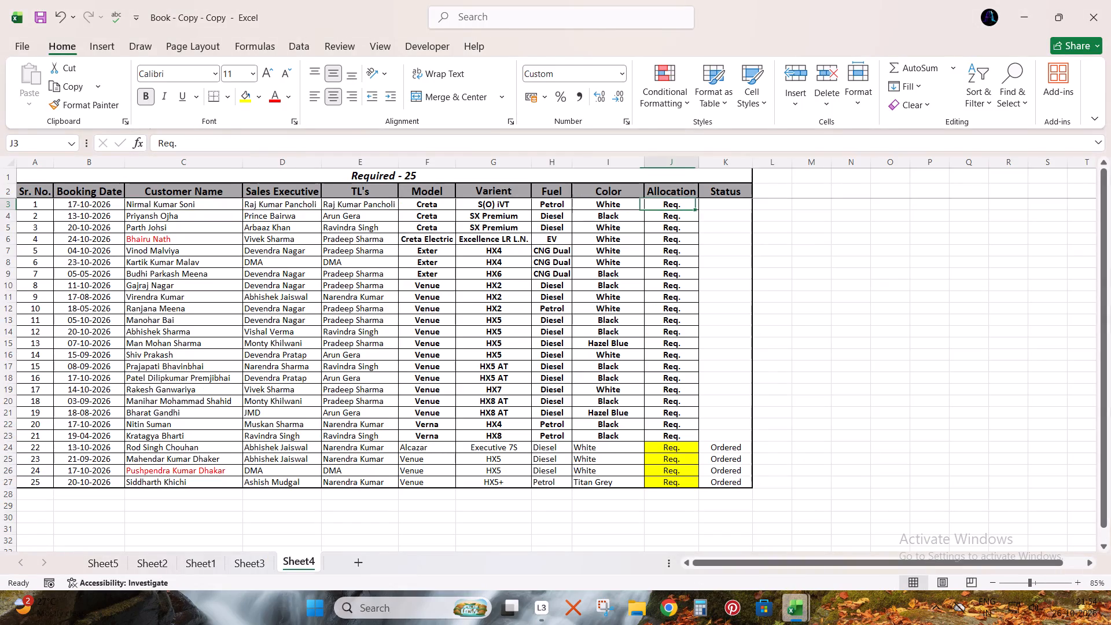
key("Left")
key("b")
key("Left")
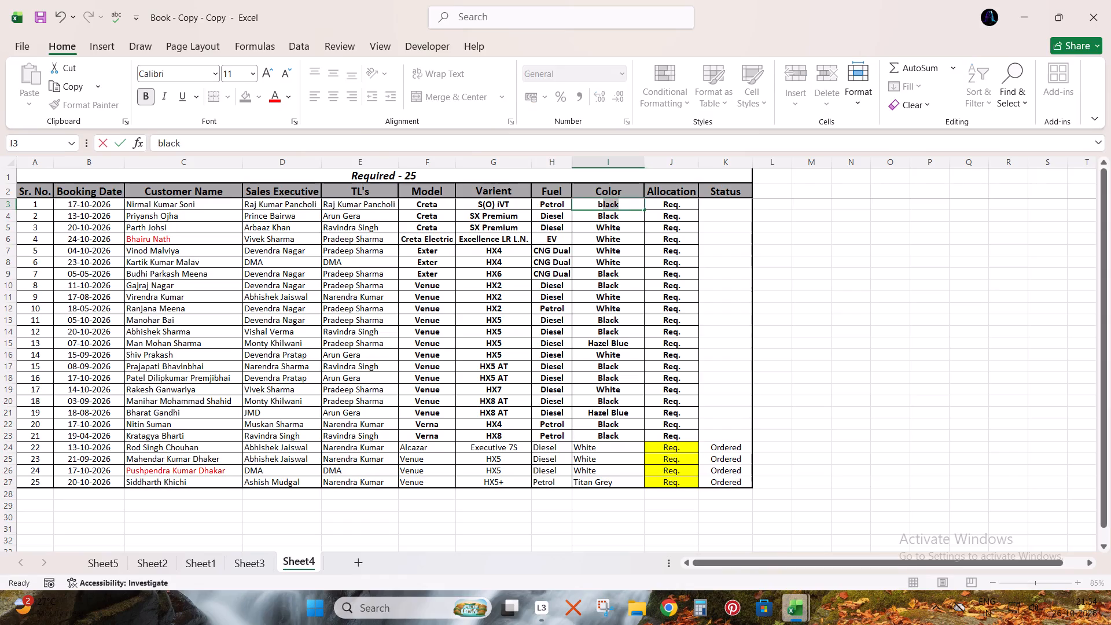
key("ctrl+s")
left_click(1110, 0)
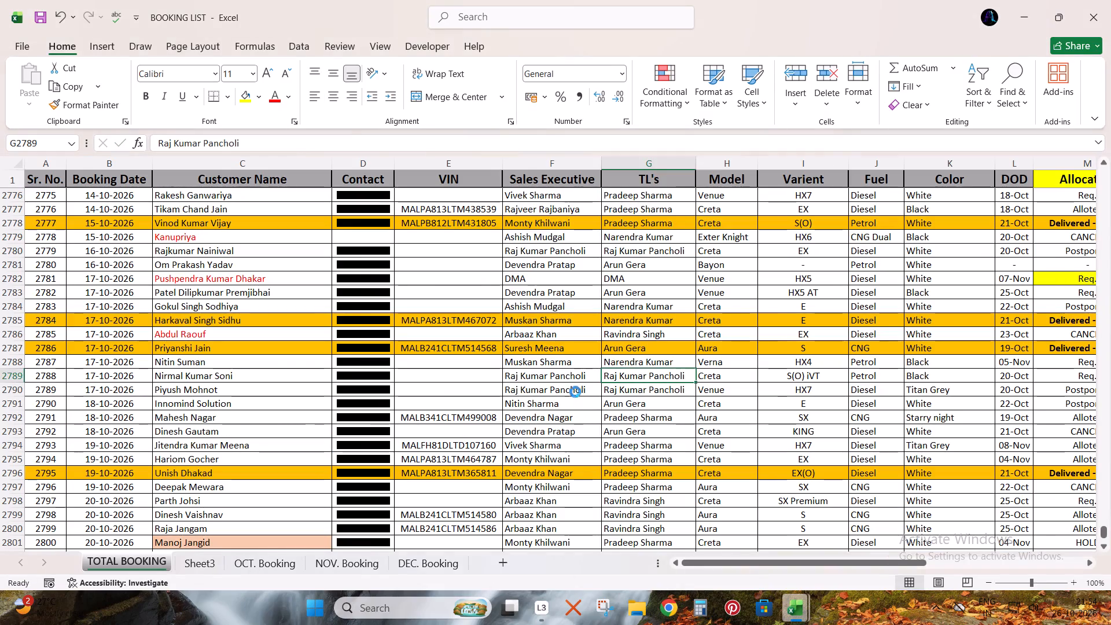
Switch to GDMS in Chrome, open Dealer Vehicle Stock Mgt and set Physical / Transit to In Transit.
left_click(665, 612)
left_click(0, 125)
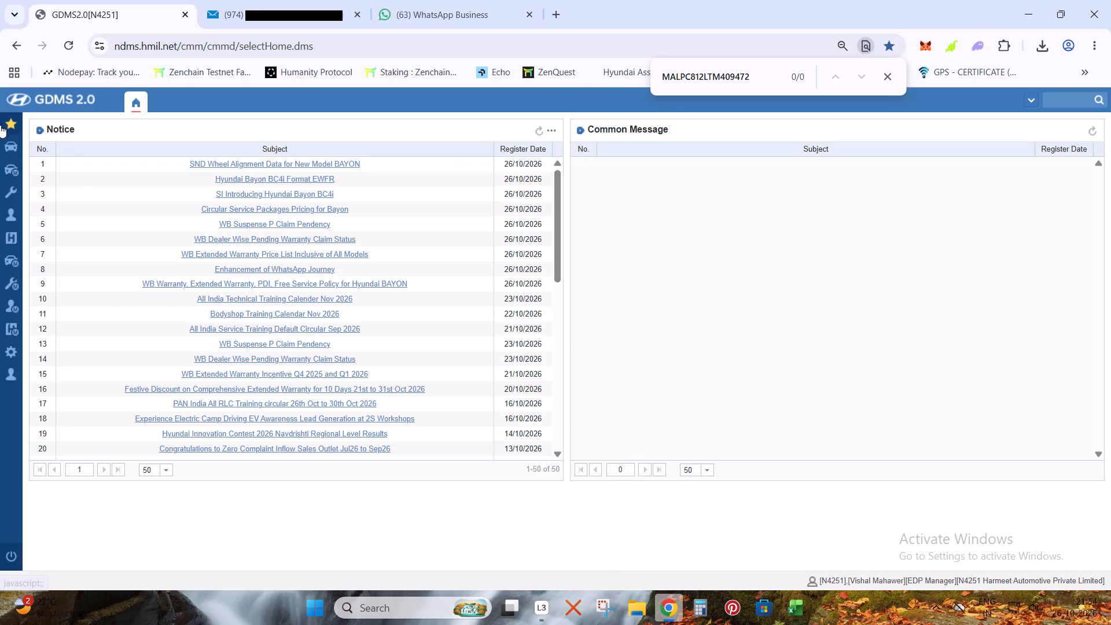
left_click(53, 124)
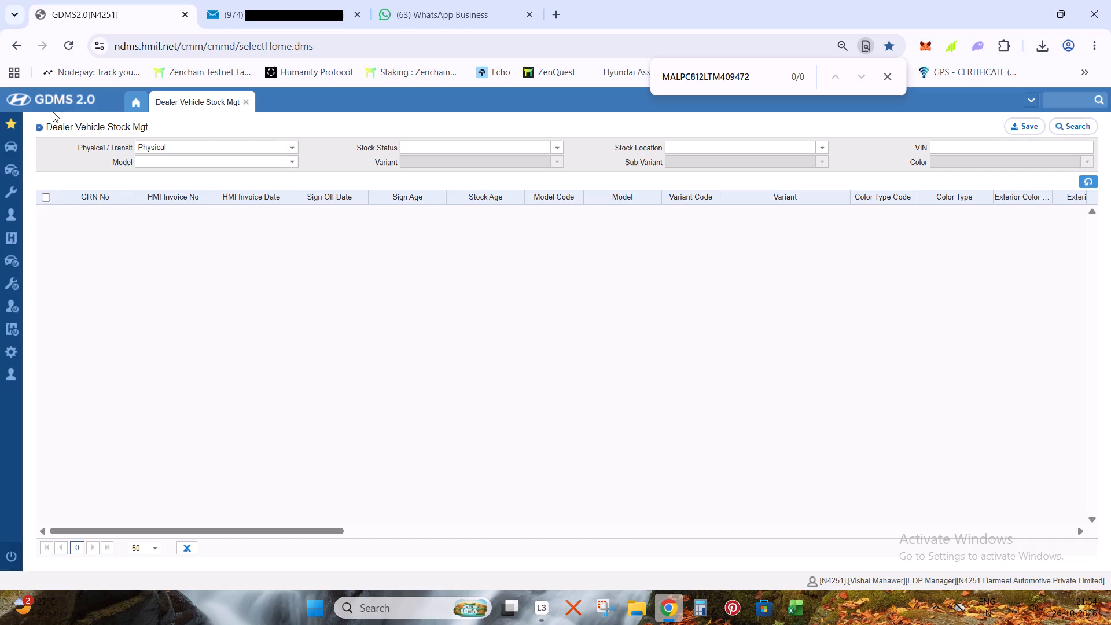
left_click(213, 145)
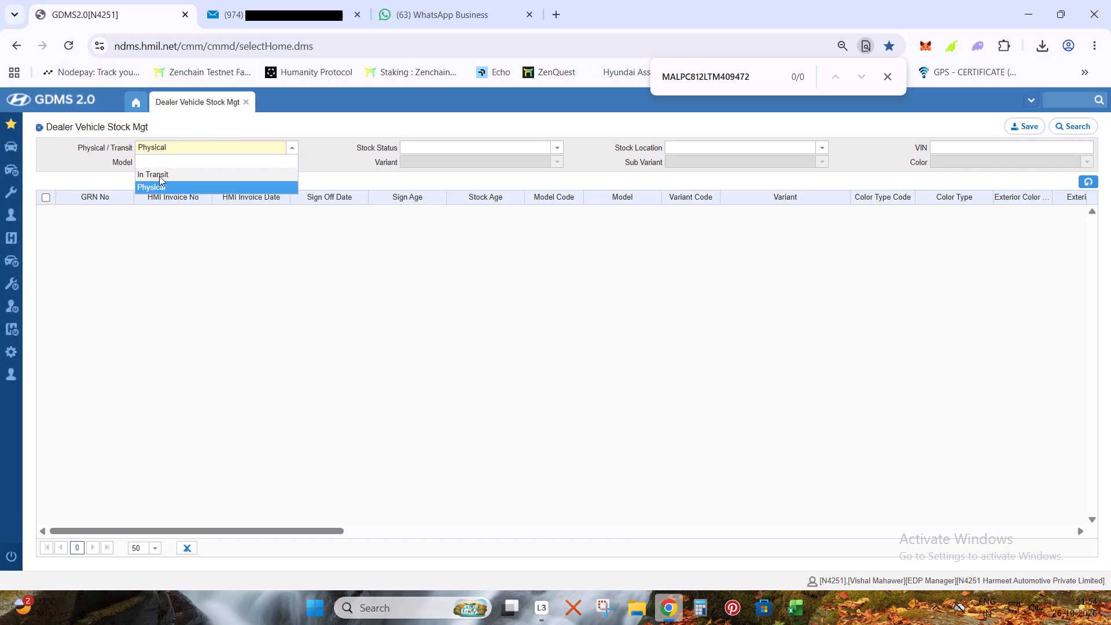
left_click(159, 176)
Open the Dealer Payment & Order List and search it with the start date 01/10/2026.
left_click(6, 127)
left_click(25, 141)
left_click(19, 142)
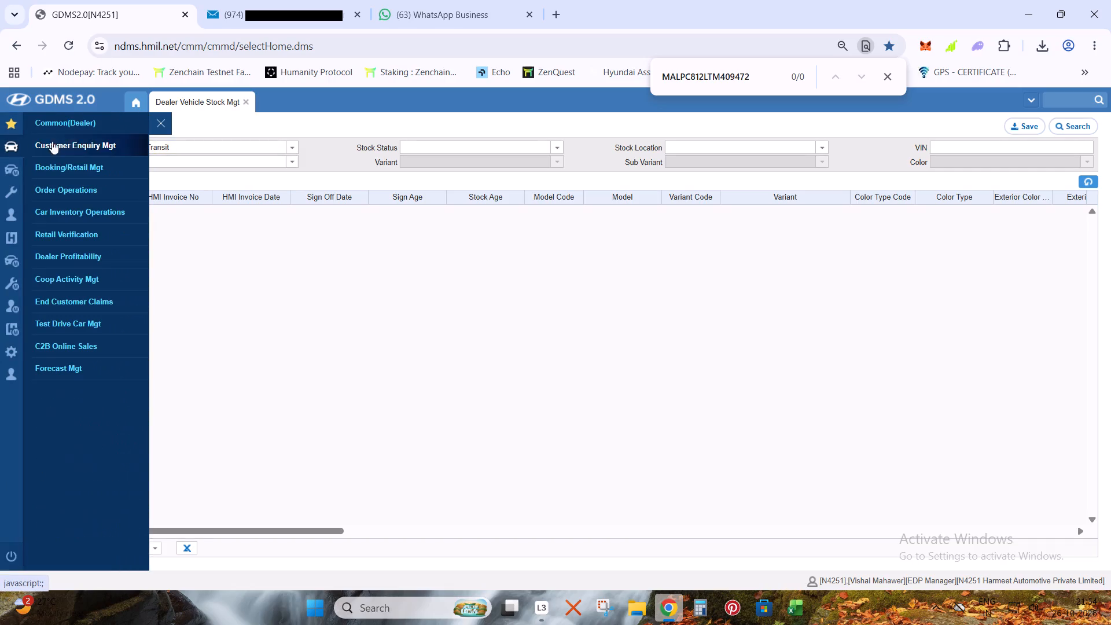
left_click(87, 194)
left_click(71, 216)
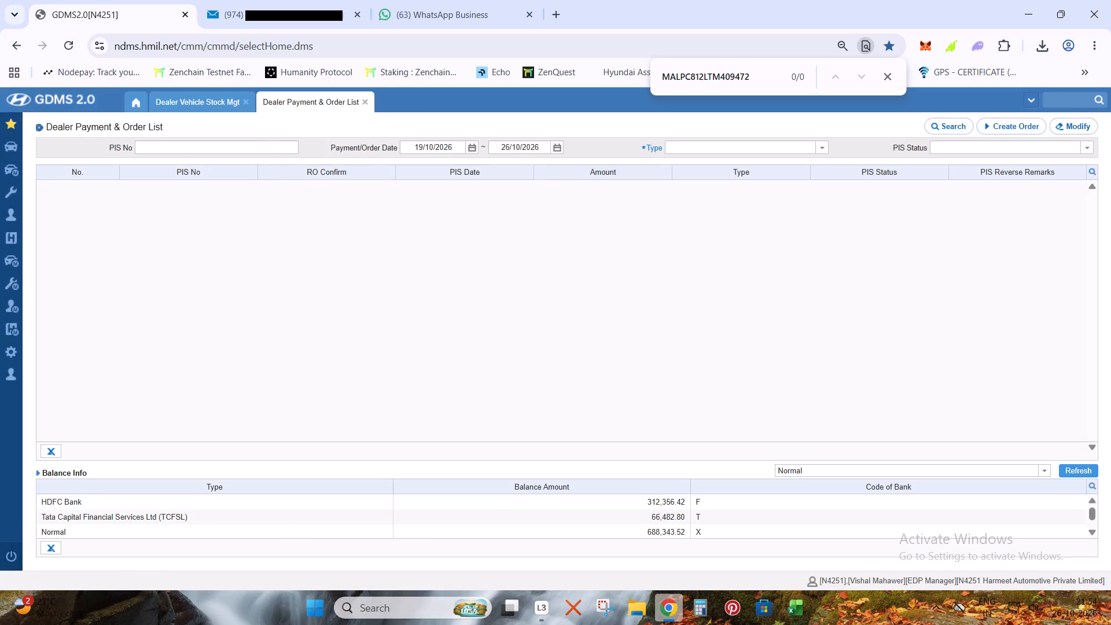
left_click(473, 146)
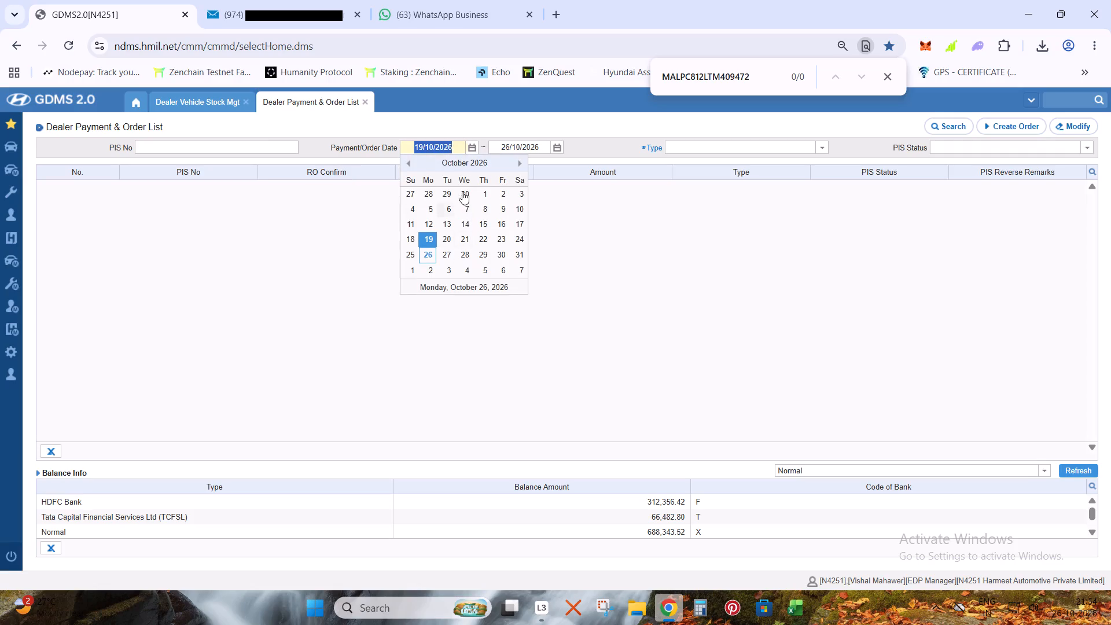
left_click(483, 194)
left_click(930, 135)
left_click(937, 123)
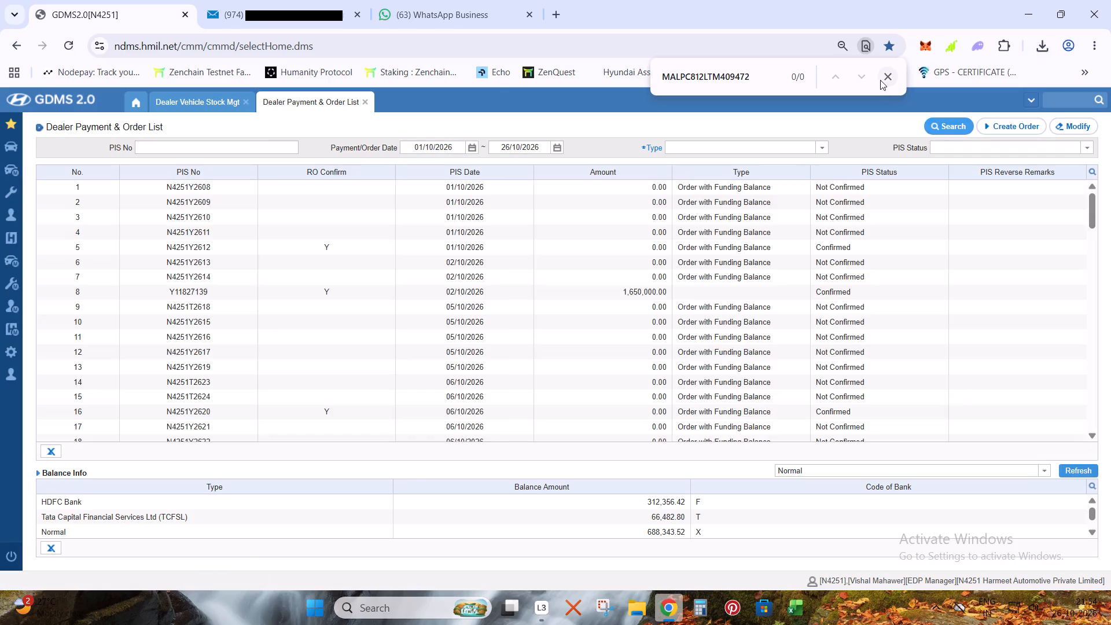
left_click(881, 80)
double_click(570, 282)
Open Dealer Order Status and list the orders from 01/10/2026 with 300 entries per page.
left_click(0, 138)
left_click(6, 119)
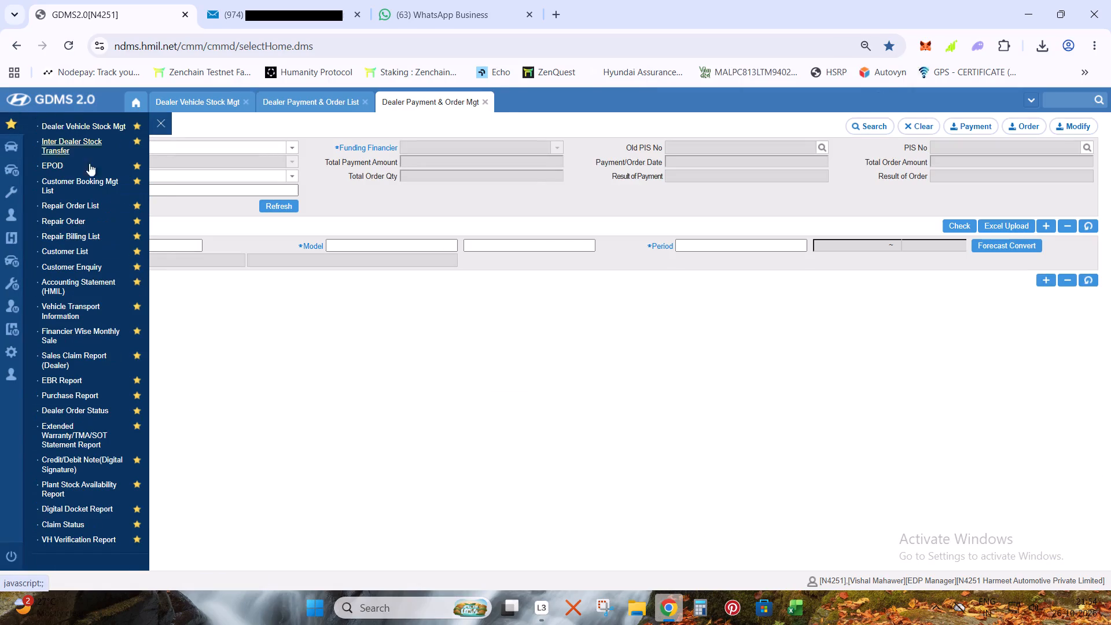
left_click(78, 406)
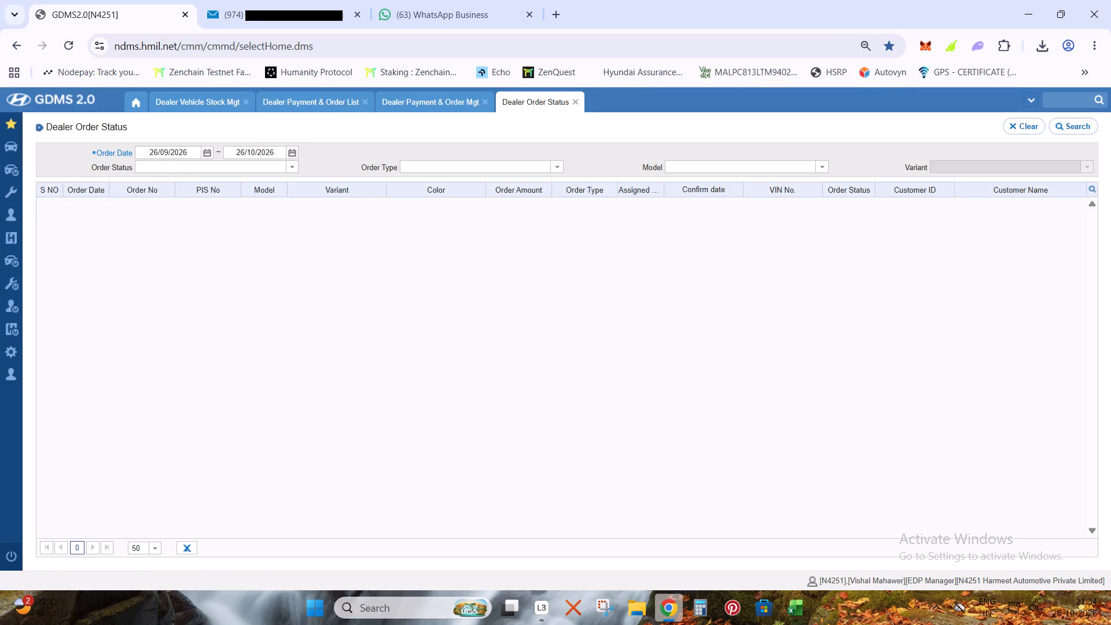
left_click(207, 149)
left_click(218, 261)
left_click(153, 542)
left_click(152, 537)
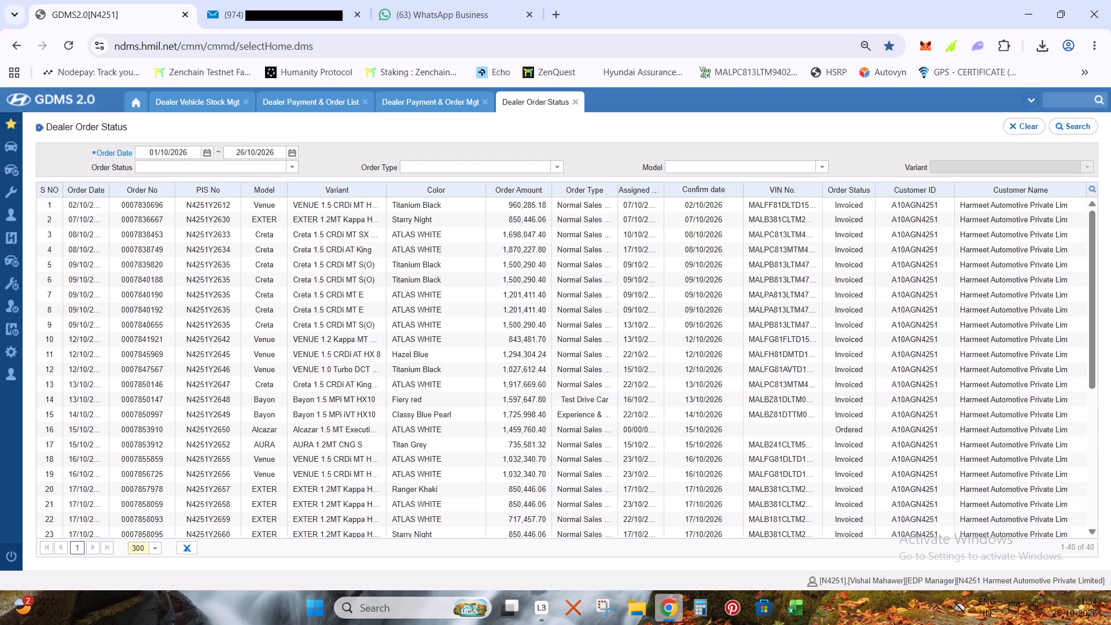
Review the October dealer orders down to the latest entries, widening the VIN No. and Variant columns to show their full text.
scroll(839, 308, "down", 7)
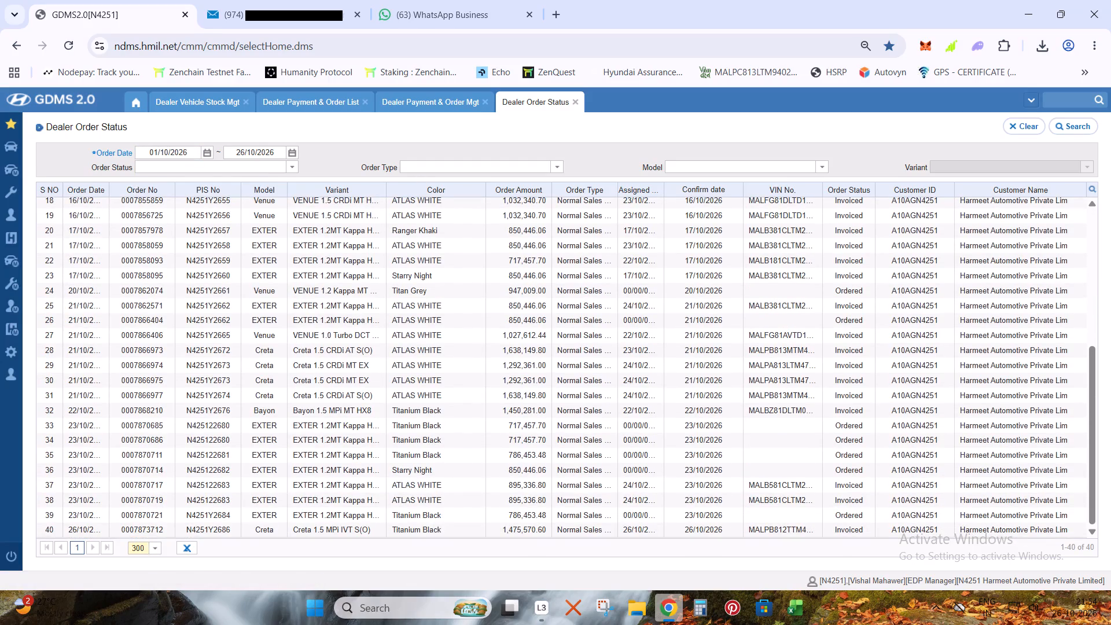
double_click(821, 192)
double_click(384, 188)
scroll(483, 370, "down", 2)
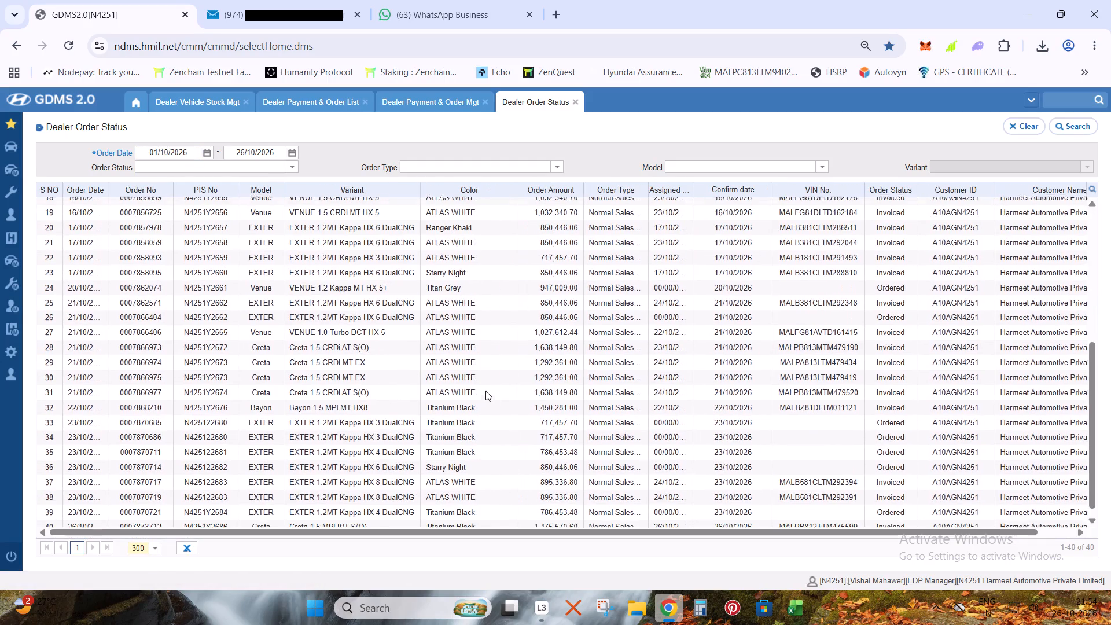
scroll(485, 391, "down", 5)
left_click(797, 609)
left_click(1110, 624)
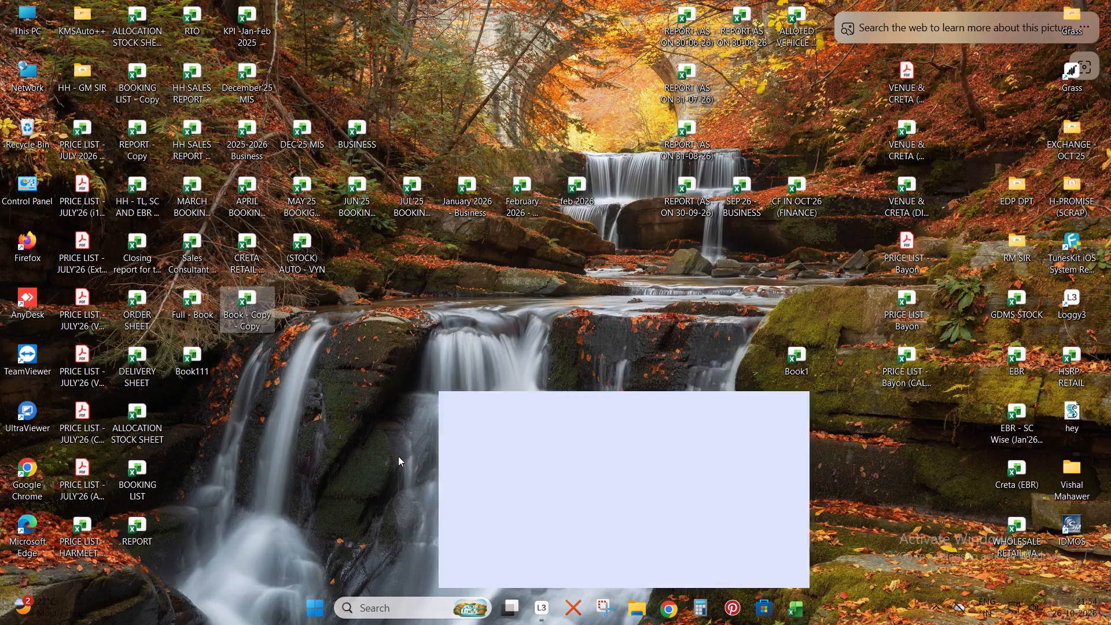
double_click(139, 305)
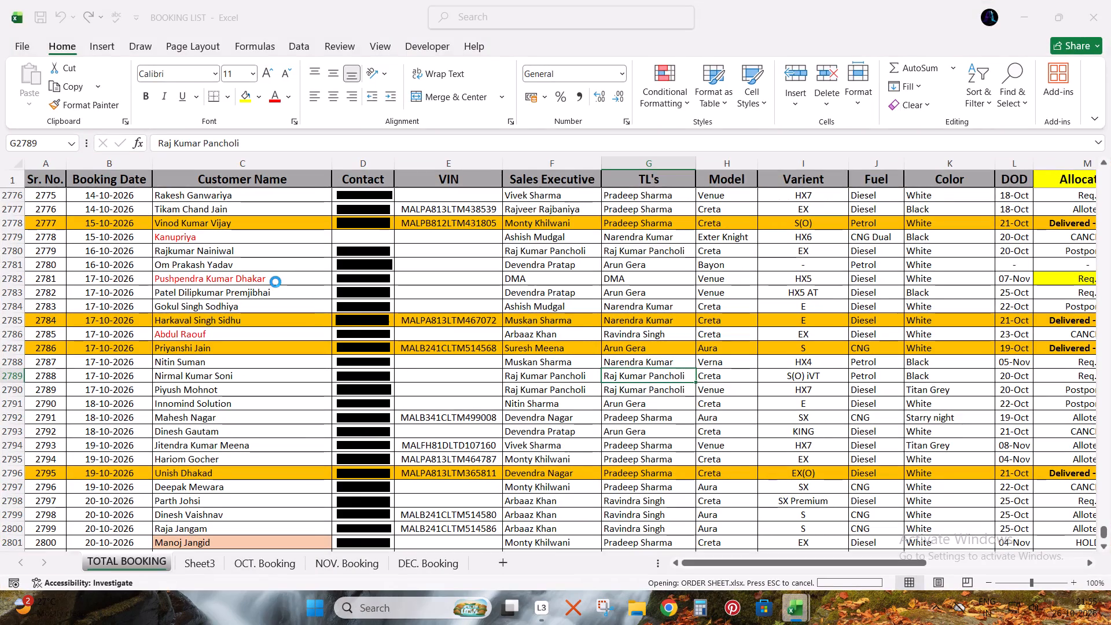
scroll(281, 280, "down", 1)
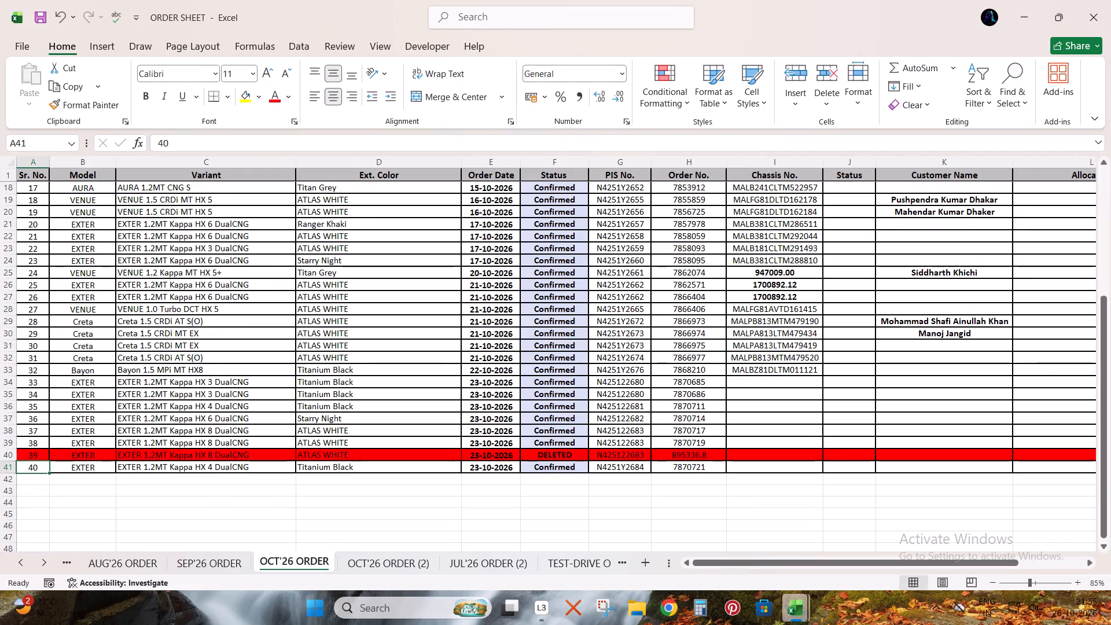
left_click(631, 467)
key("ctrl+c")
key("alt+Tab")
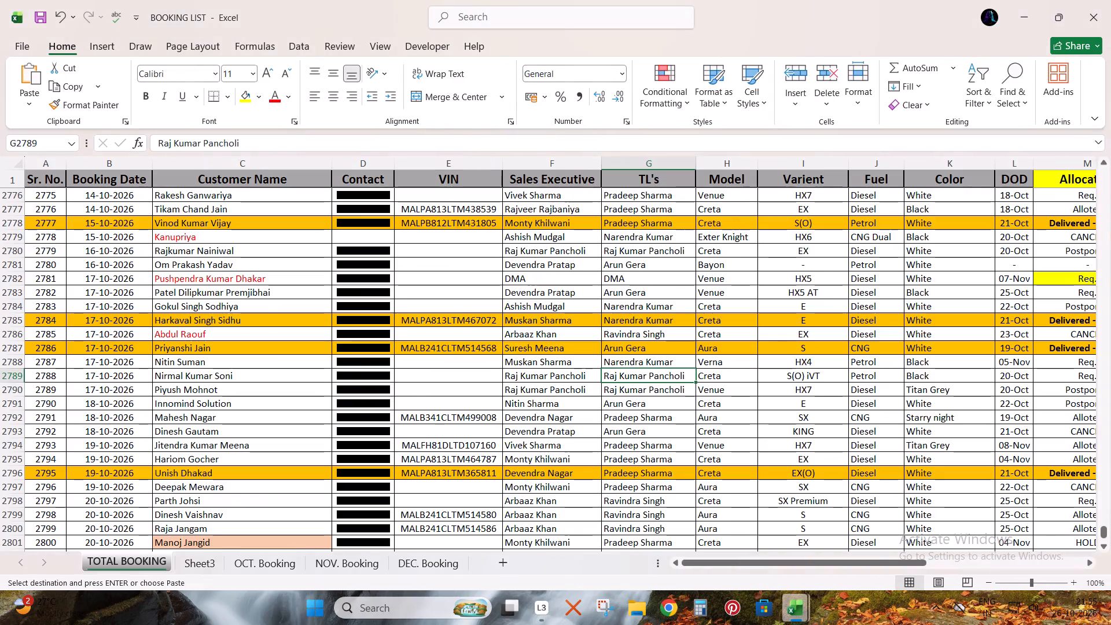
key("alt+Tab")
key("alt+Tab")
left_click(303, 106)
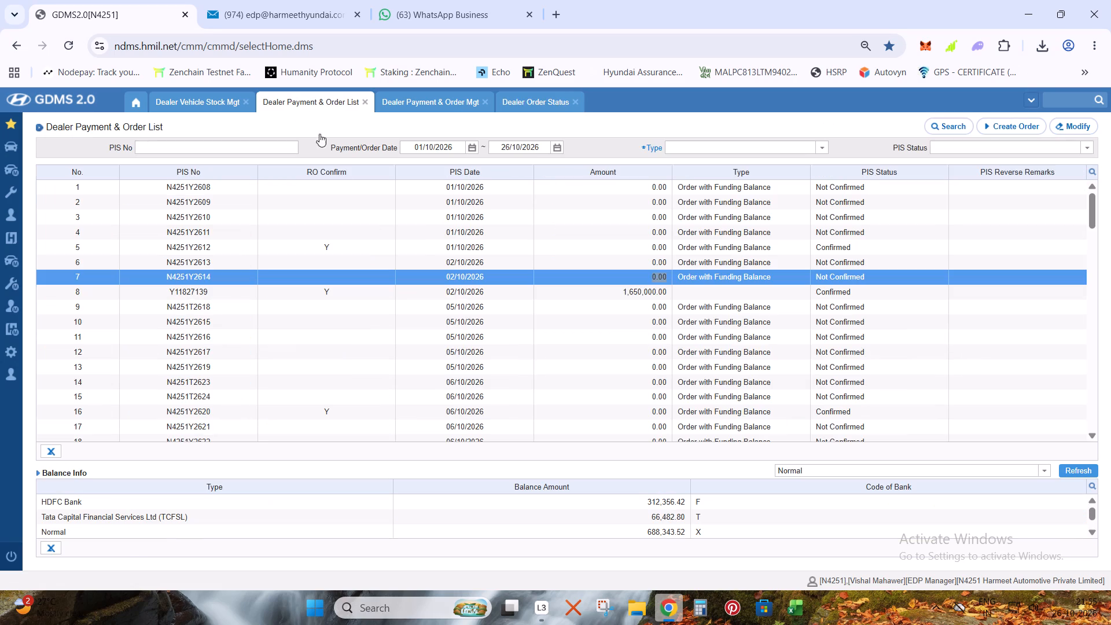
key("ctrl+f")
key("ctrl+v")
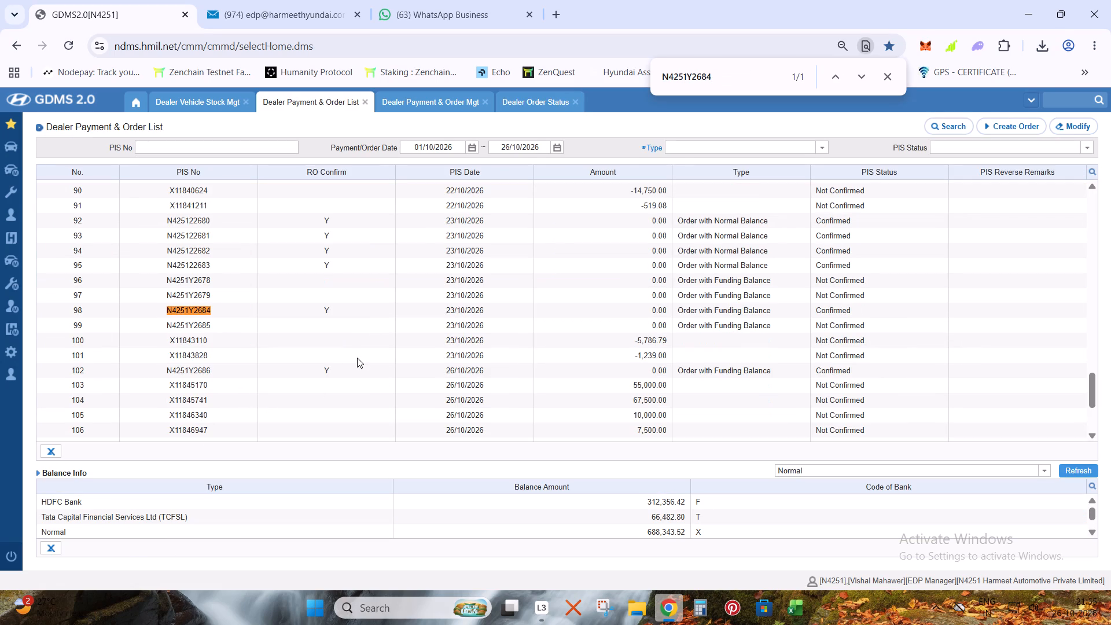
key("Left")
key("Left")
key("Left")
key("Left")
key("ctrl+shift+Left")
key("BackSpace")
key("ctrl+Right")
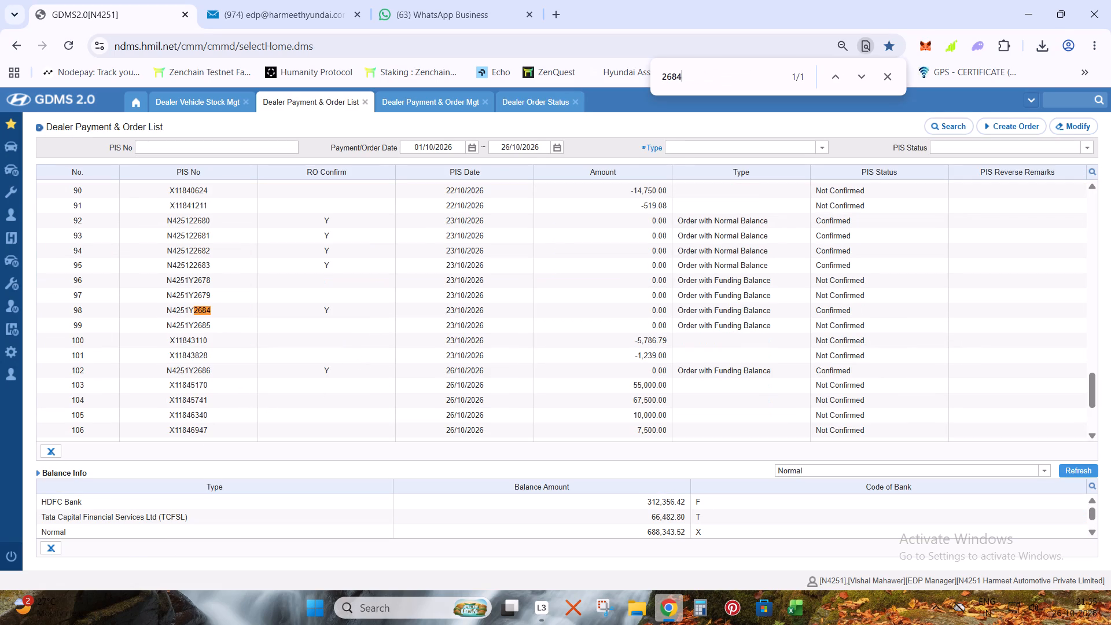
key("BackSpace")
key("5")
key("Return")
scroll(273, 369, "down", 1)
scroll(268, 378, "up", 1)
scroll(267, 385, "down", 2)
scroll(238, 273, "down", 4)
scroll(240, 281, "up", 1)
double_click(227, 252)
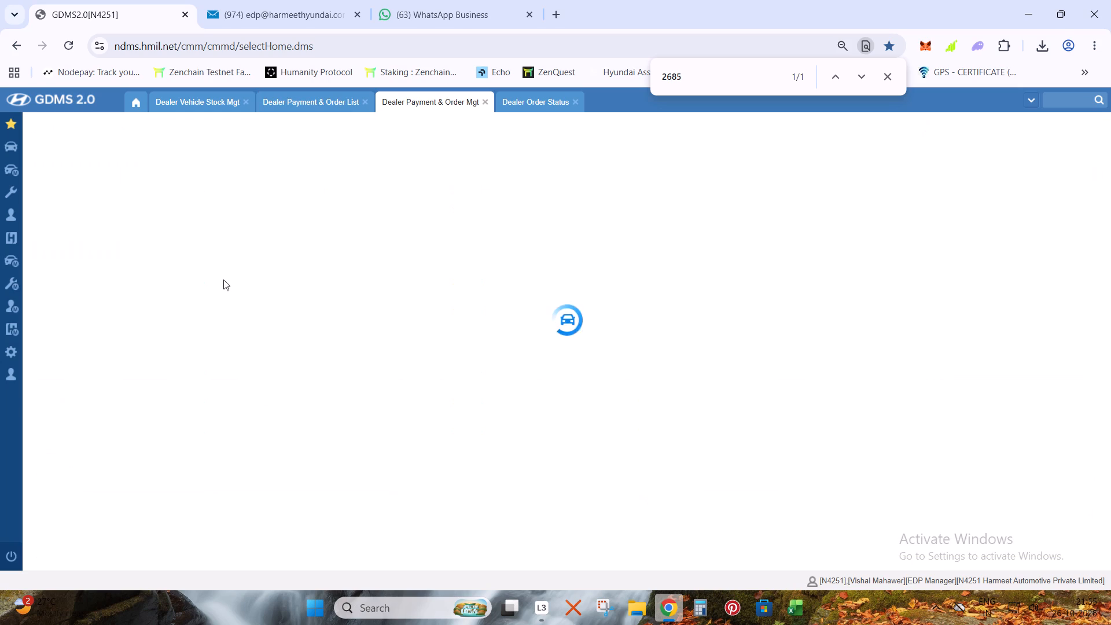
left_click(275, 96)
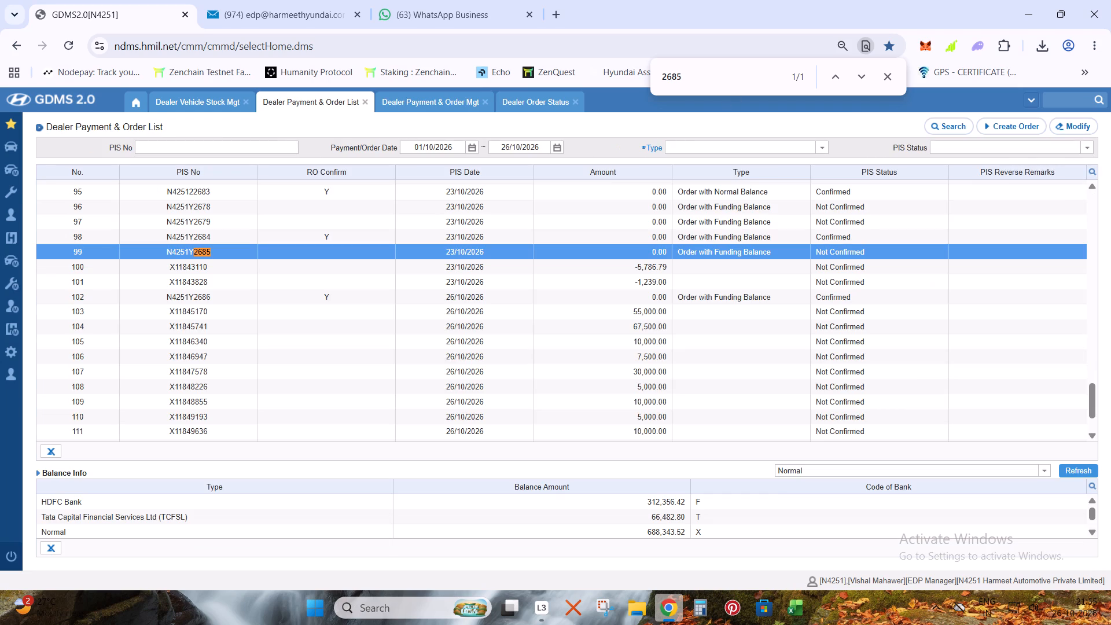
left_click(733, 86)
key("BackSpace")
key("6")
key("Return")
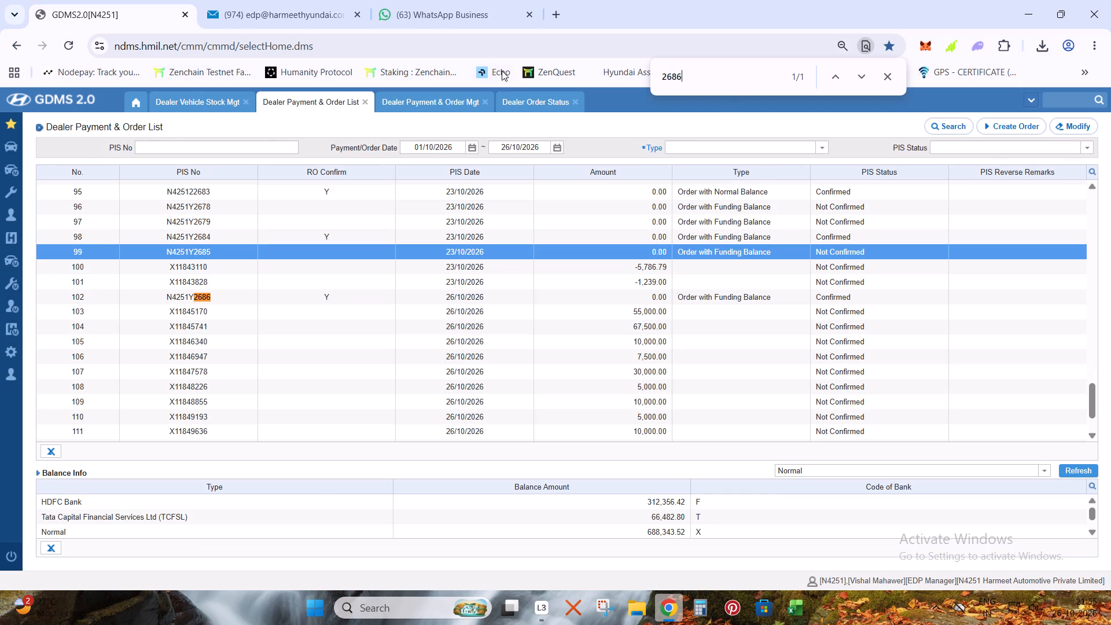
left_click(420, 101)
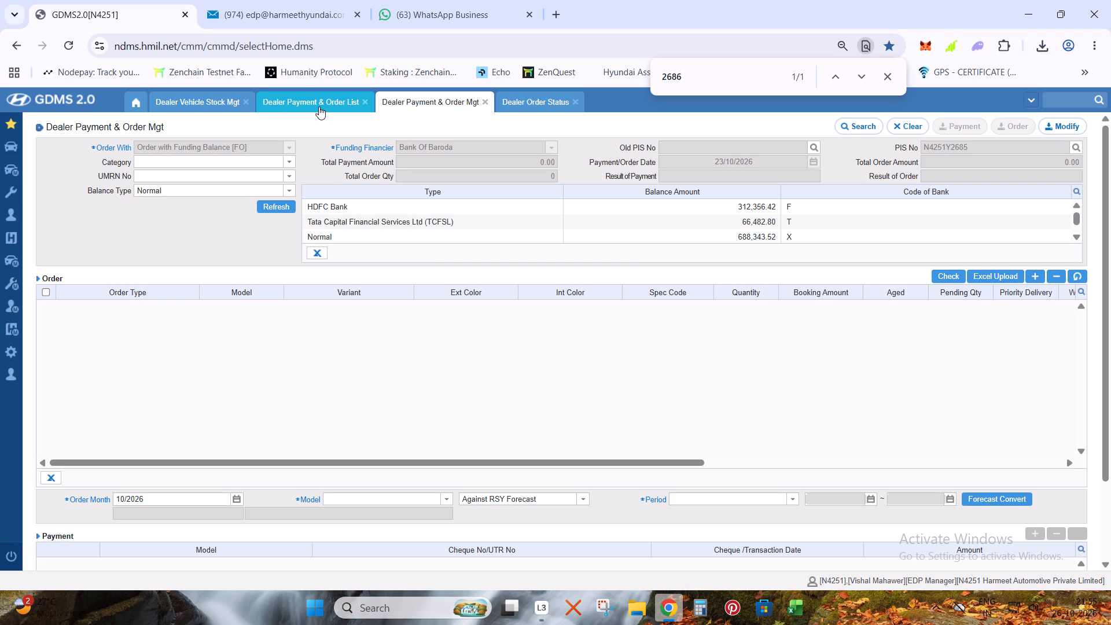
left_click(319, 106)
double_click(320, 295)
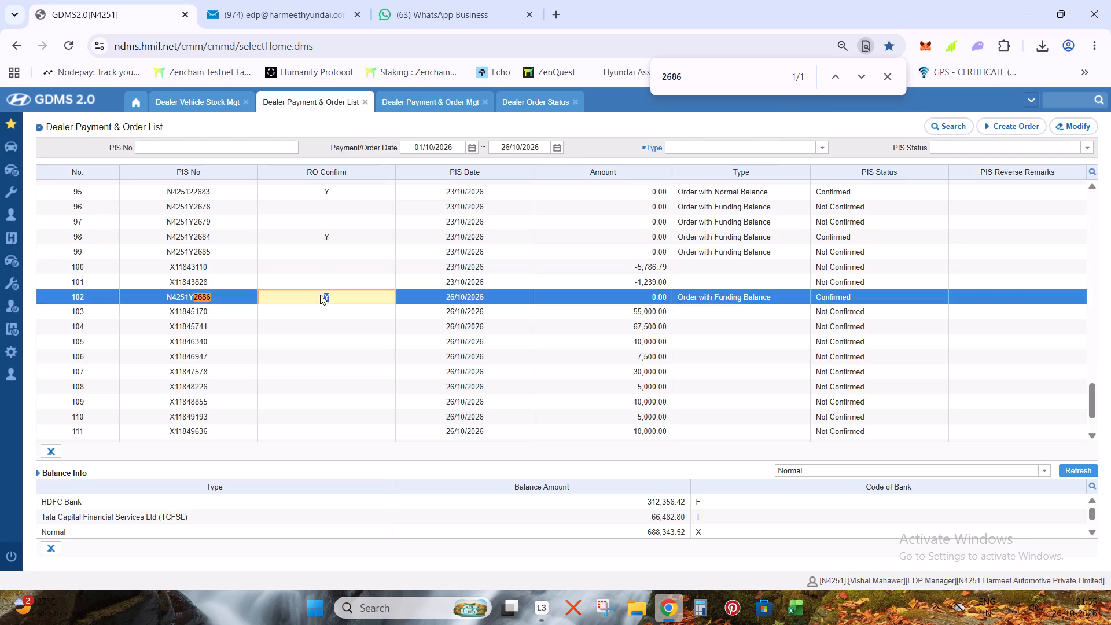
left_click(304, 112)
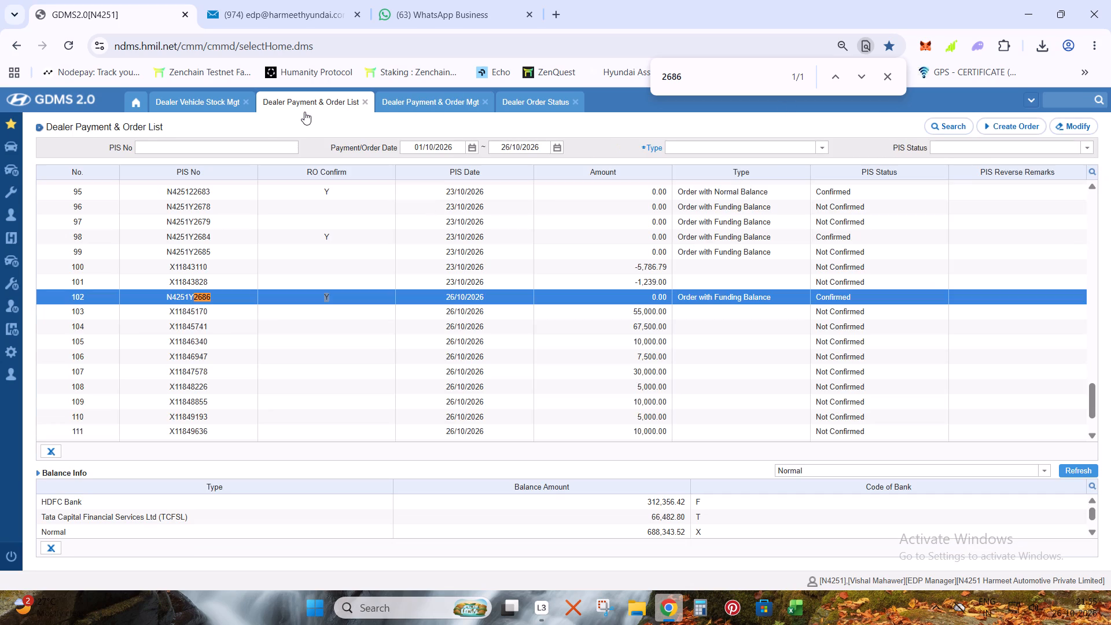
left_click(404, 105)
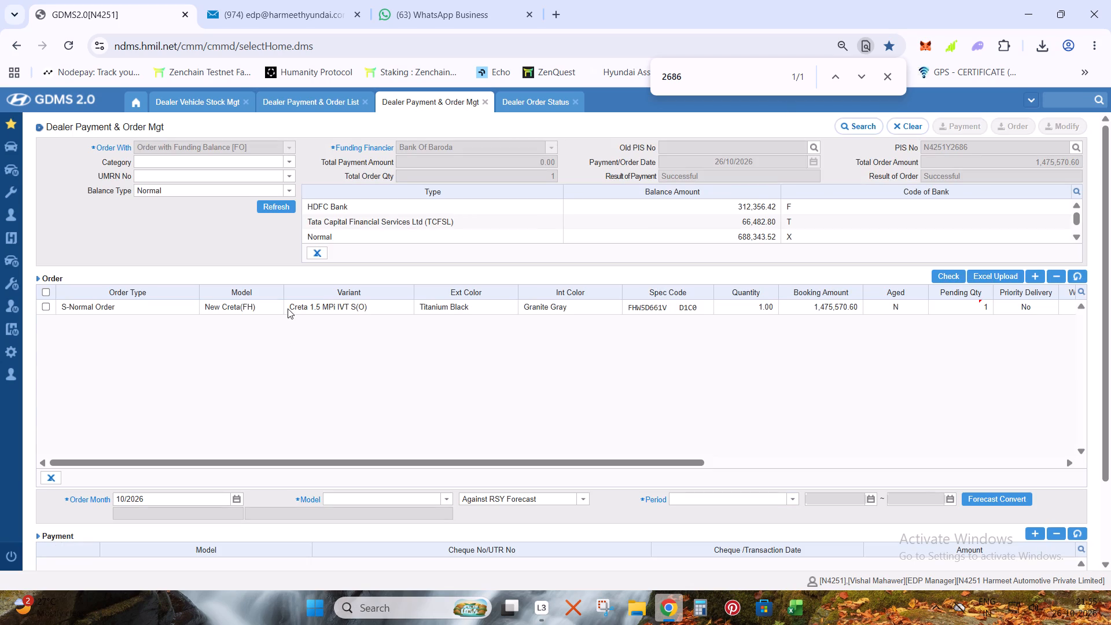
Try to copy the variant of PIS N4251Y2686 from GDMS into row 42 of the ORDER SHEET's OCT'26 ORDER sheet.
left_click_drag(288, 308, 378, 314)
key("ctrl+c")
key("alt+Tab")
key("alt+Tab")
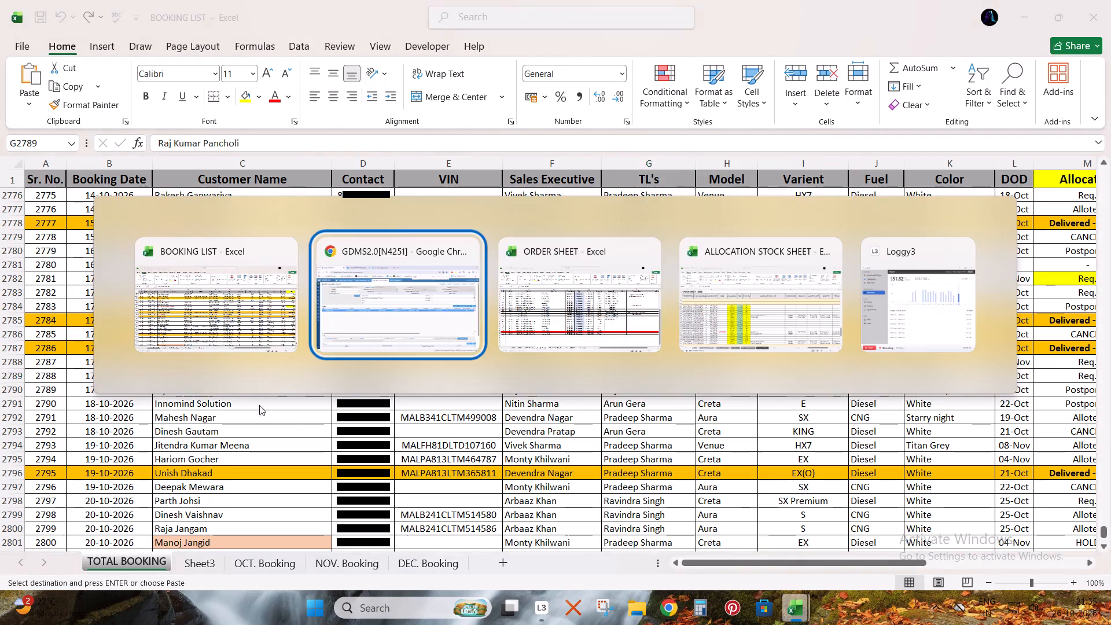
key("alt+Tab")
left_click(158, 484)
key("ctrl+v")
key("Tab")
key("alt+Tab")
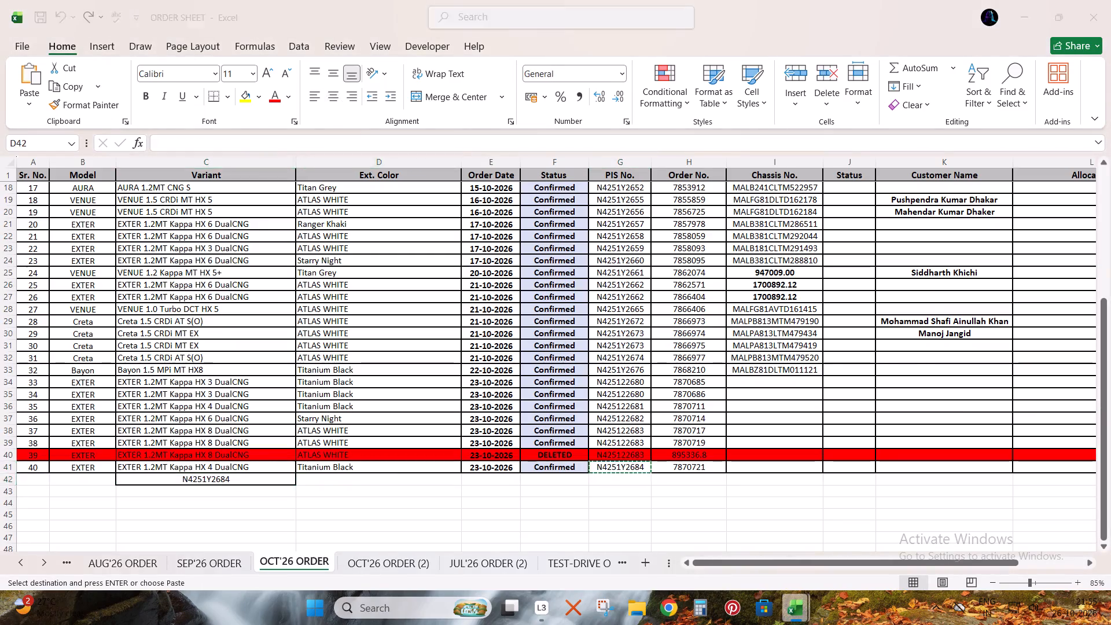
Copy the variant Creta 1.5 MPI IVT S(O) from the GDMS order into the Variant cell of row 42 in the ORDER SHEET workbook.
key("alt+Tab")
key("alt+Tab")
key("alt+Tab")
key("alt+Tab")
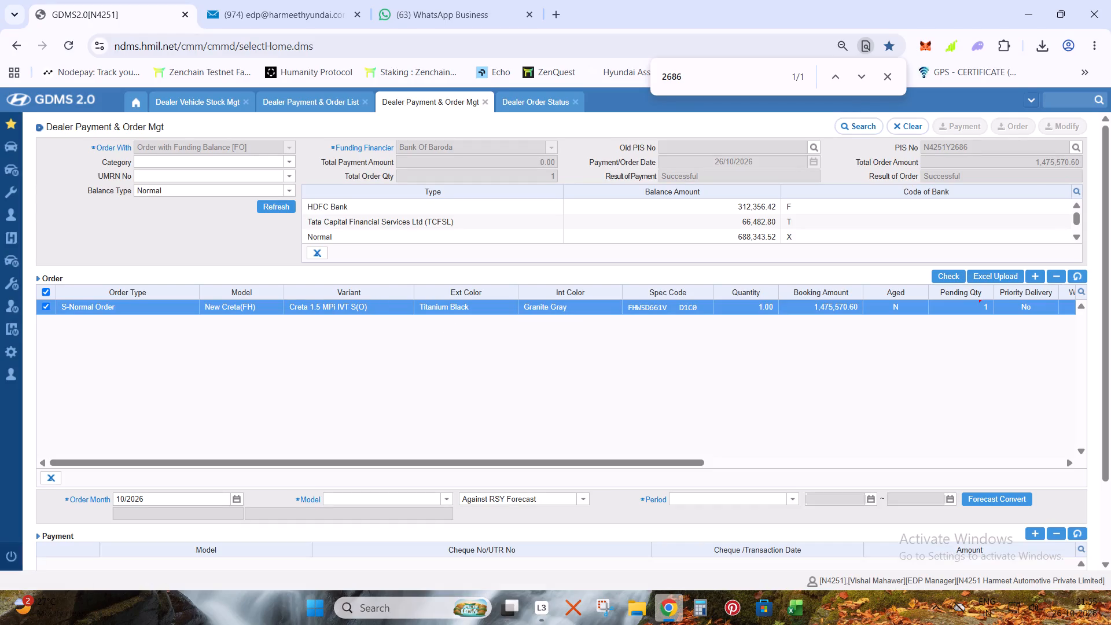
left_click_drag(284, 308, 368, 310)
key("ctrl+c")
key("alt+Tab")
key("alt+Tab")
key("alt+Tab")
key("alt+Tab")
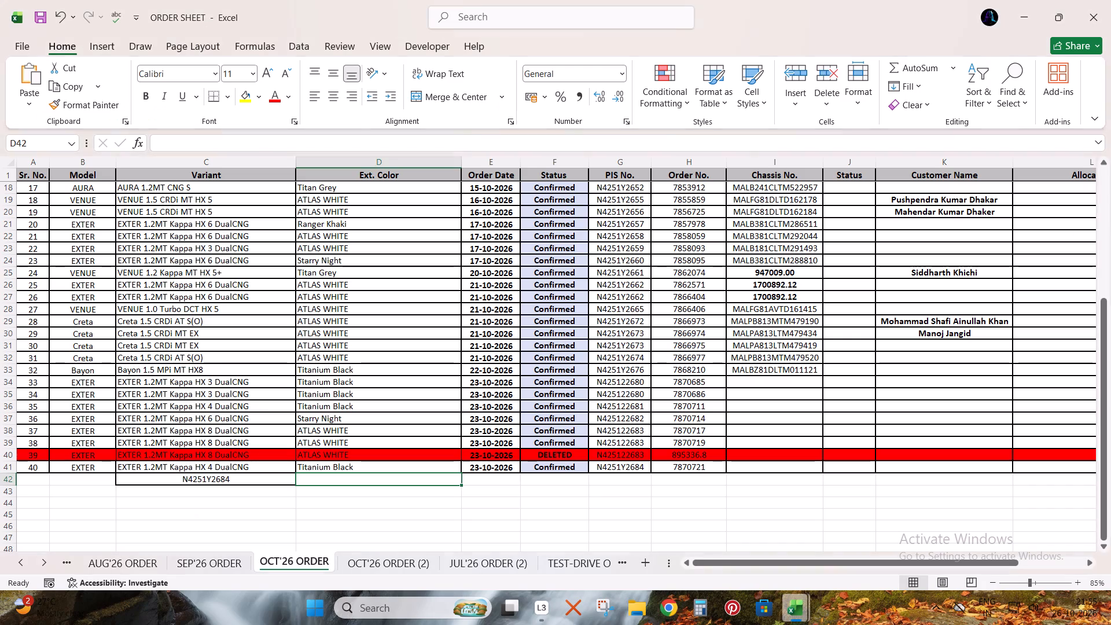
left_click(196, 481)
key("ctrl+v")
key("Tab")
Copy the exterior colour Titanium Black from the GDMS order into the Ext. Color cell of row 42.
key("alt+Tab")
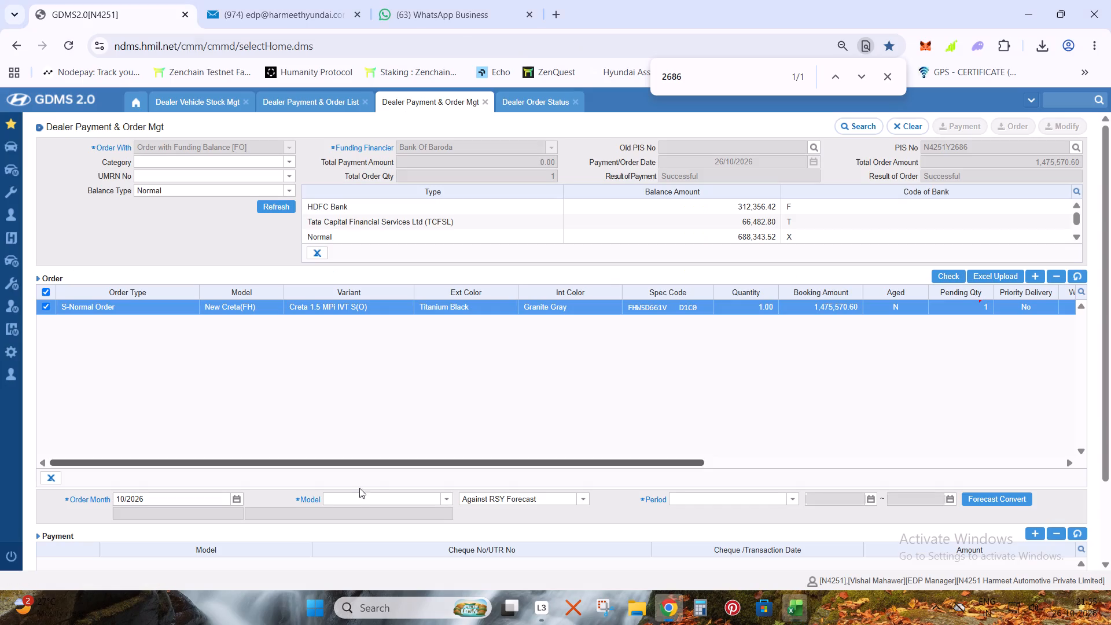
left_click_drag(415, 308, 468, 314)
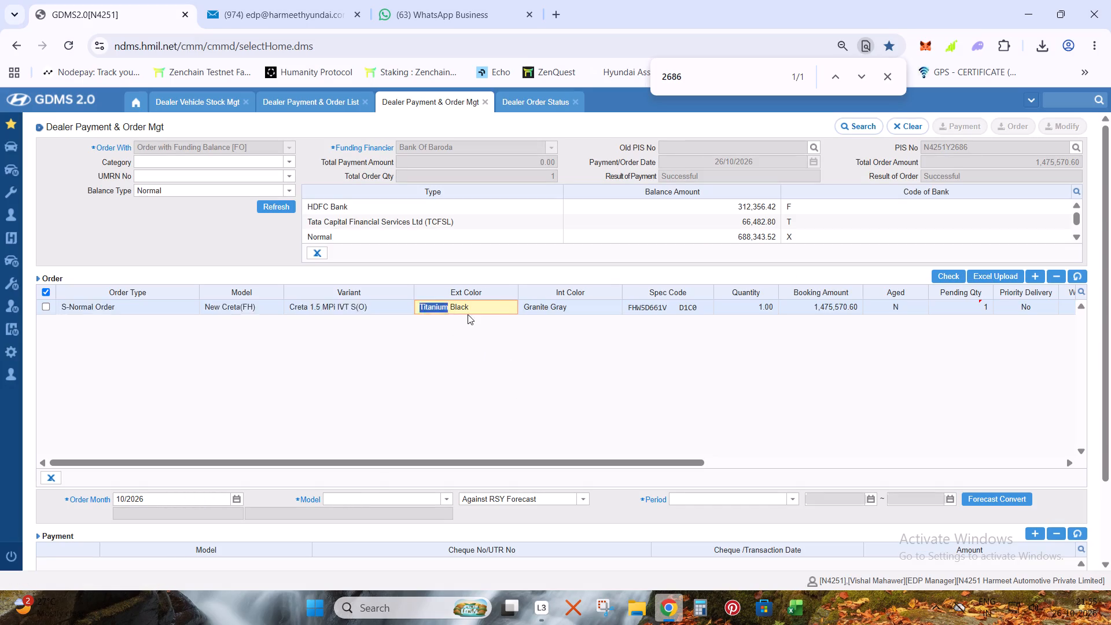
left_click_drag(468, 314, 469, 314)
key("ctrl+c")
key("alt+Tab")
key("ctrl+v")
key("Tab")
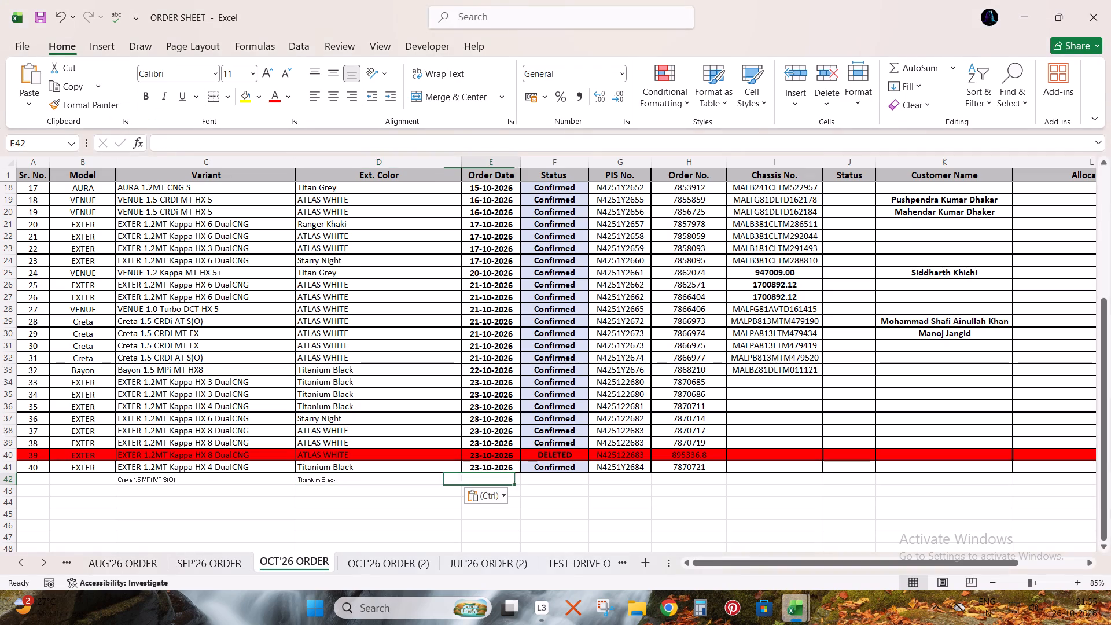
Enter the order date 26-10-2026 in row 42 and fill its status down from the row above as Confirmed.
key("alt+Tab")
key("alt+Tab")
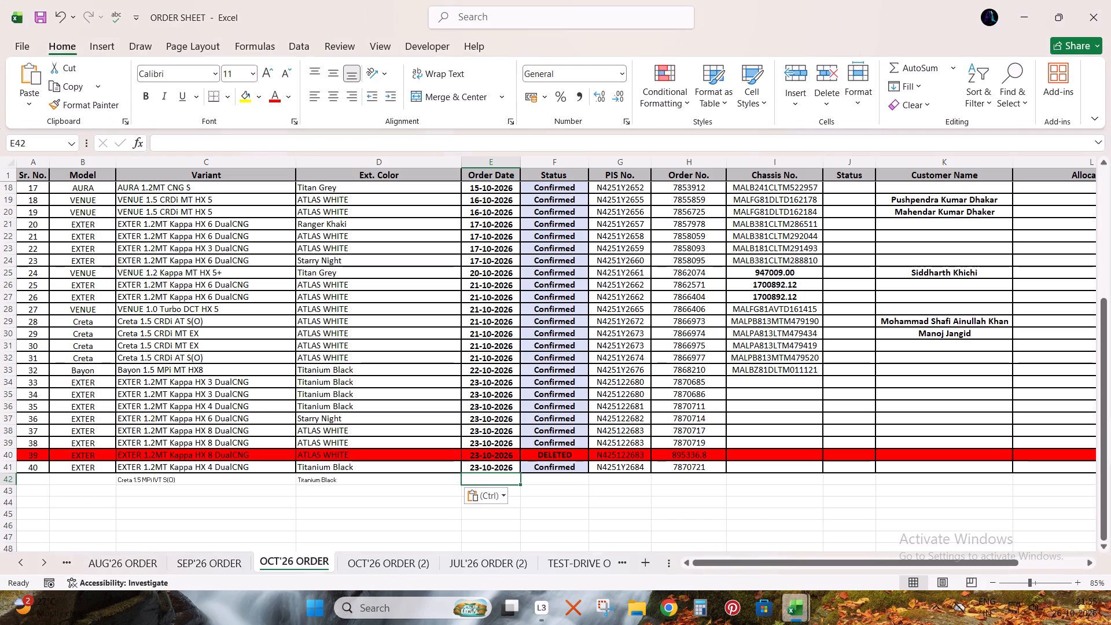
key("ctrl+d")
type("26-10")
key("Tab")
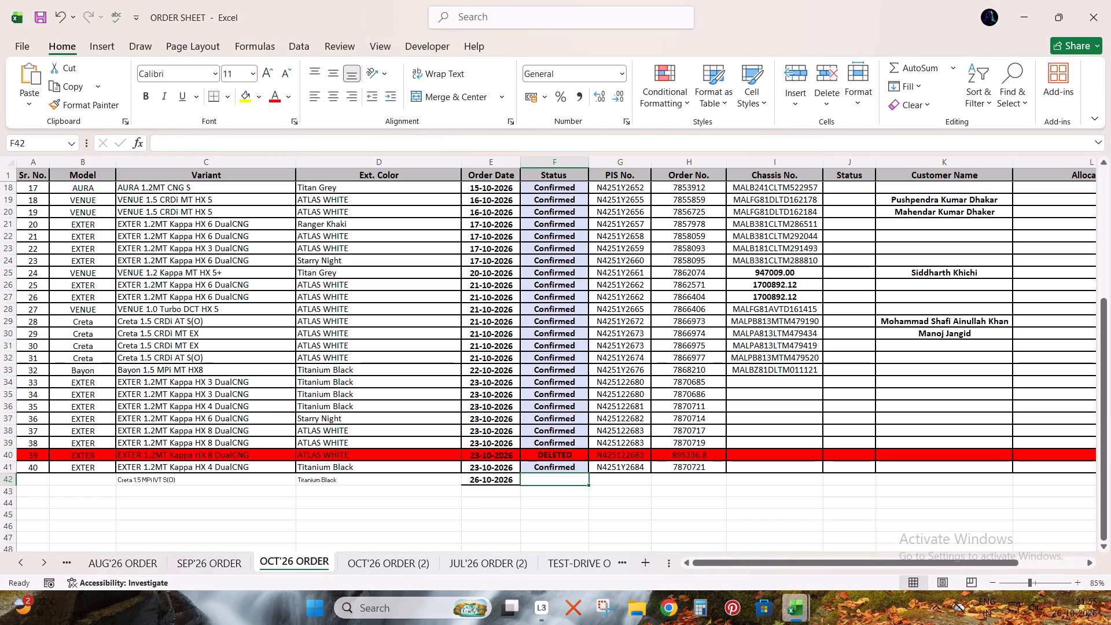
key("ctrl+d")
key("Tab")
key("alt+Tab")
left_click(949, 146)
key("ctrl+c")
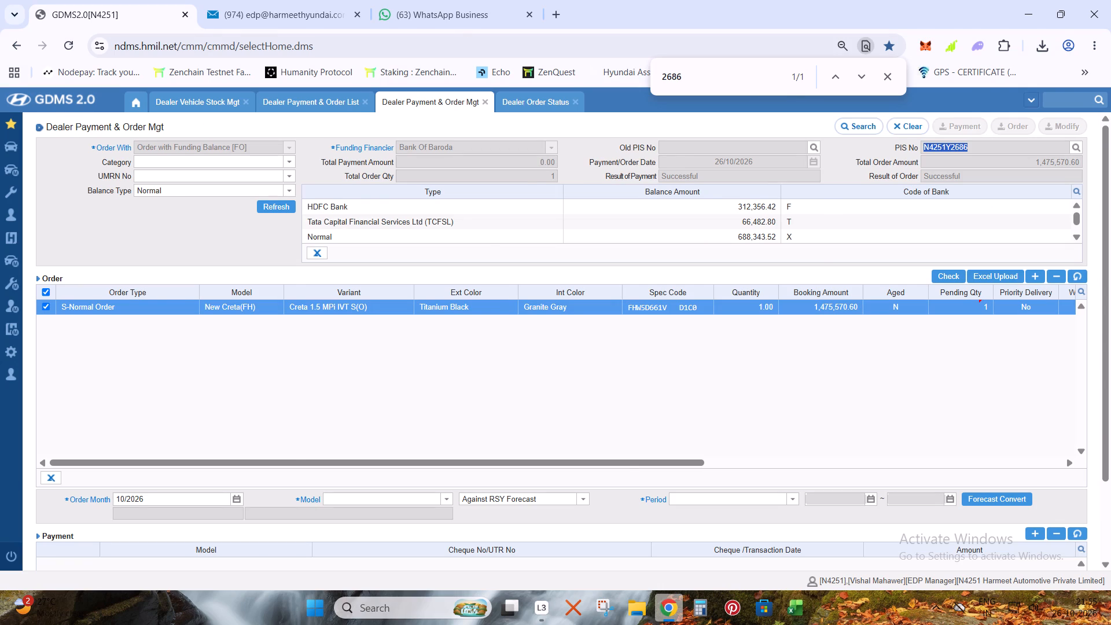
key("alt+Tab")
key("ctrl+v")
key("Tab")
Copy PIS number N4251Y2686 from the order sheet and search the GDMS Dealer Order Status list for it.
key("alt+Tab")
key("alt+Tab")
left_click(637, 478)
key("ctrl+c")
key("alt+Tab")
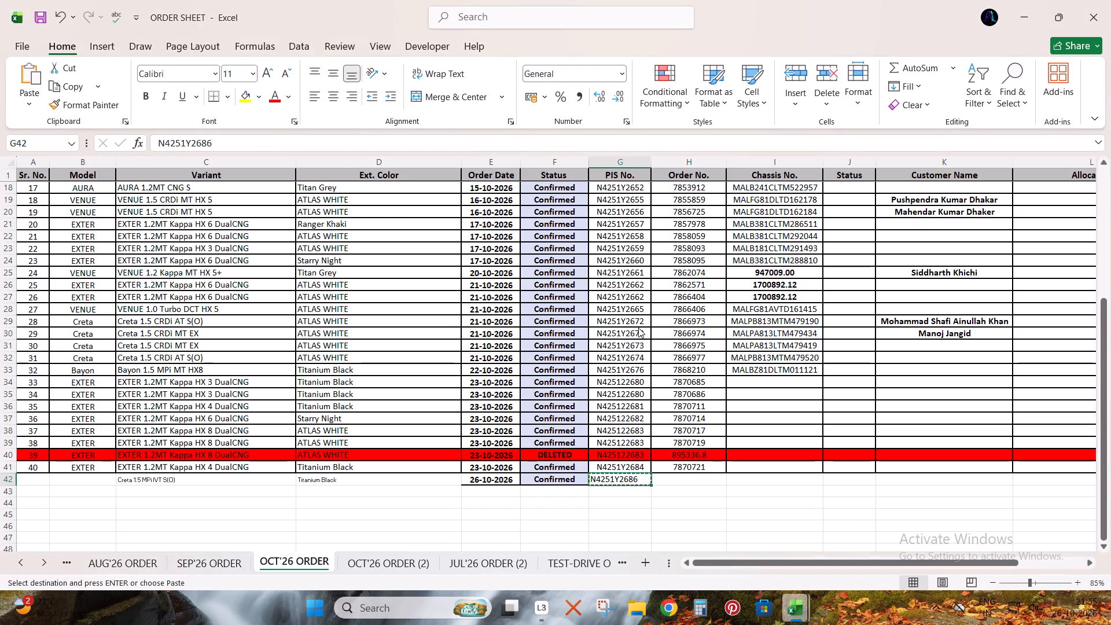
left_click(537, 101)
key("ctrl+f")
key("ctrl+v")
key("Return")
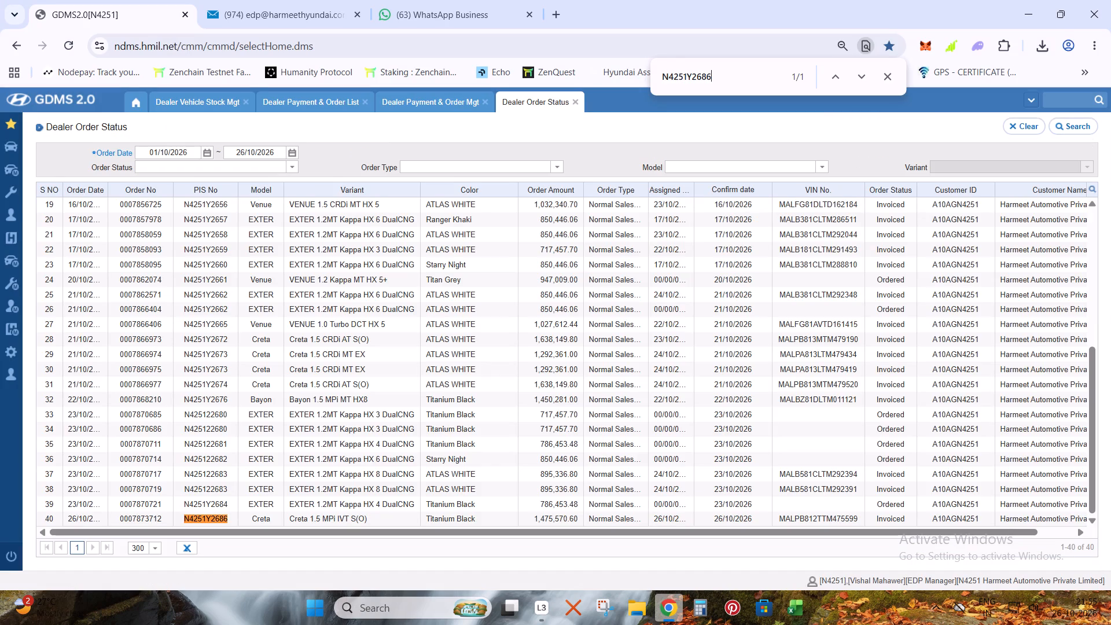
scroll(570, 289, "down", 3)
left_click(447, 517)
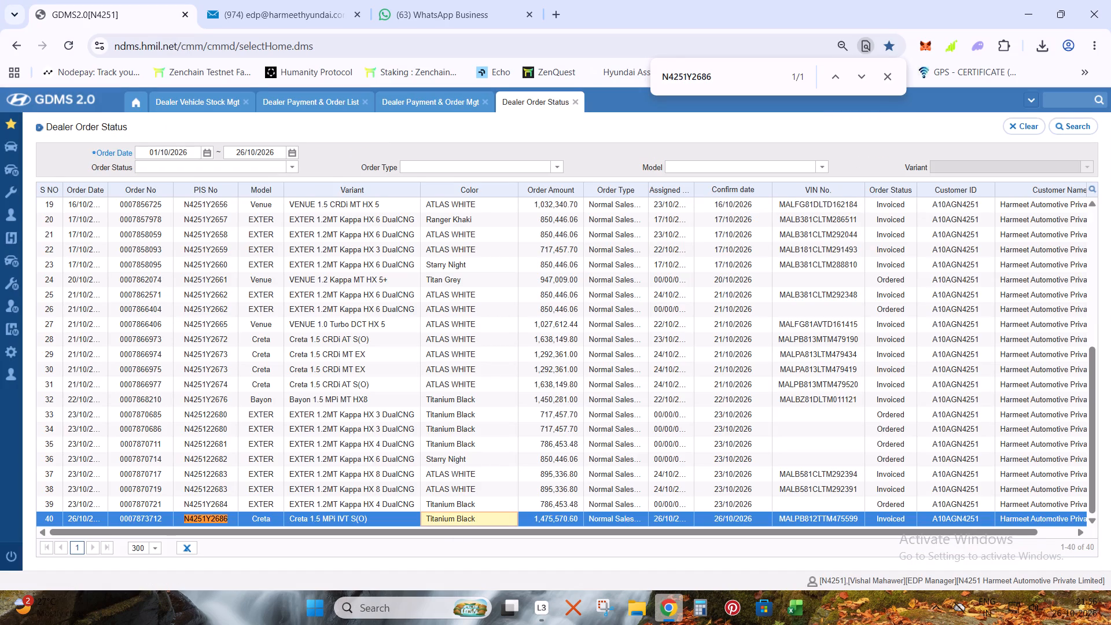
left_click_drag(116, 520, 164, 520)
key("ctrl+c")
key("alt+Tab")
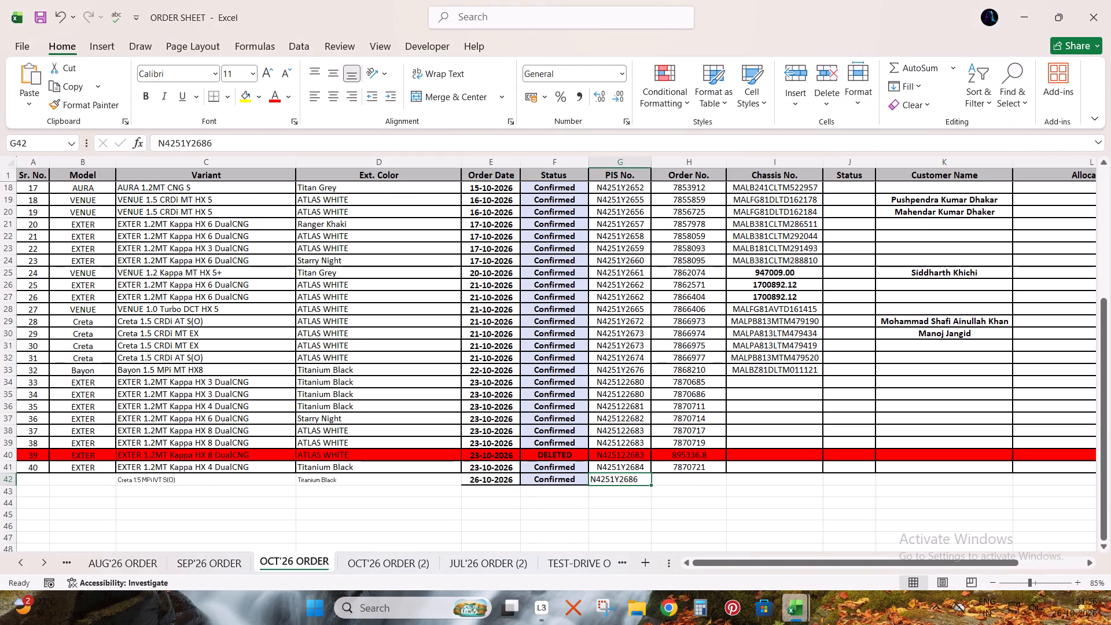
key("Right")
key("ctrl+v")
key("Tab")
key("Tab")
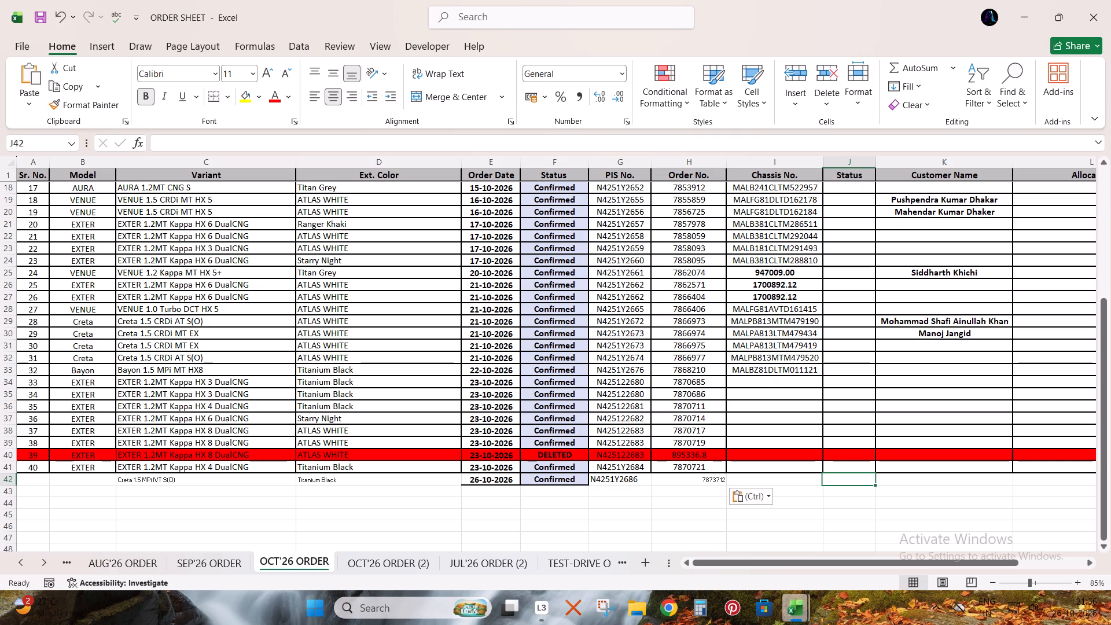
key("alt+Tab")
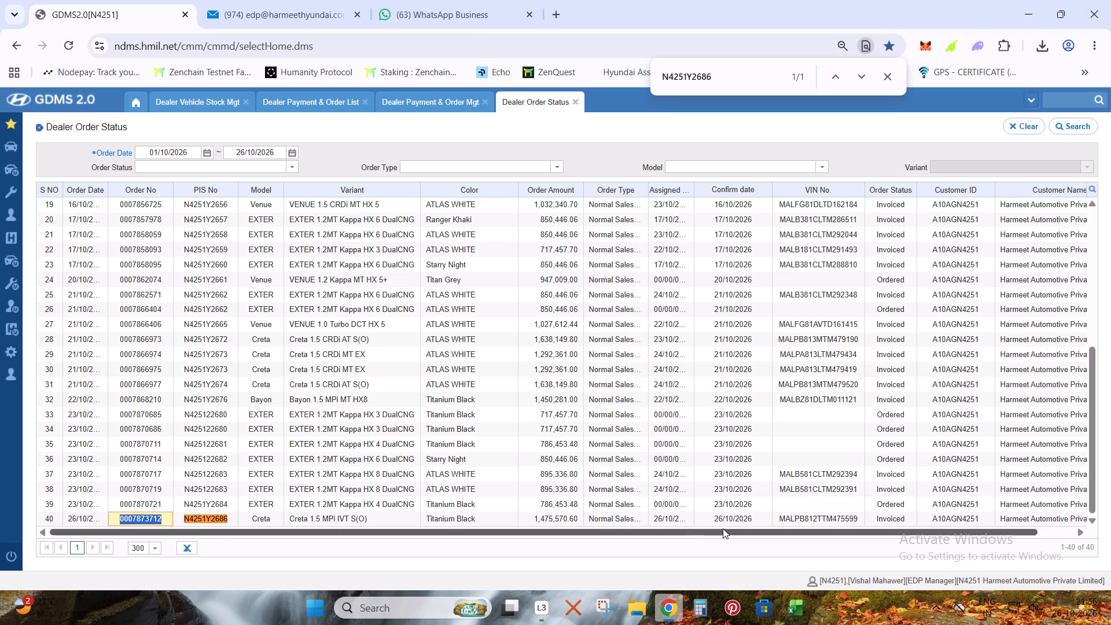
scroll(723, 528, "down", 3)
left_click(722, 517)
left_click_drag(777, 520, 849, 517)
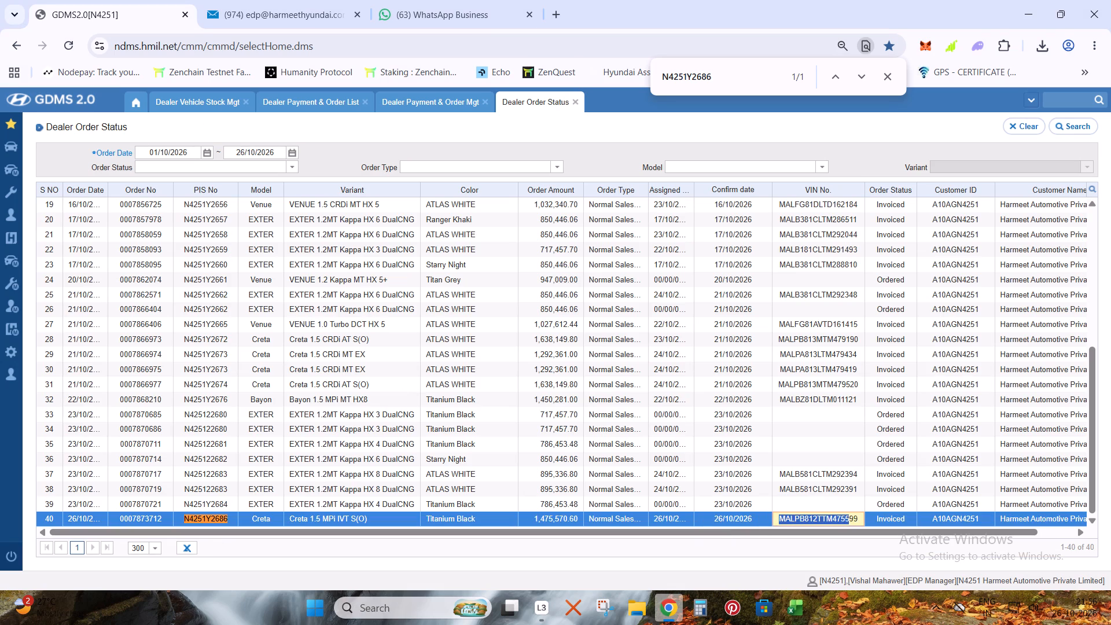
left_click_drag(849, 517, 857, 518)
key("ctrl+c")
key("alt+Tab")
key("Left")
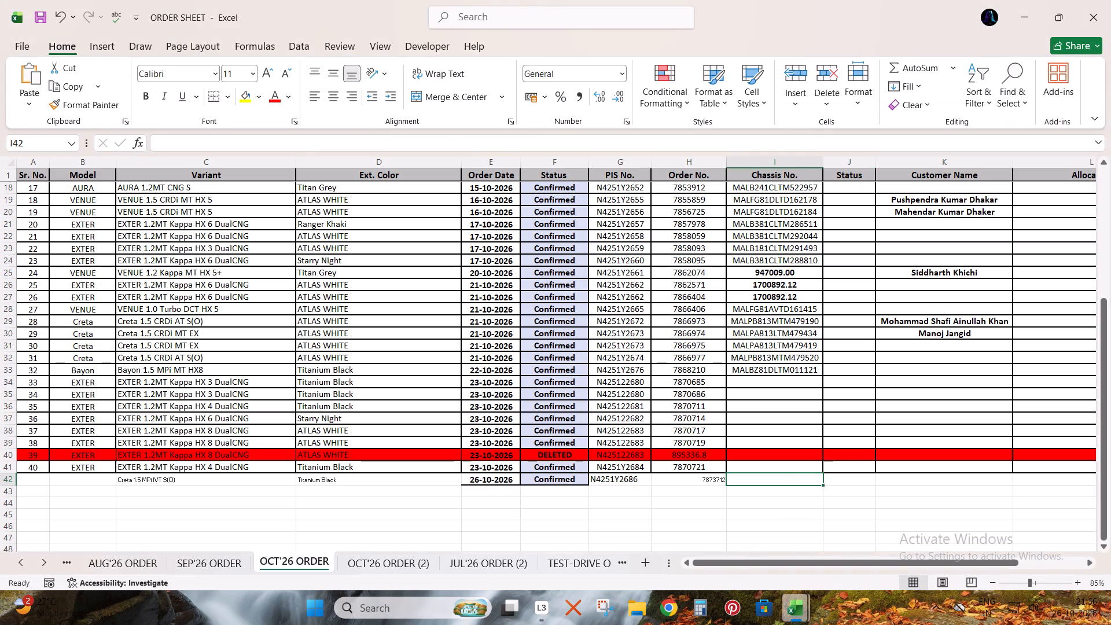
key("ctrl+v")
Copy the formatting of order row 41 onto the new order in row 42 with Format Painter.
key("Left")
key("Left")
key("Left")
key("Left")
key("Up")
key("Right")
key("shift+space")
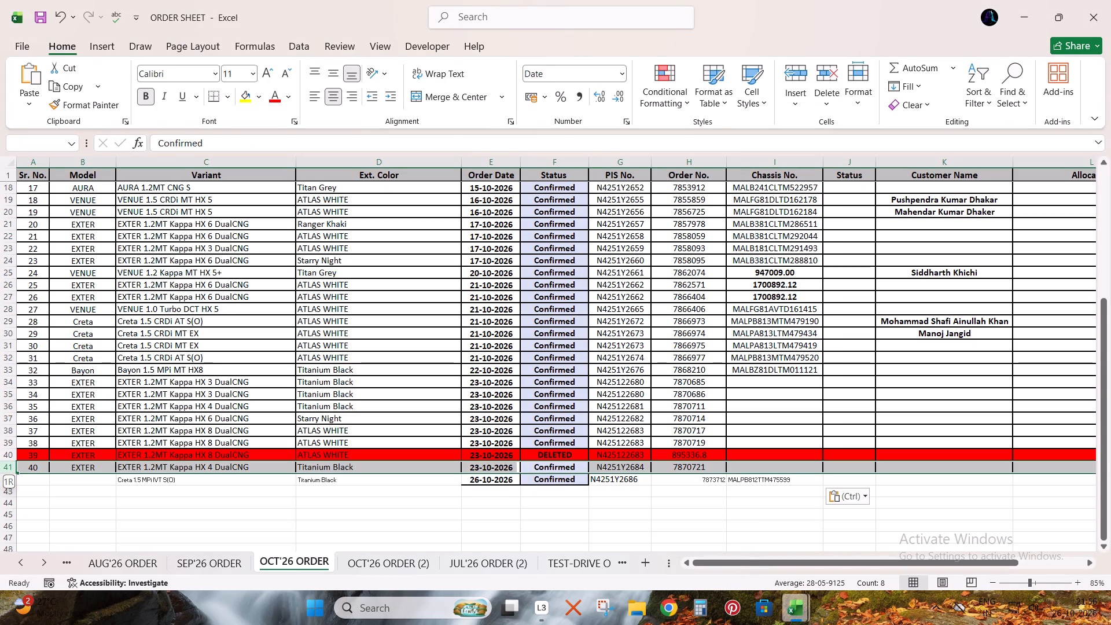
left_click(87, 113)
left_click(87, 107)
key("ctrl+shift+Down")
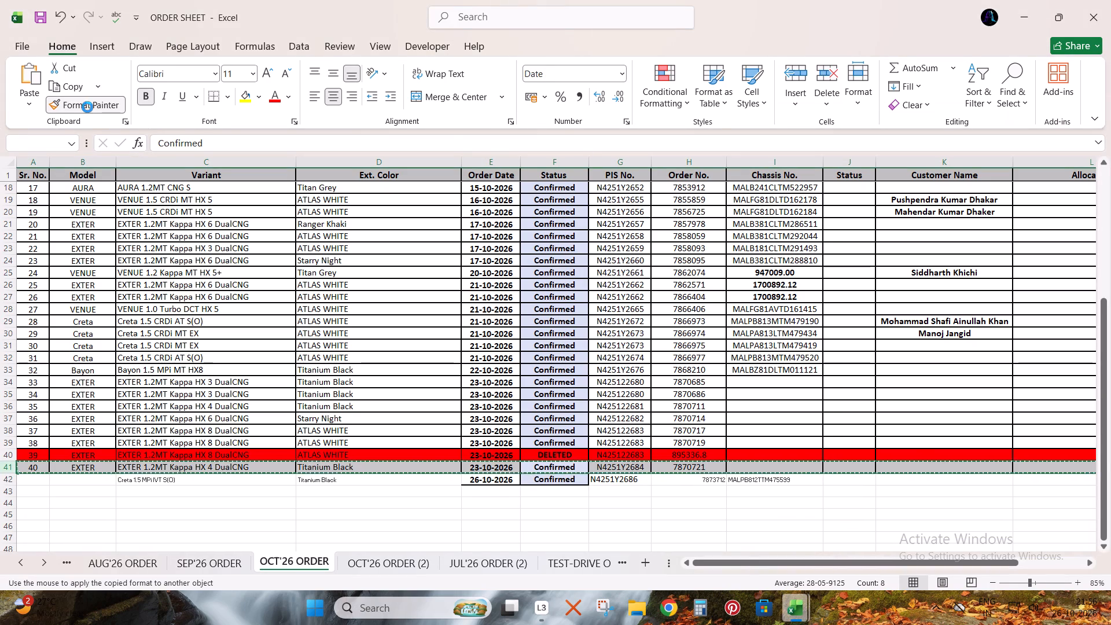
Save the ORDER SHEET workbook.
left_click(46, 15)
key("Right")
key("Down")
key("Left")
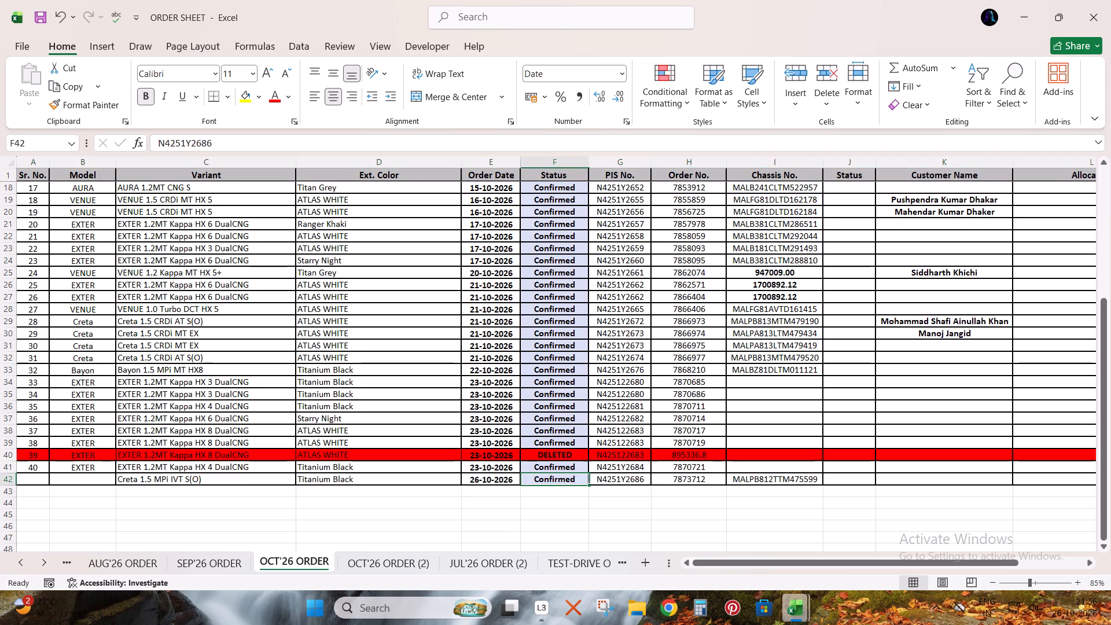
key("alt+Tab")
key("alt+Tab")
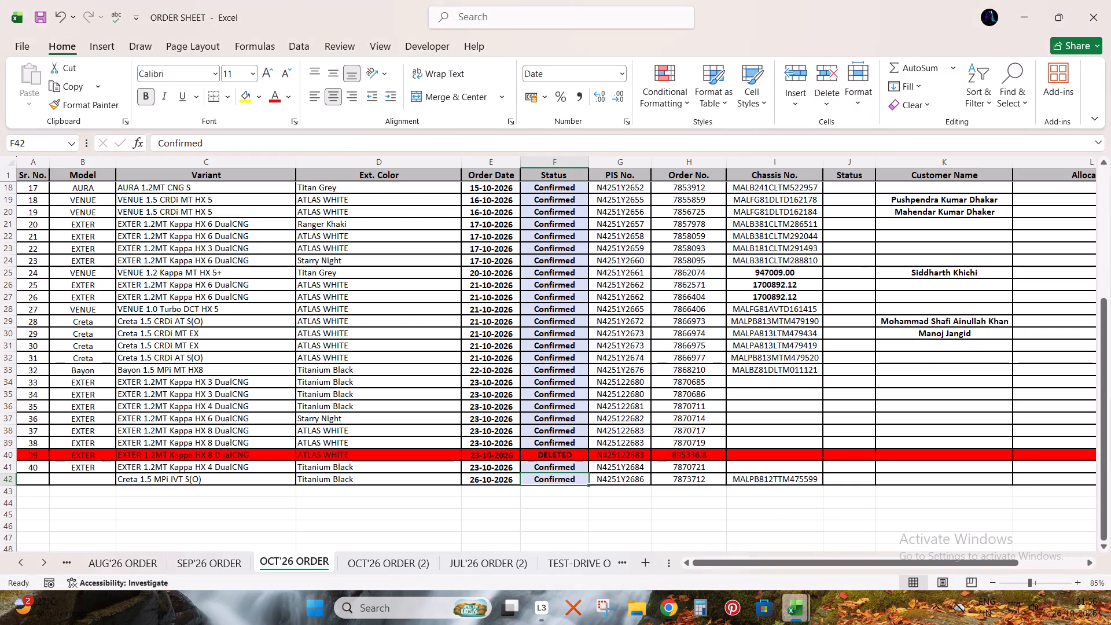
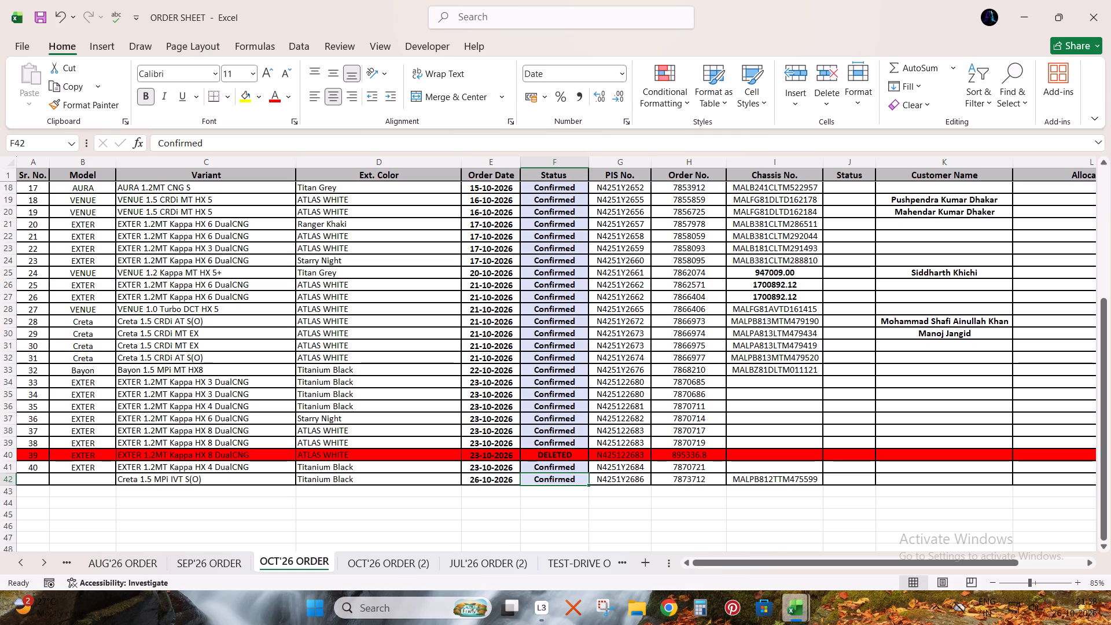
Check row 42 of the OCT'26 ORDER sheet against the last order in the GDMS Dealer Order Status list.
left_click(89, 473)
key("alt+Tab")
key("alt+grave")
key("alt+Tab")
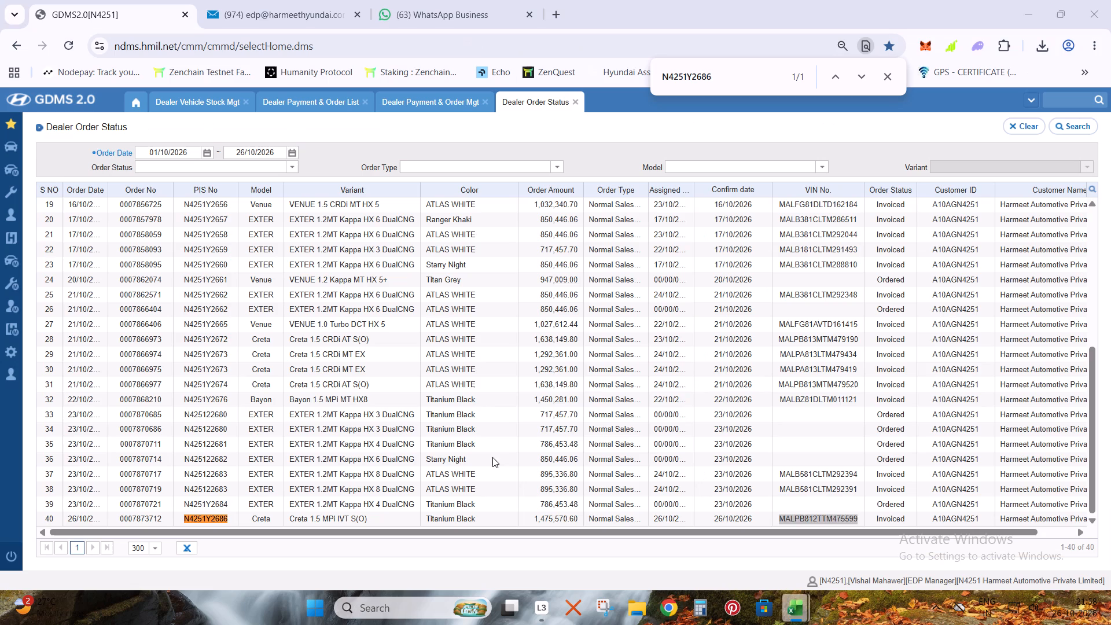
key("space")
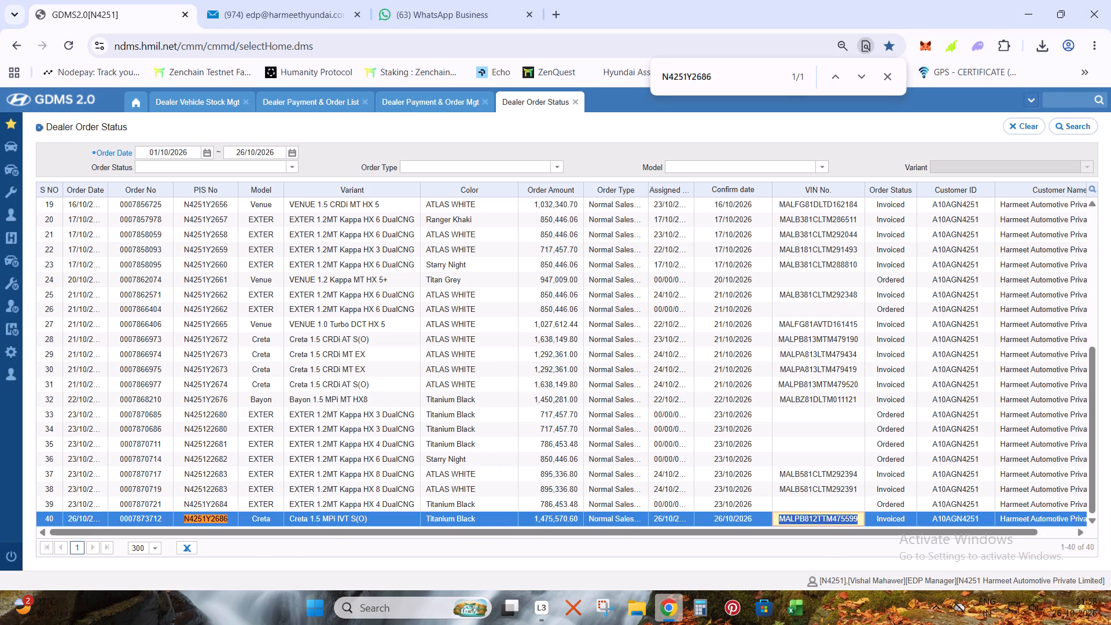
key("alt+Tab")
key("alt+Tab")
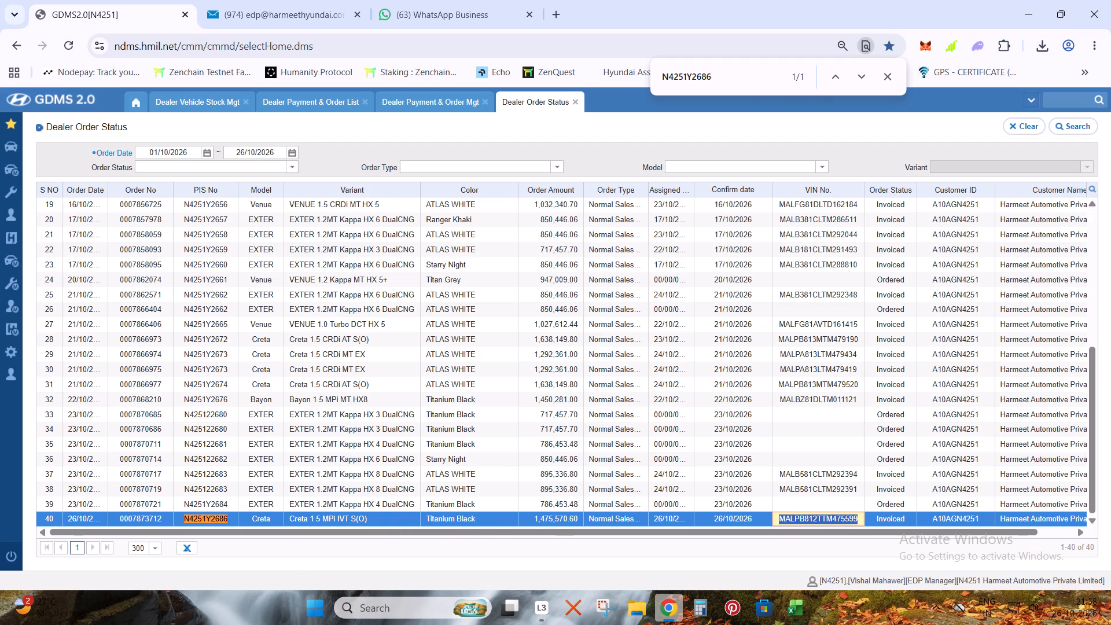
key("alt+Tab")
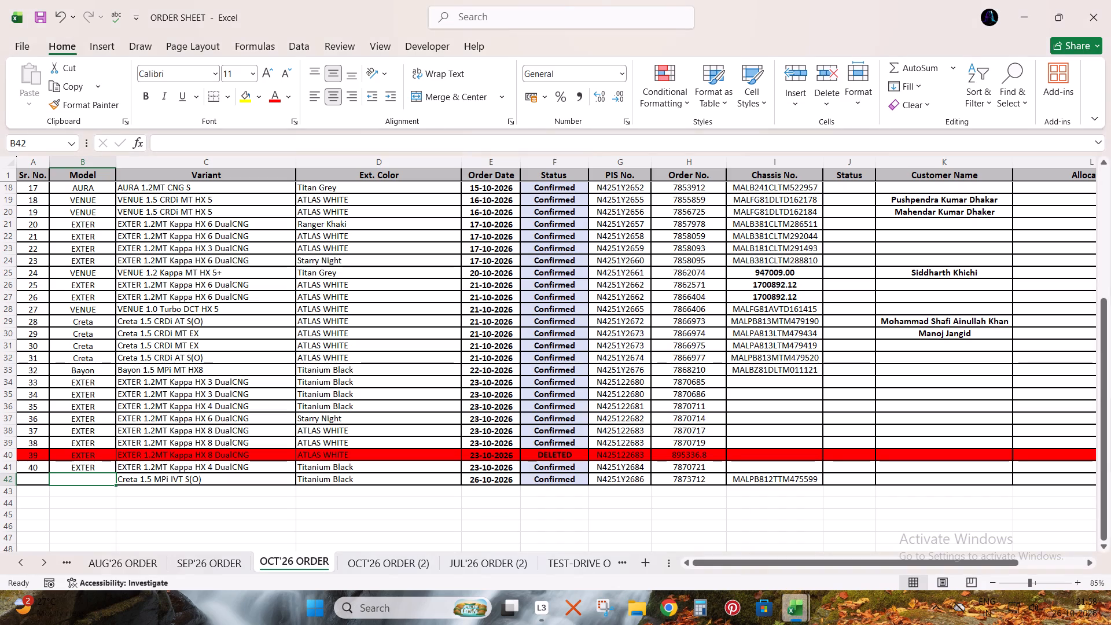
key("alt+Tab")
scroll(546, 485, "down", 2)
key("alt+Tab")
key("alt+Tab")
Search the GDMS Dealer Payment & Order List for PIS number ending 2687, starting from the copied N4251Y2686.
left_click(313, 100)
key("alt+Tab")
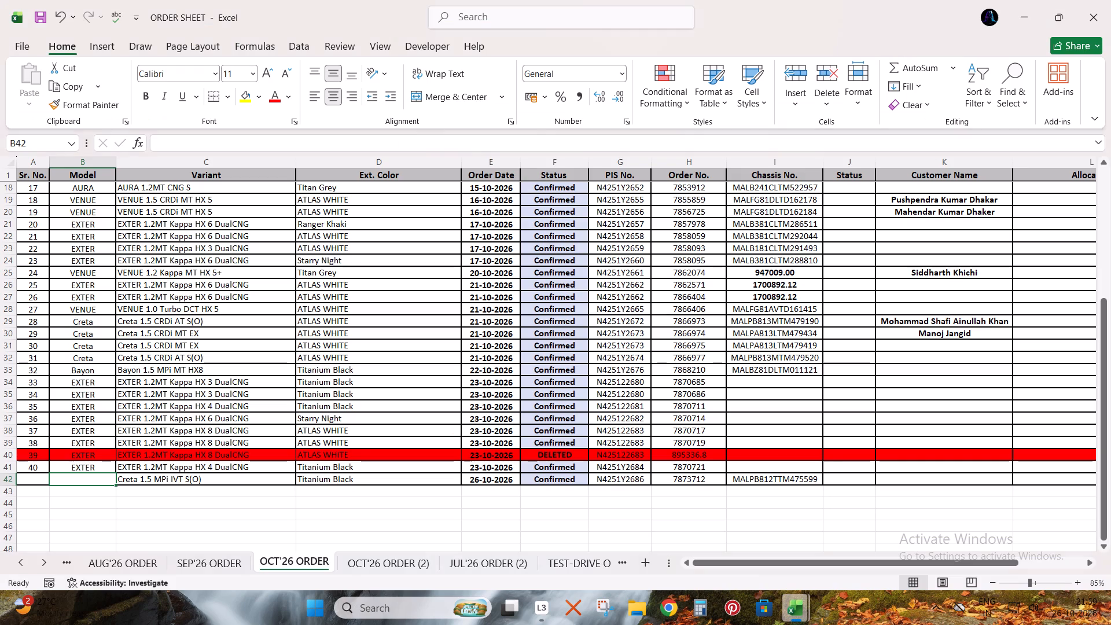
left_click(616, 481)
key("ctrl+c")
key("alt+Tab")
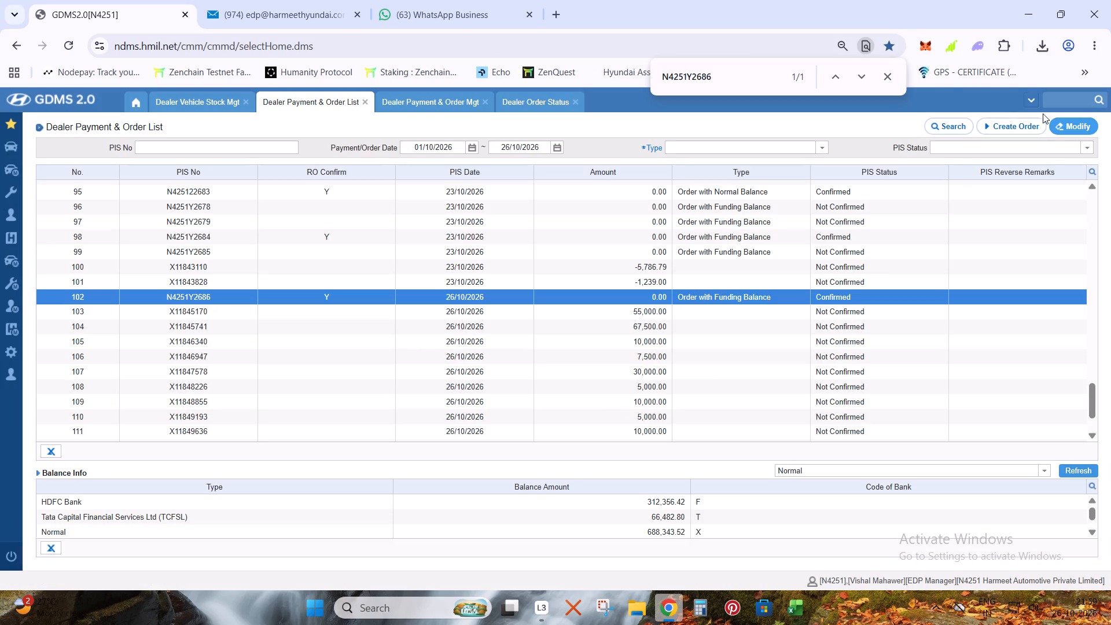
key("Escape")
key("ctrl+f")
key("ctrl+v")
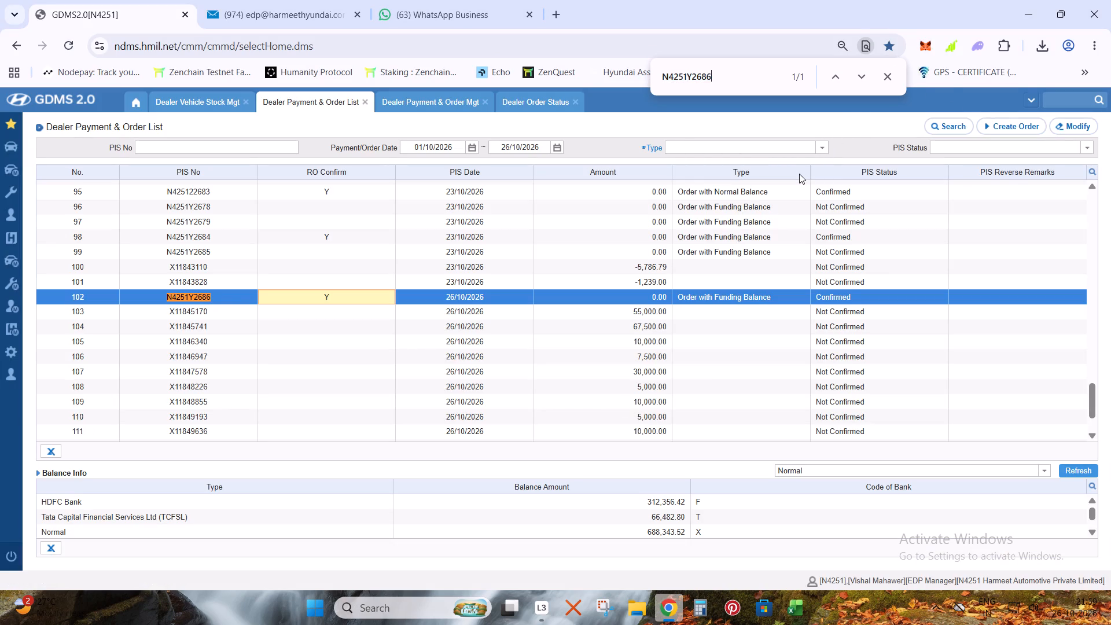
key("Left")
key("Left")
key("Left")
key("Left")
key("ctrl+shift+Left")
key("BackSpace")
key("ctrl+Right")
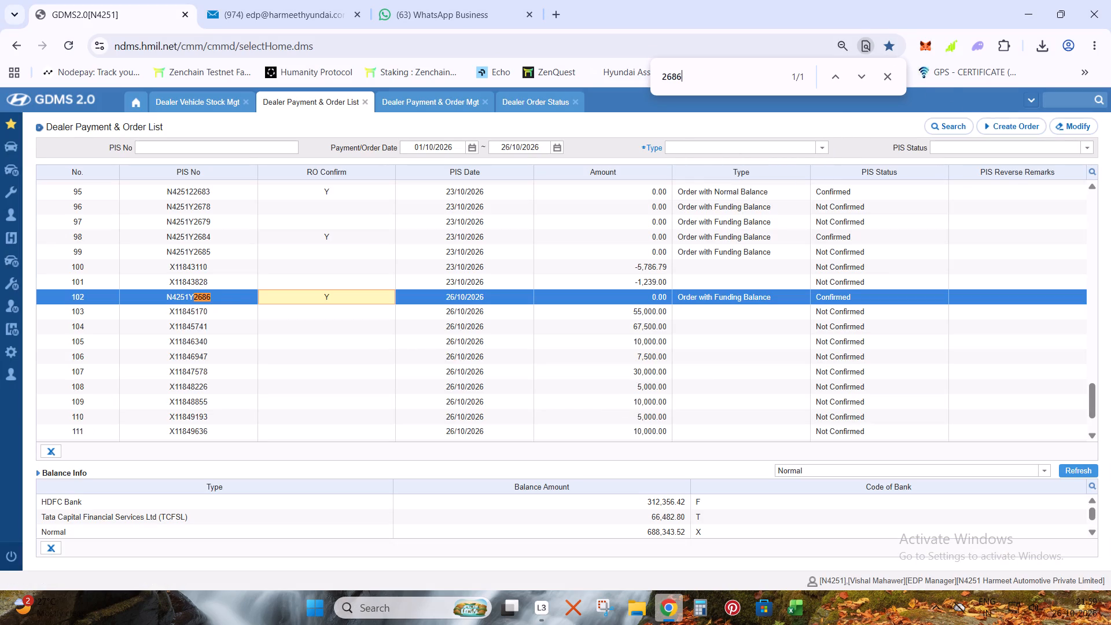
key("BackSpace")
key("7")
key("Return")
key("Escape")
Fill the Model cell of row 42 with Creta using Flash Fill and paste the copied Model column over itself.
key("alt+Tab")
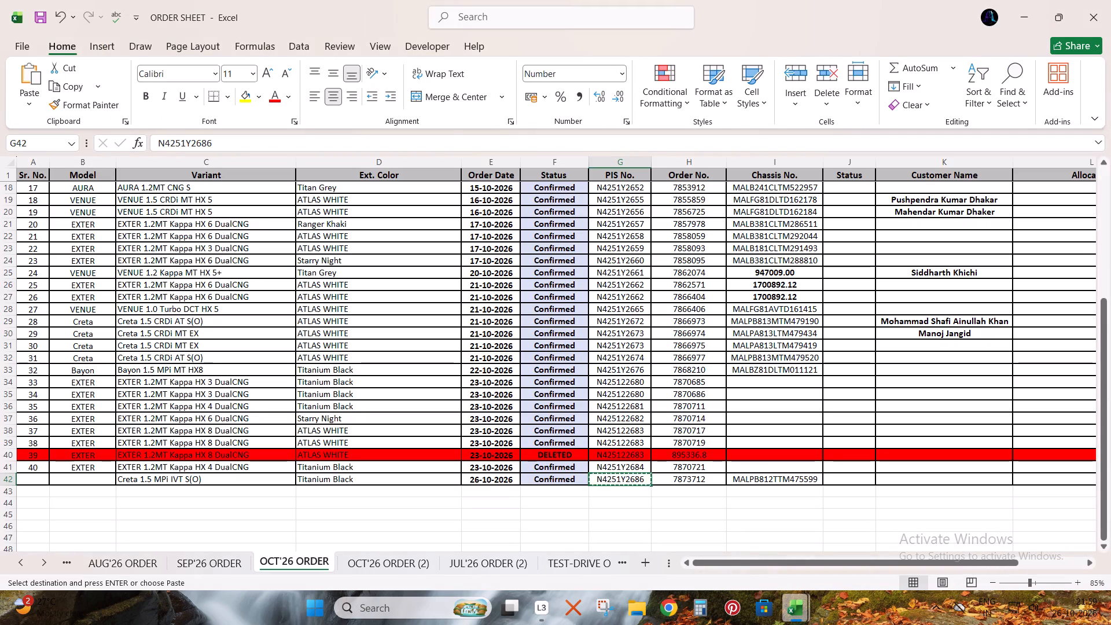
left_click(96, 480)
key("ctrl+e")
key("ctrl+space")
key("ctrl+c")
key("ctrl+v")
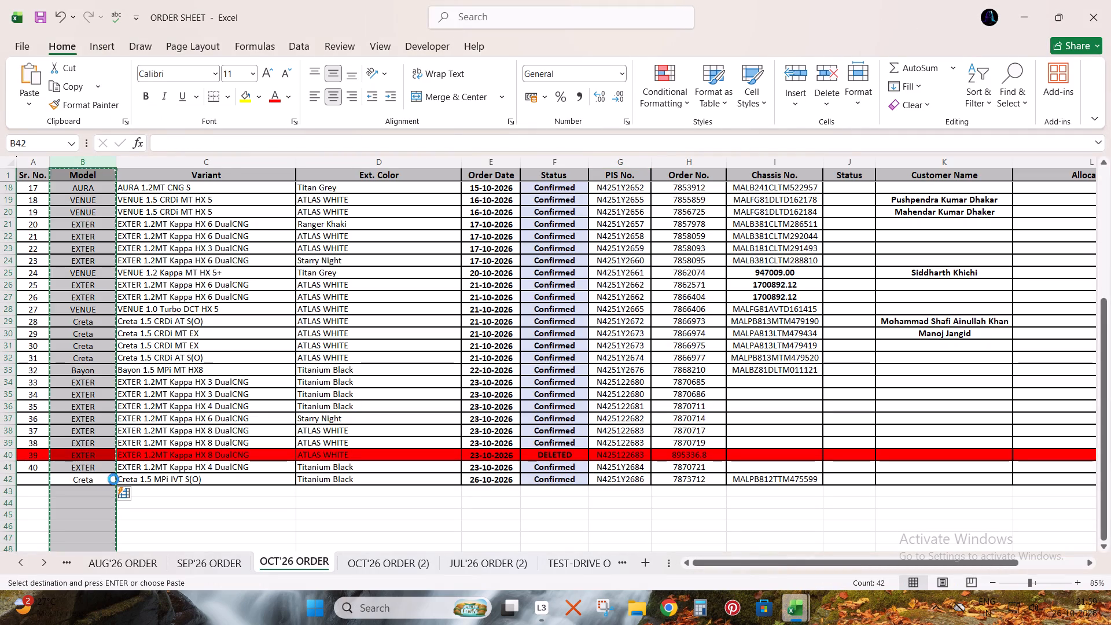
left_click(128, 300)
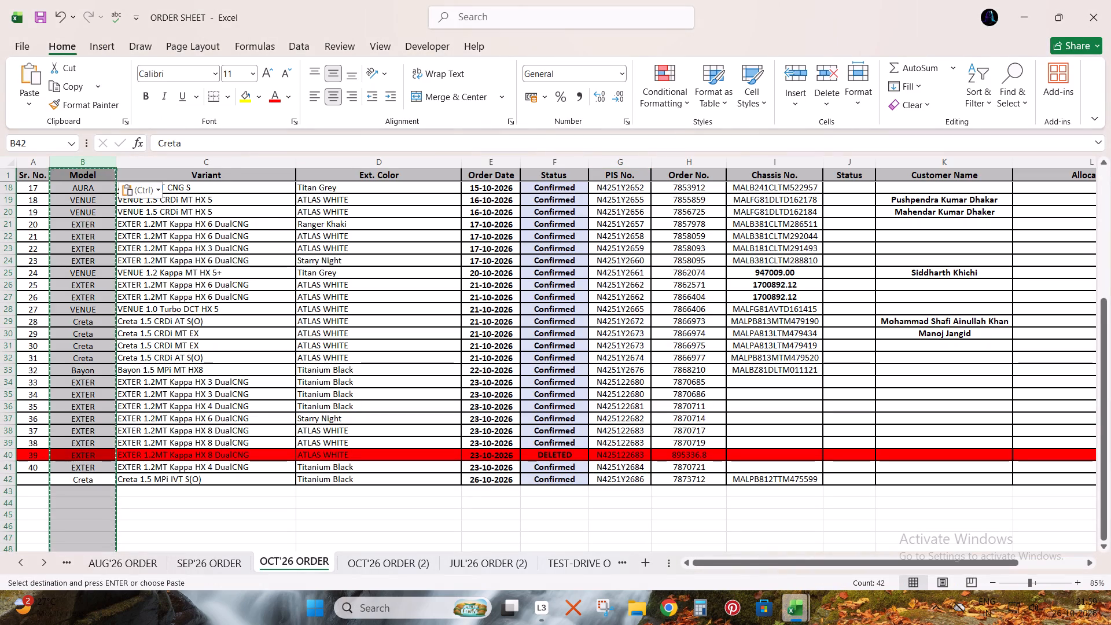
Enter serial number 41 for the new order in row 42 and save the ORDER SHEET workbook.
left_click(39, 475)
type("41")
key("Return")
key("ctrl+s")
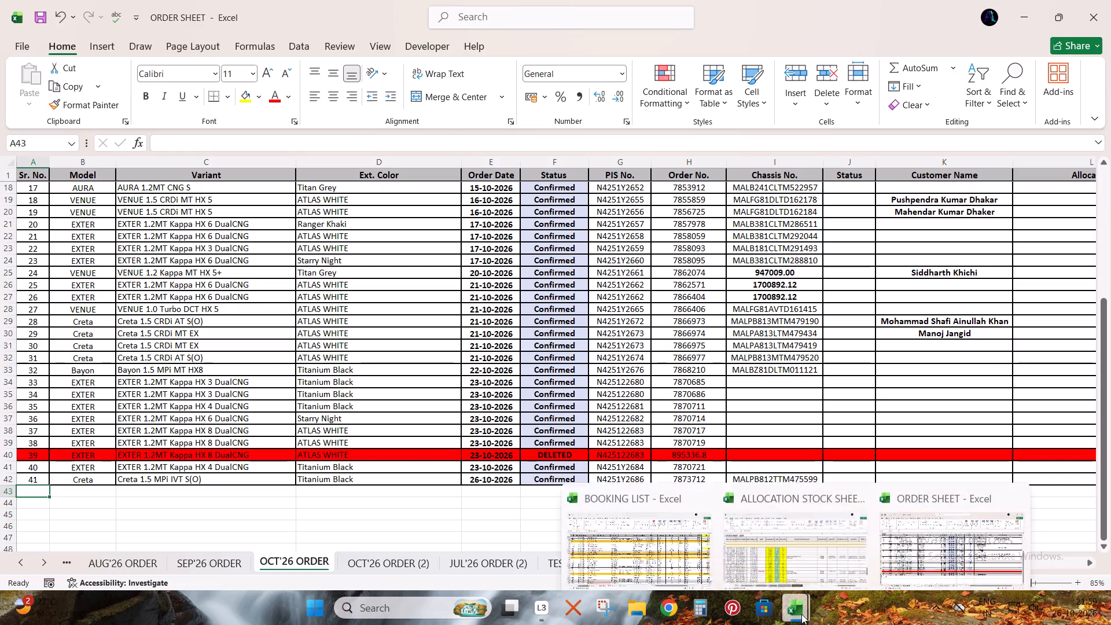
Copy the customer name of booking Sr. No. 2788 from BOOKING LIST into the Customer Name cell of order row 42.
left_click(664, 543)
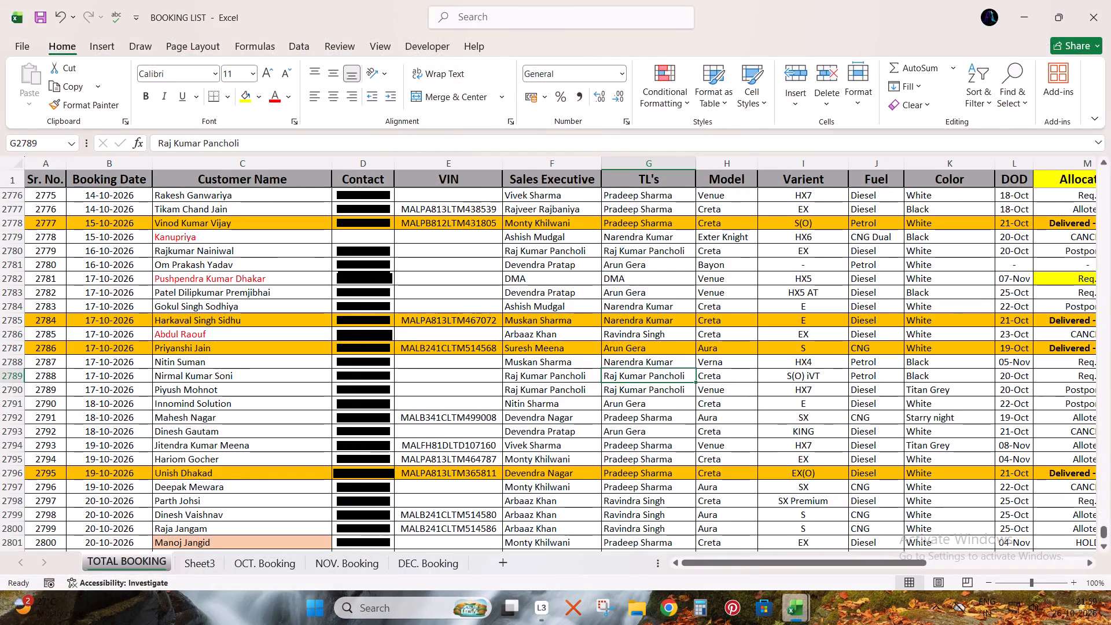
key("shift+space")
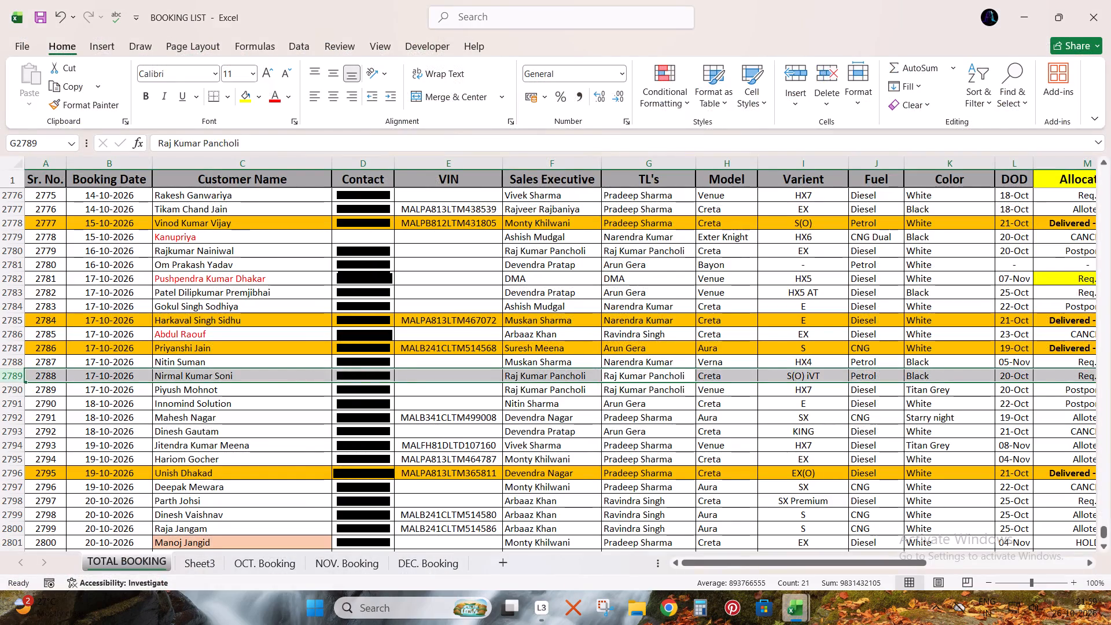
left_click(259, 372)
key("ctrl+c")
key("alt+Tab")
key("ctrl+Right")
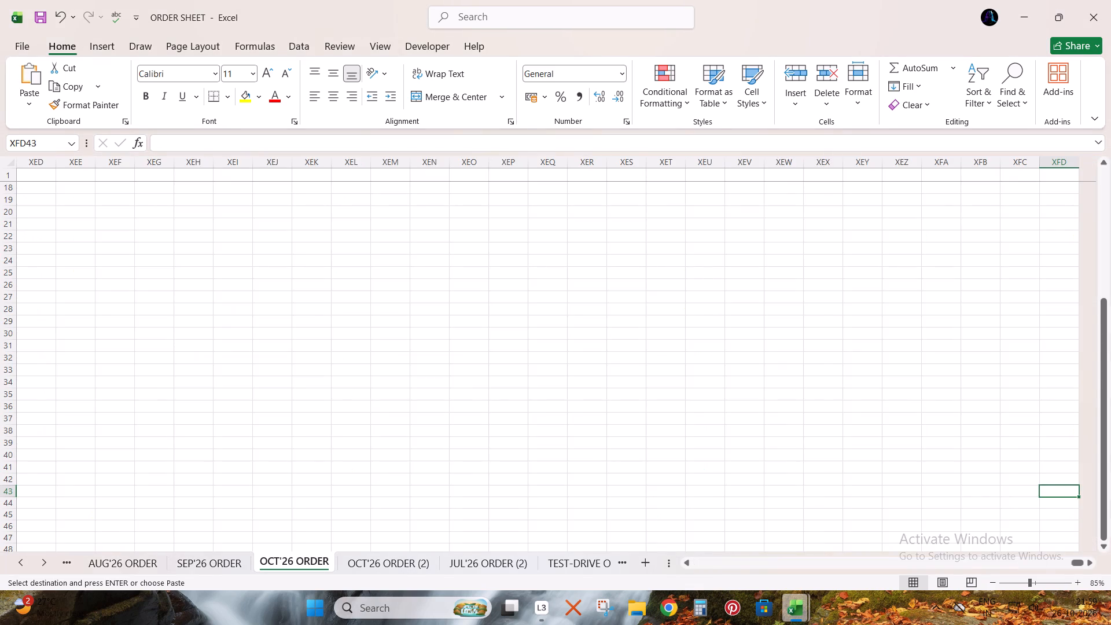
key("ctrl+Left")
key("ctrl+Right")
key("ctrl+Left")
key("Up")
key("ctrl+Right")
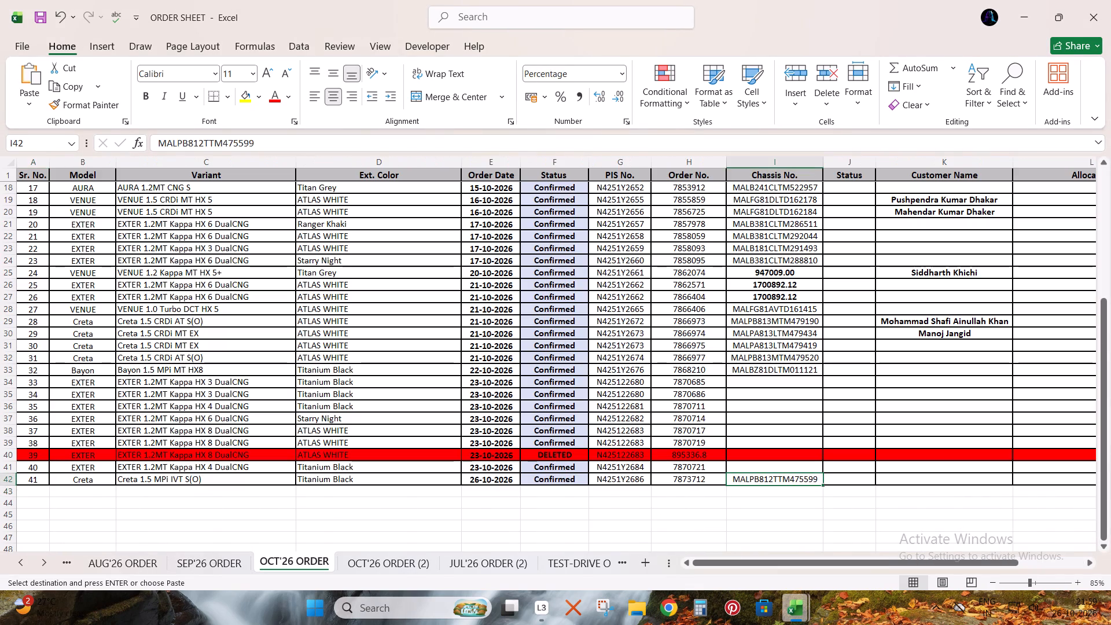
key("Right")
key("Right")
key("ctrl+v")
Copy the formatting of the Customer Name cell in row 41 onto row 42 with Format Painter and save the ORDER SHEET workbook.
key("Up")
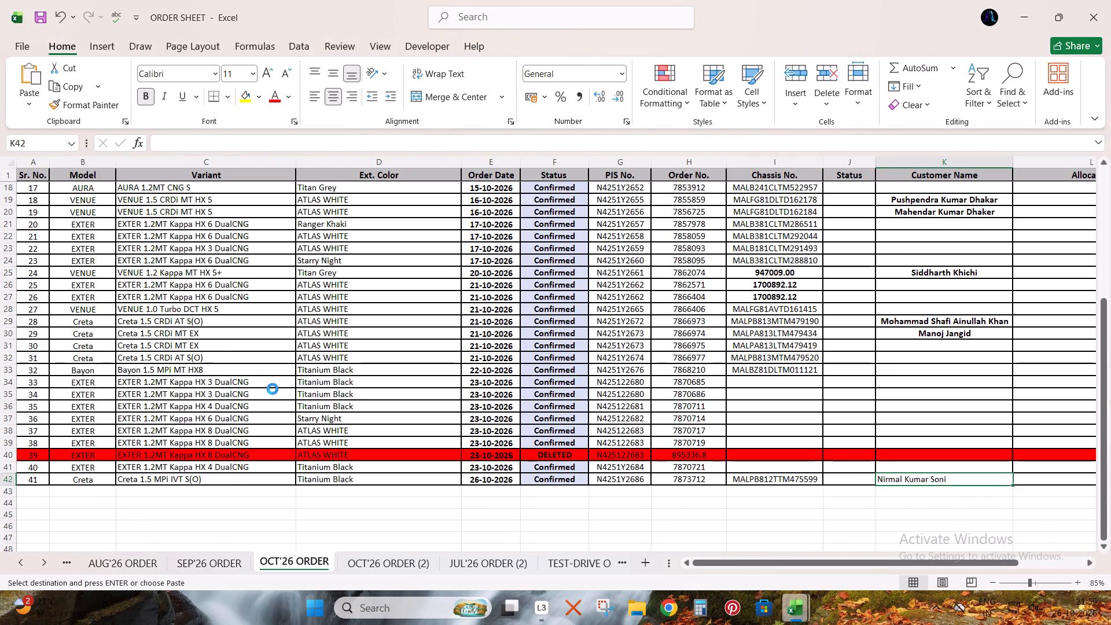
left_click(108, 98)
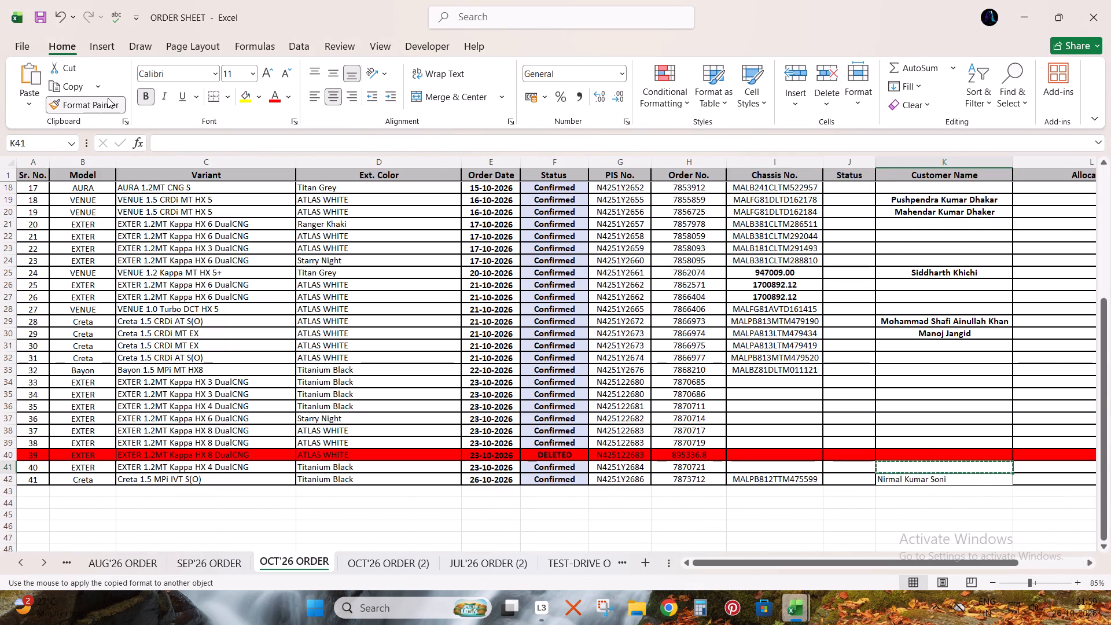
key("Down")
key("ctrl+s")
key("alt+Tab")
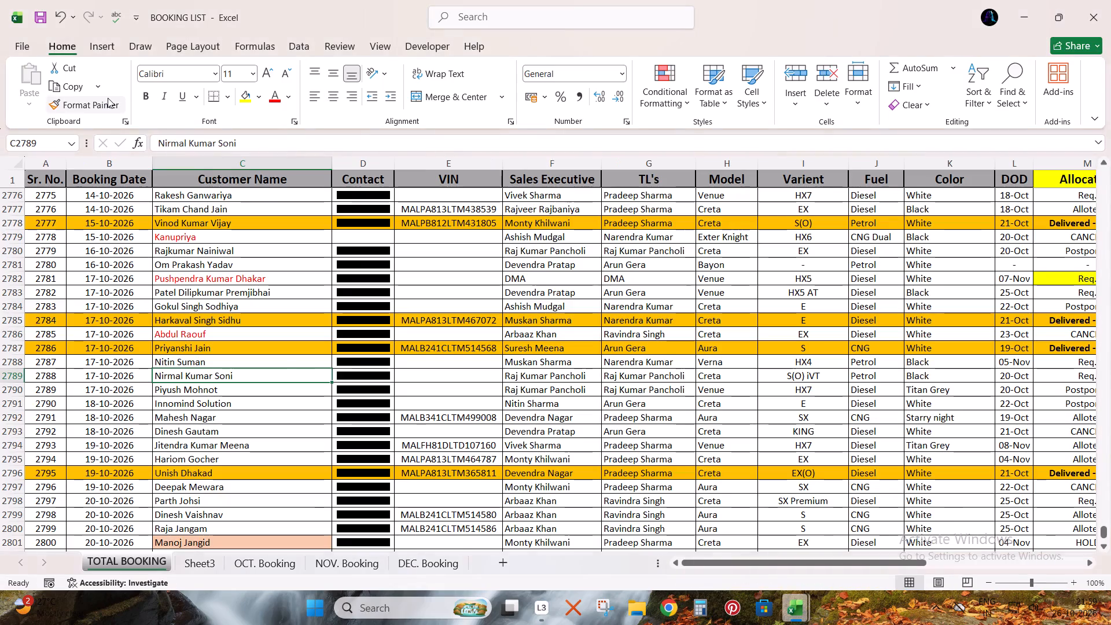
key("ctrl+Right")
key("ctrl+Right")
key("ctrl+Right")
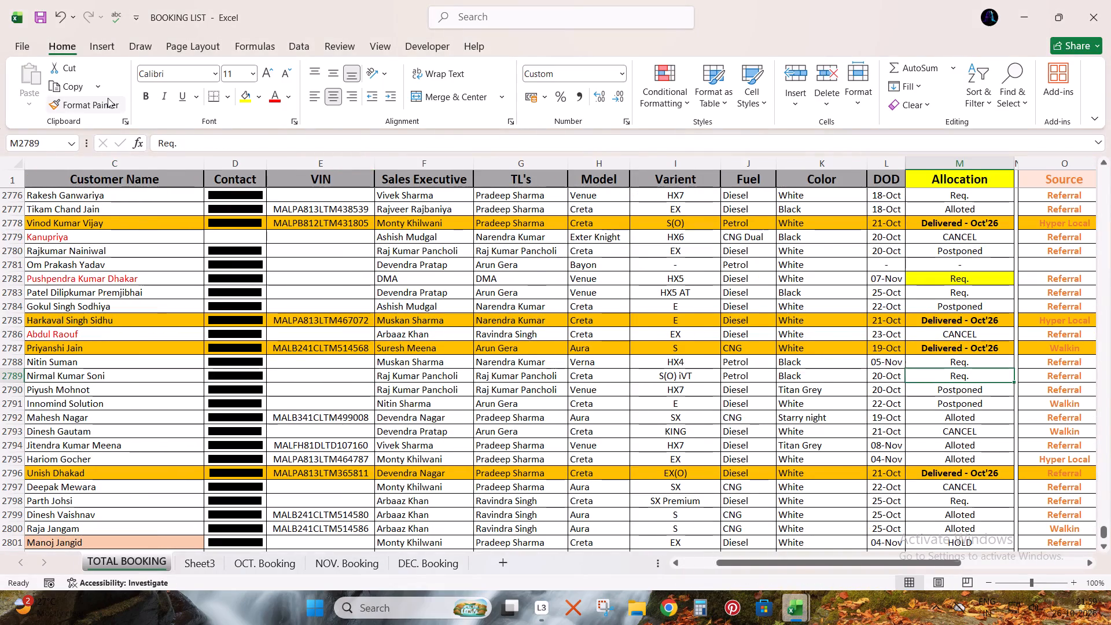
left_click(241, 96)
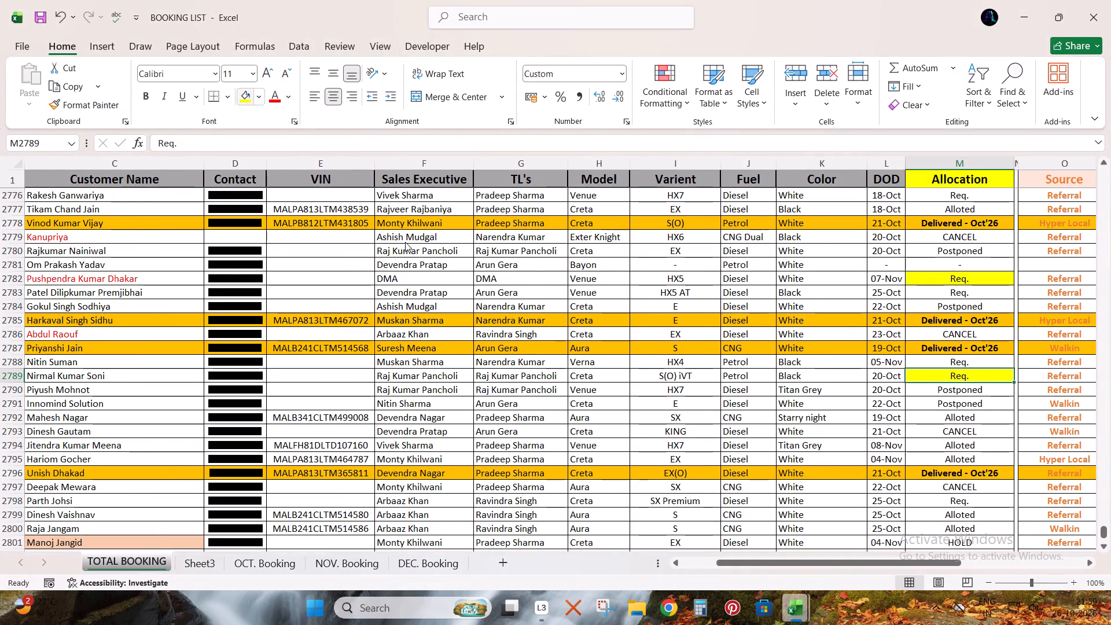
key("ctrl+Left")
key("ctrl+Left")
key("ctrl+Left")
key("ctrl+Left")
key("ctrl+Left")
key("ctrl+Left")
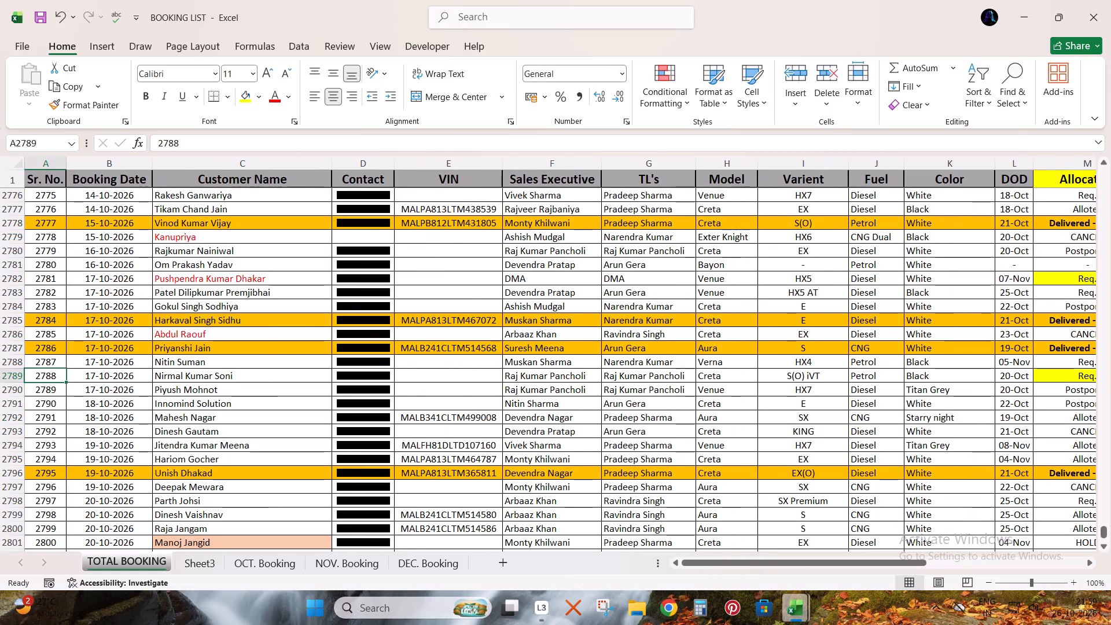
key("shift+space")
key("ctrl+s")
Compare order row 42 with its booking row and examine the latest bookings at the end of the TOTAL BOOKING sheet.
key("alt+Tab")
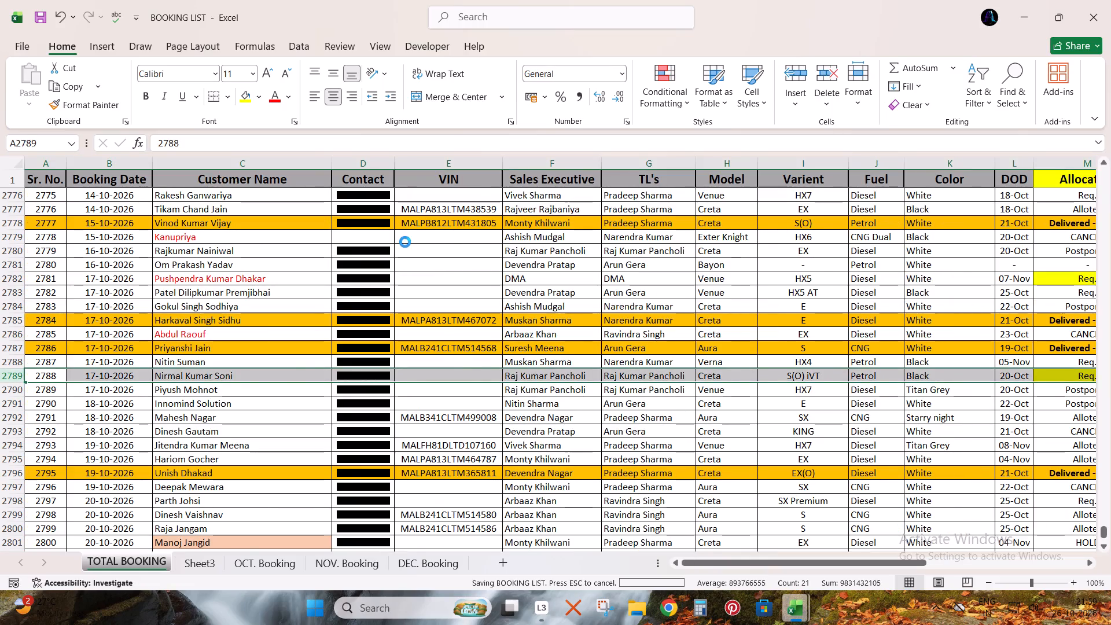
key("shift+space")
key("alt+Tab")
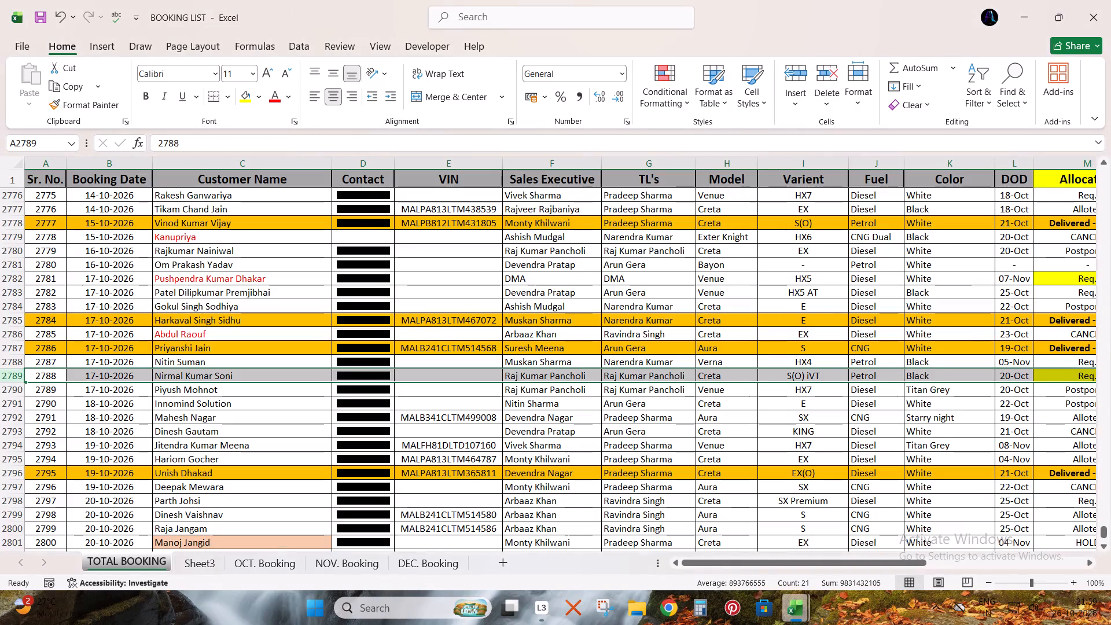
scroll(735, 398, "down", 1)
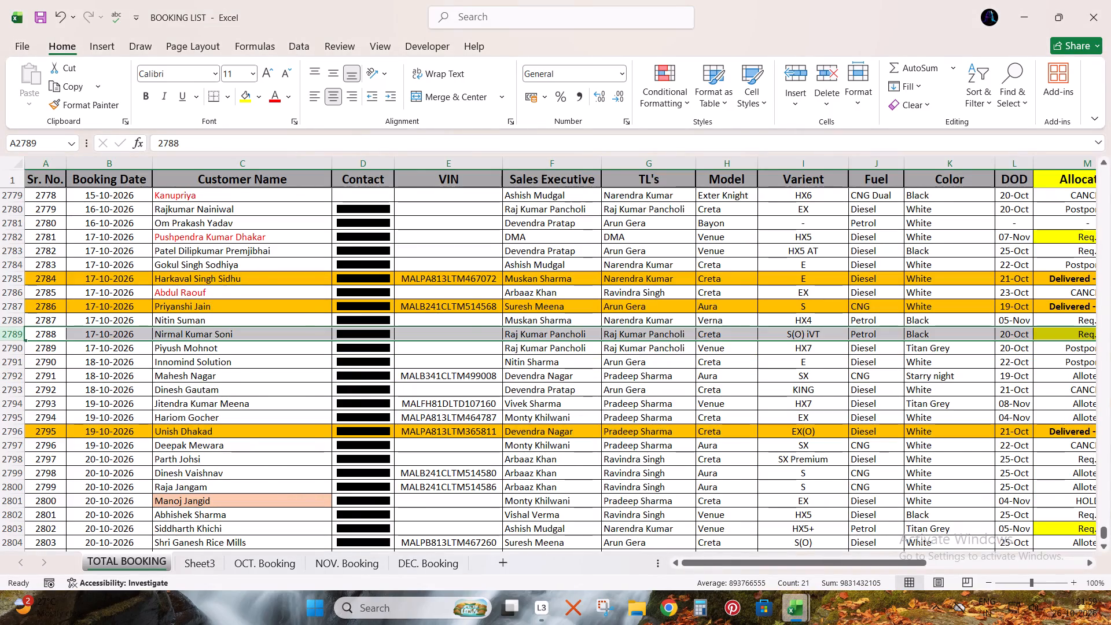
key("alt+Tab")
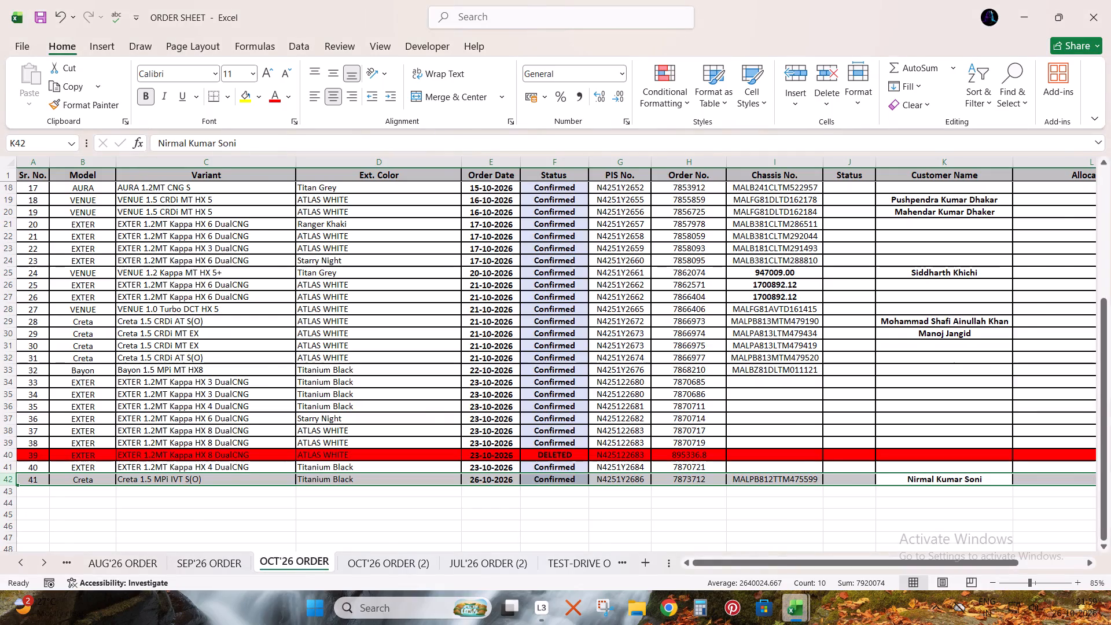
key("alt+Tab")
key("ctrl+Left")
key("ctrl+Down")
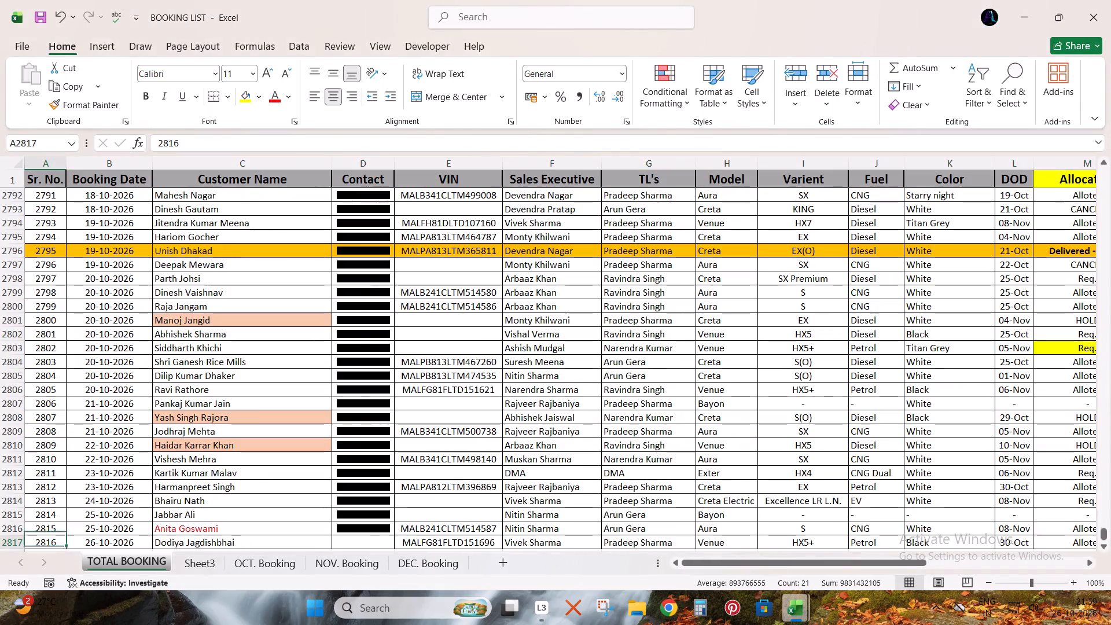
scroll(549, 458, "down", 2)
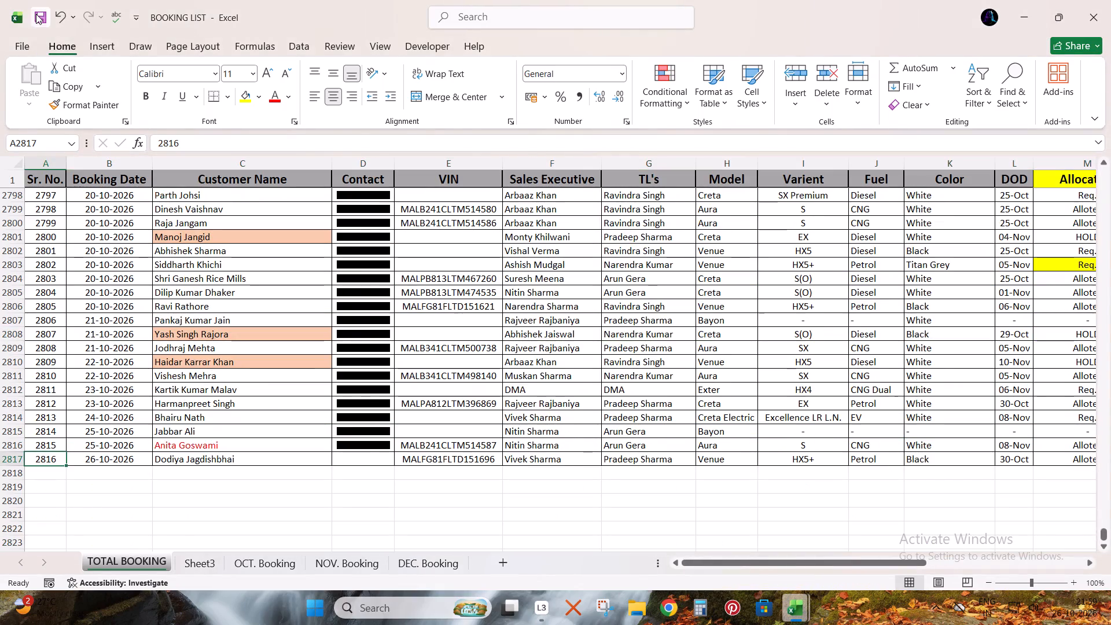
Save the BOOKING LIST workbook.
left_click(36, 14)
Go through the Variant column of the OCT'26 ORDER sheet from first to last order and save the ORDER SHEET workbook.
key("alt+Tab")
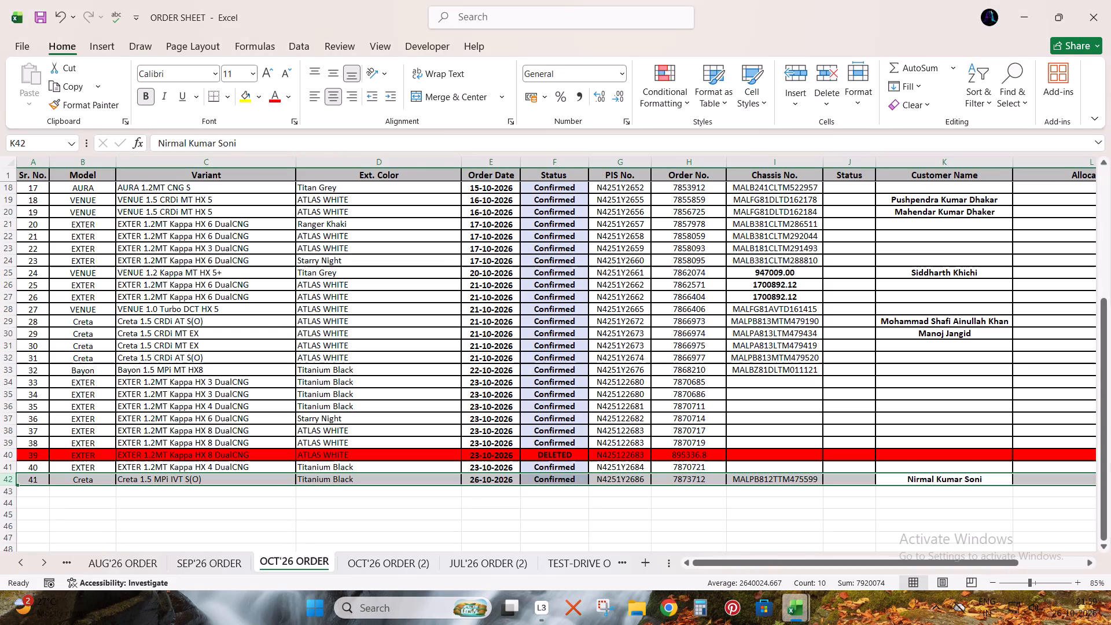
left_click(183, 355)
key("ctrl+Up")
key("Down")
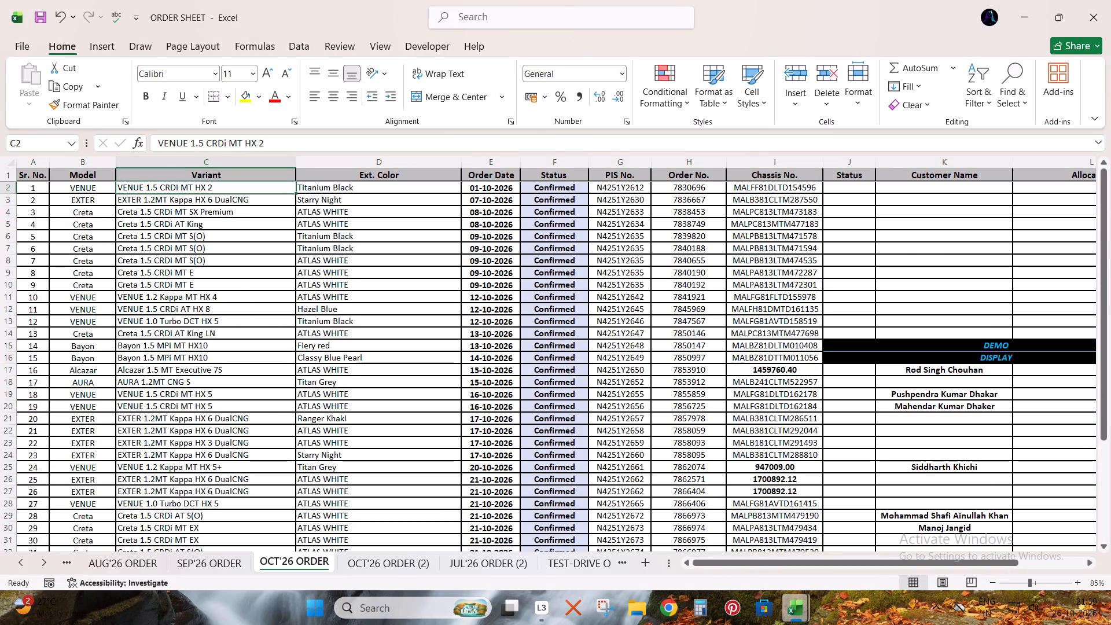
key("ctrl+shift+Down")
key("ctrl+Down")
key("ctrl+s")
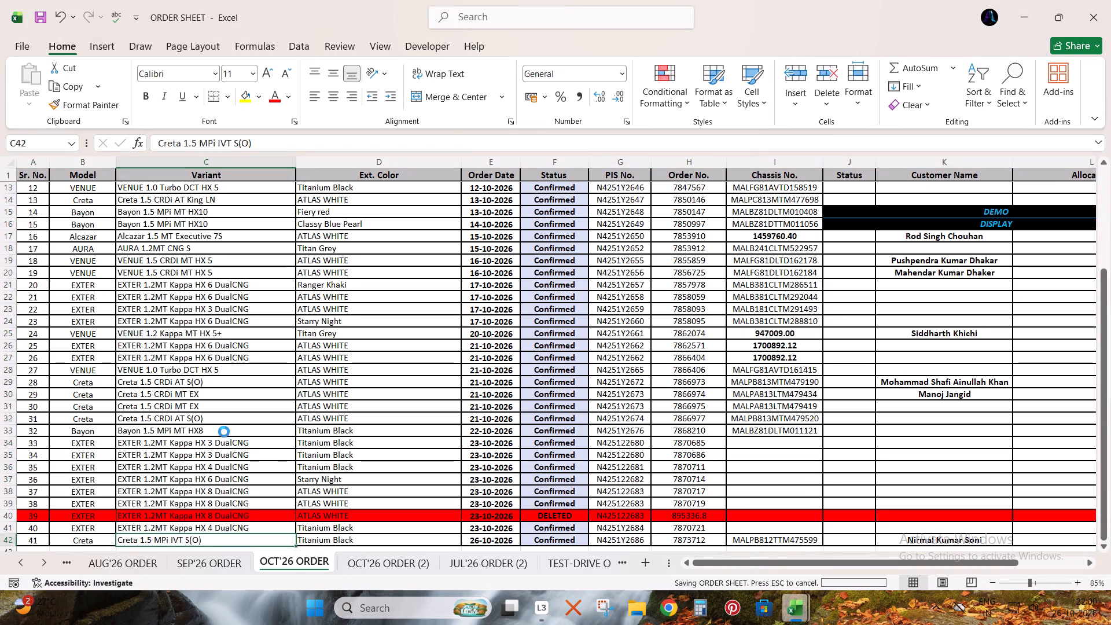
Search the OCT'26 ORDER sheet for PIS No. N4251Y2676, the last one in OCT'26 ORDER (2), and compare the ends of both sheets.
left_click(391, 567)
scroll(555, 488, "down", 1)
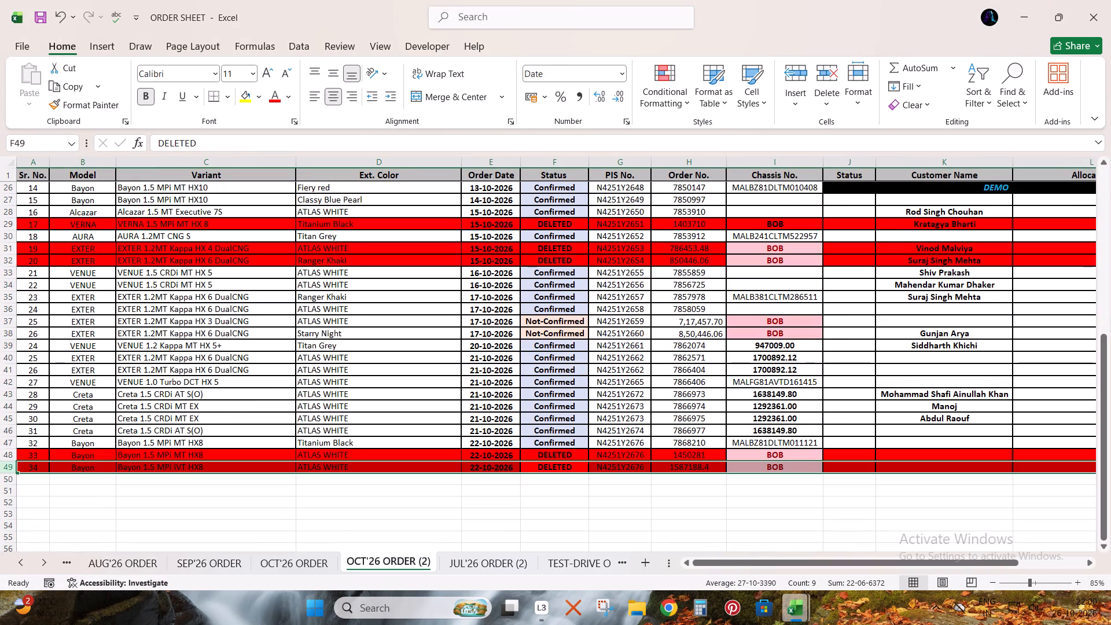
left_click(626, 466)
key("ctrl+c")
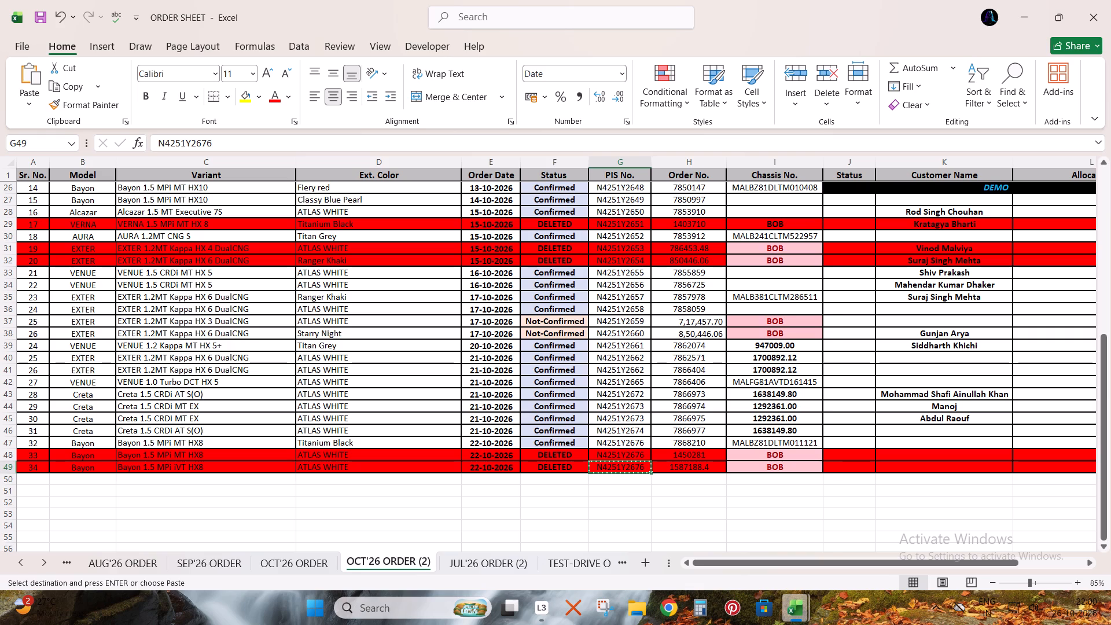
key("ctrl+Page_Up")
key("Right")
key("ctrl+f")
key("ctrl+v")
key("Return")
key("Return")
key("Return")
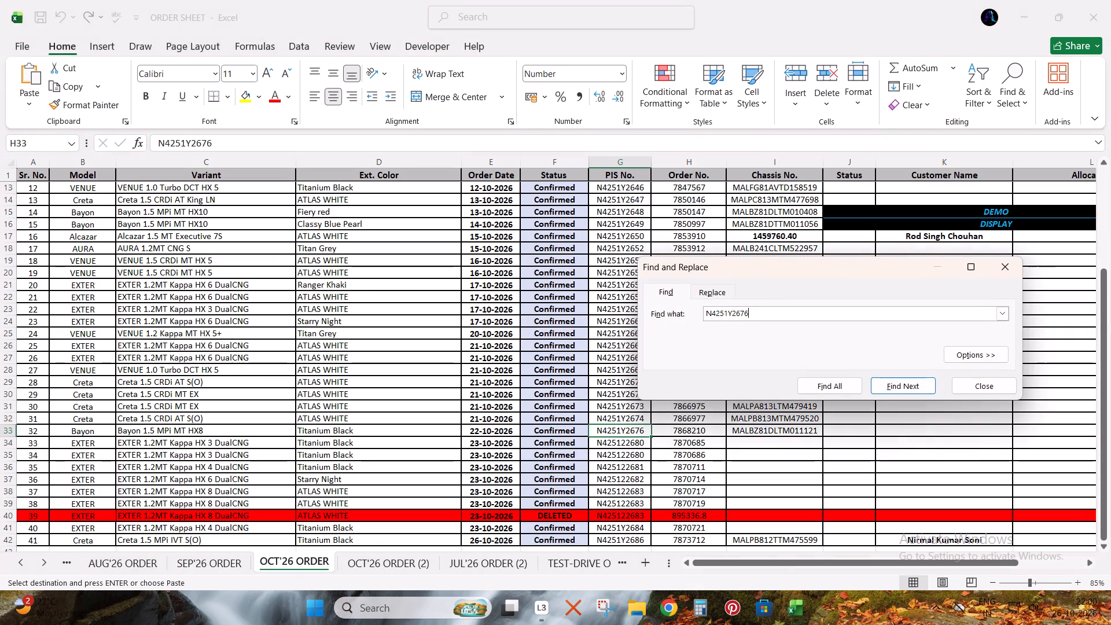
key("Return")
key("Return")
key("Return")
key("Escape")
key("ctrl+Page_Down")
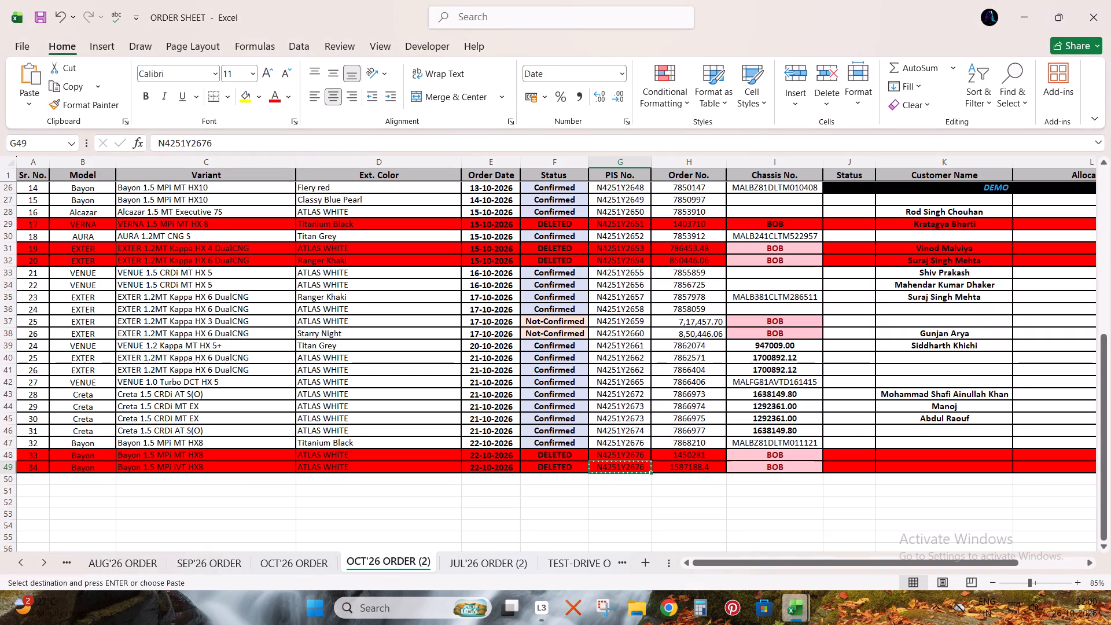
key("ctrl+Page_Up")
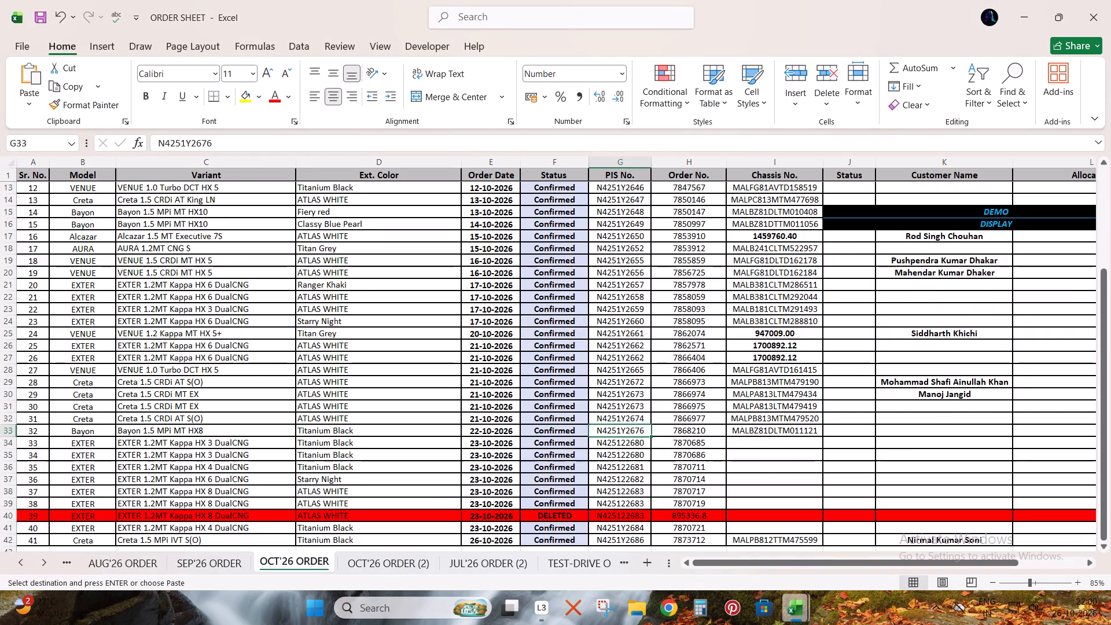
key("ctrl+Page_Down")
key("ctrl+Page_Up")
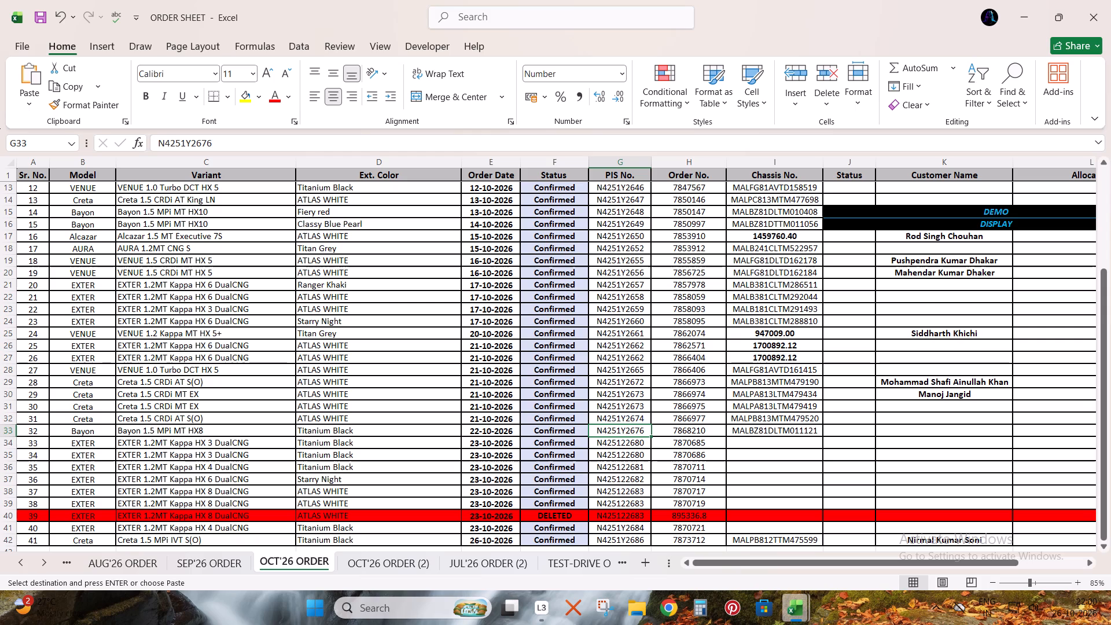
Copy the order rows Sr. No. 33 to 41 from OCT'26 ORDER and paste them below the last row of OCT'26 ORDER (2).
key("Down")
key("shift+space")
key("ctrl+shift+Down")
key("ctrl+c")
key("ctrl+Page_Down")
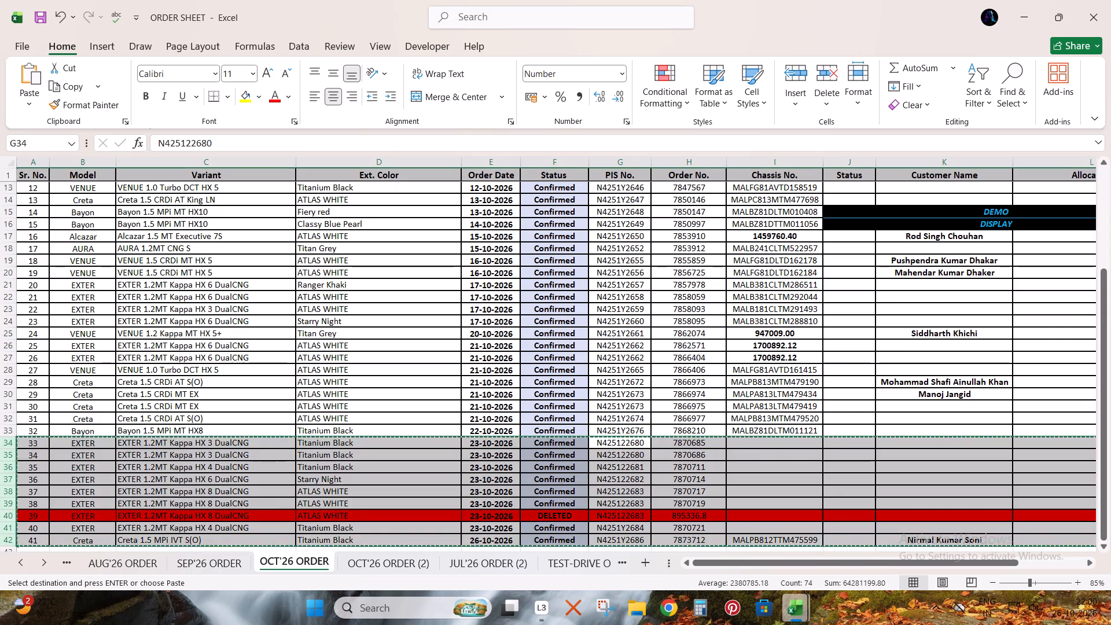
key("ctrl+Left")
key("Down")
key("ctrl+v")
key("ctrl+Page_Up")
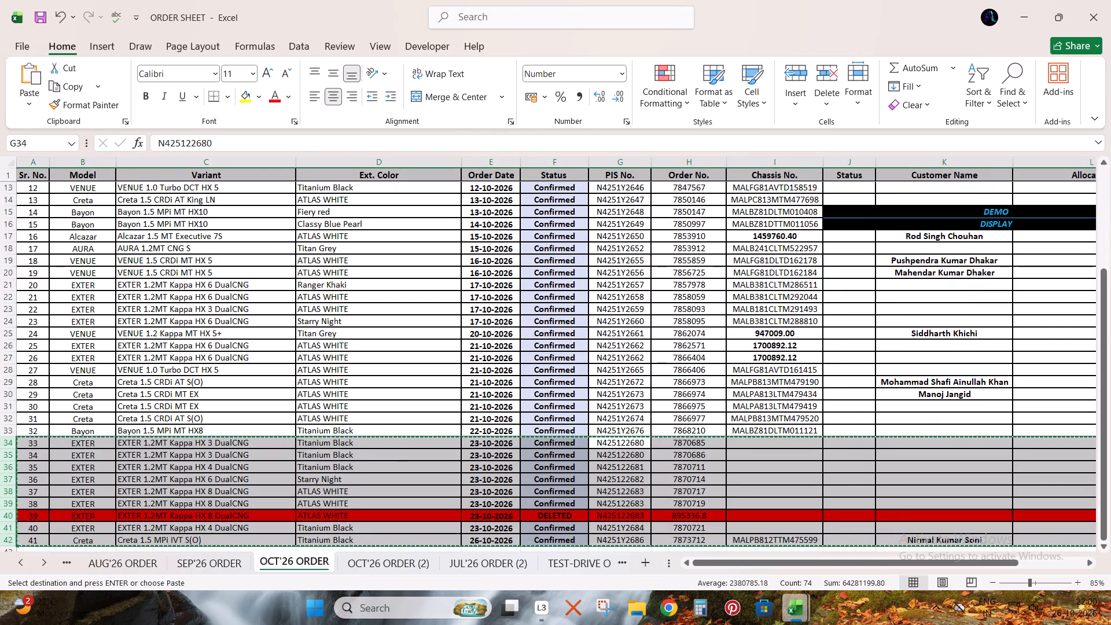
Delete the row with status DELETED, Sr. No. 39 (EXTER HX 8 DualCNG), from the OCT'26 ORDER sheet.
key("Escape")
key("Up")
key("Down")
key("Down")
key("Down")
key("Down")
key("Down")
key("Down")
key("Down")
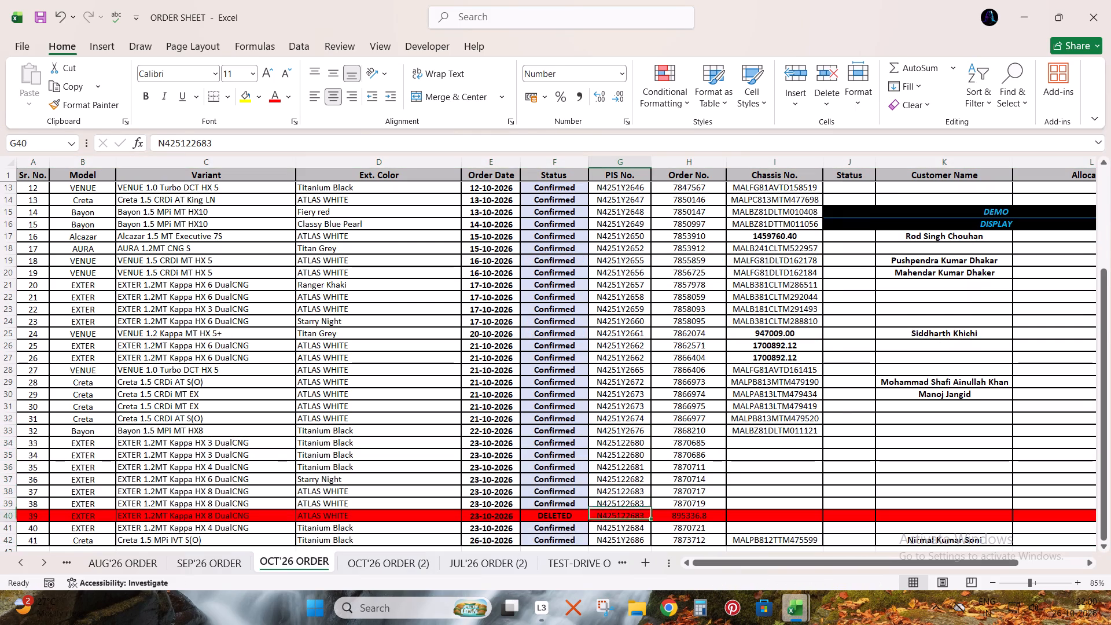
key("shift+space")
key("ctrl+minus")
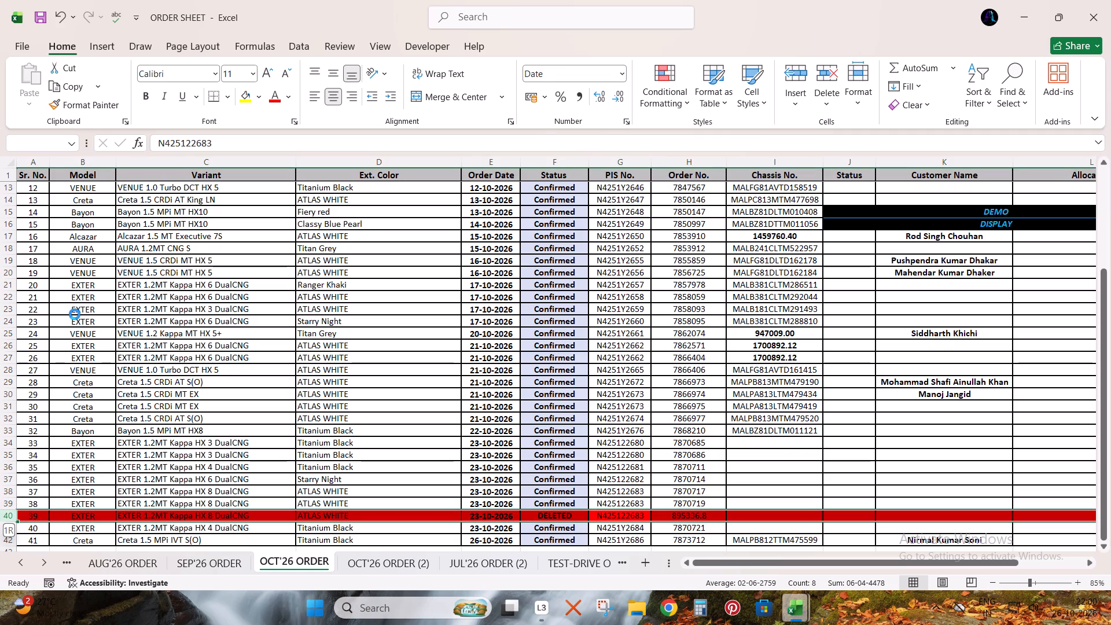
Renumber the Sr. No. column of OCT'26 ORDER consecutively from 1 down to the last order.
scroll(75, 315, "up", 4)
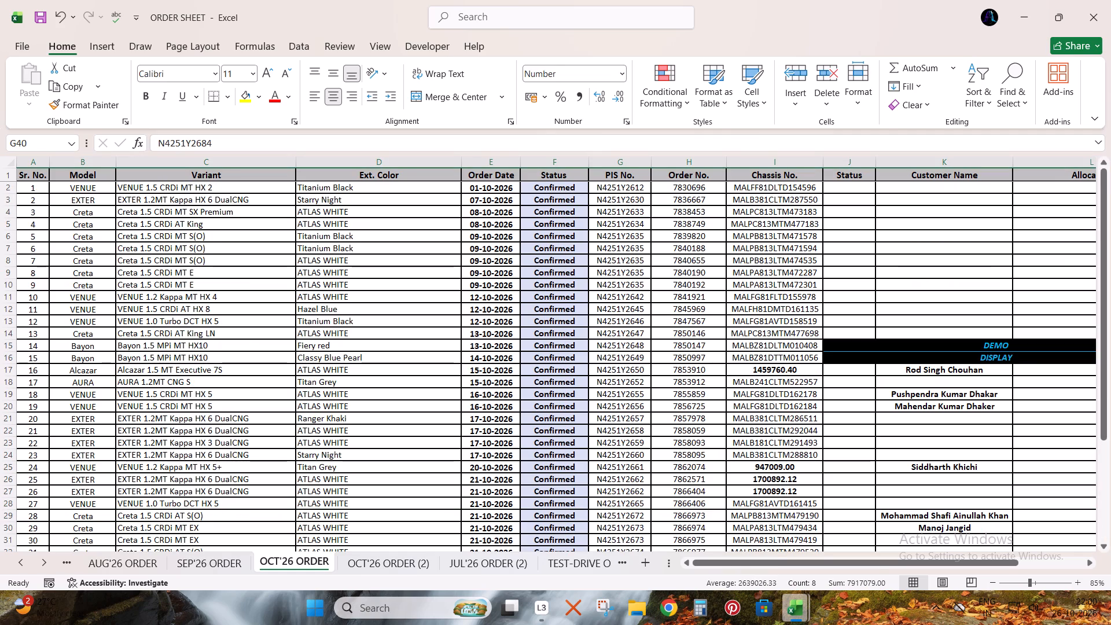
scroll(74, 306, "up", 1)
left_click_drag(36, 190, 38, 201)
left_click(52, 207)
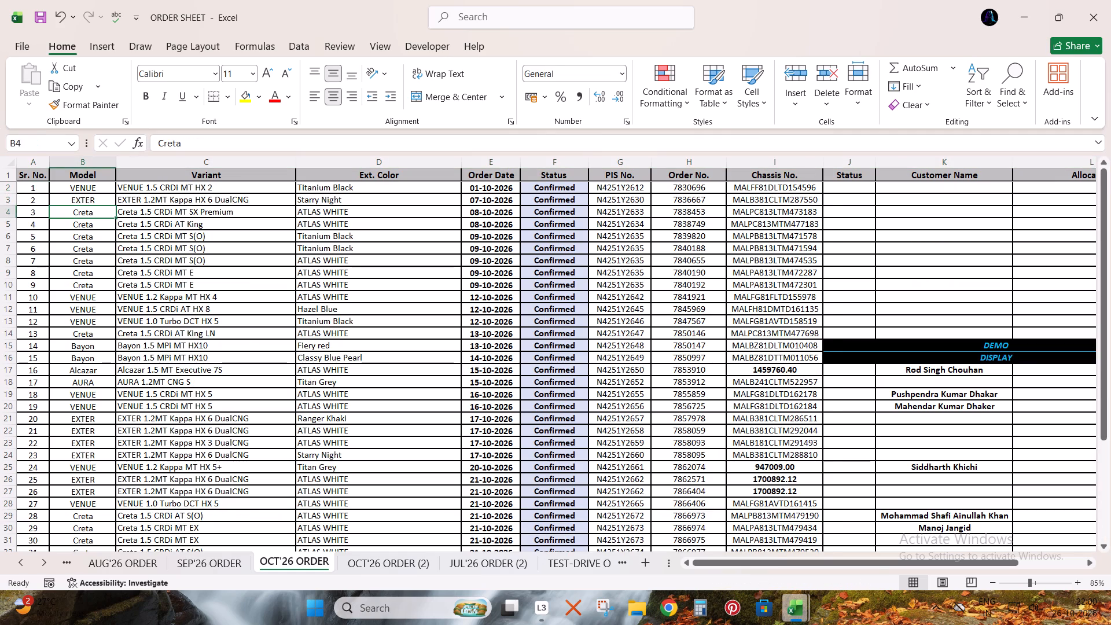
left_click_drag(40, 190, 44, 201)
double_click(50, 207)
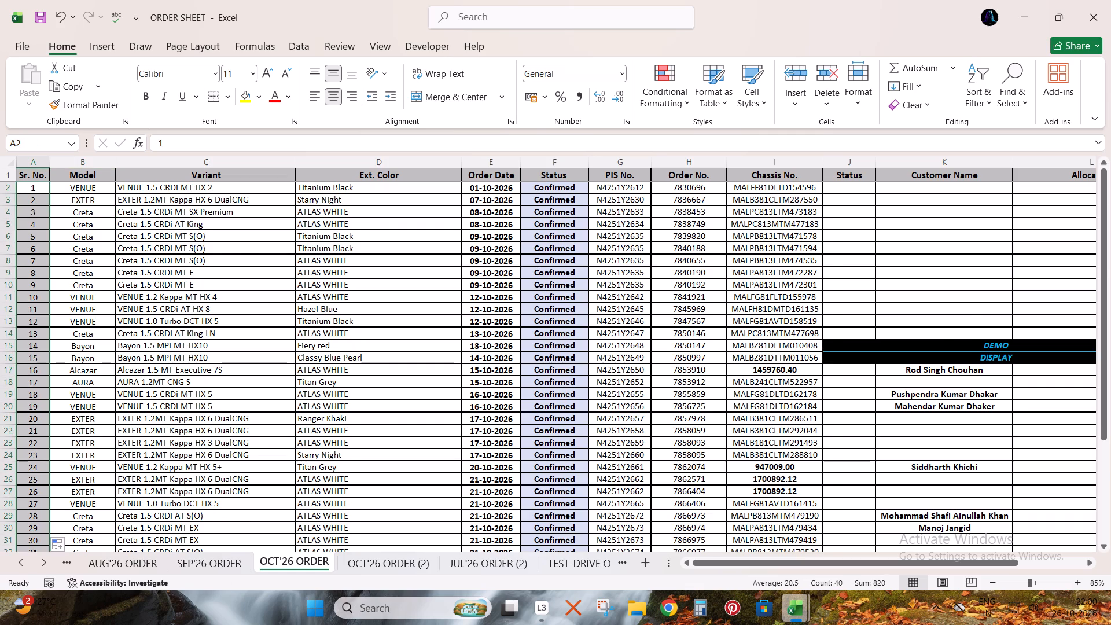
key("ctrl+Down")
key("Down")
key("Up")
Save and close the ORDER SHEET workbook.
key("ctrl+s")
scroll(50, 207, "up", 1)
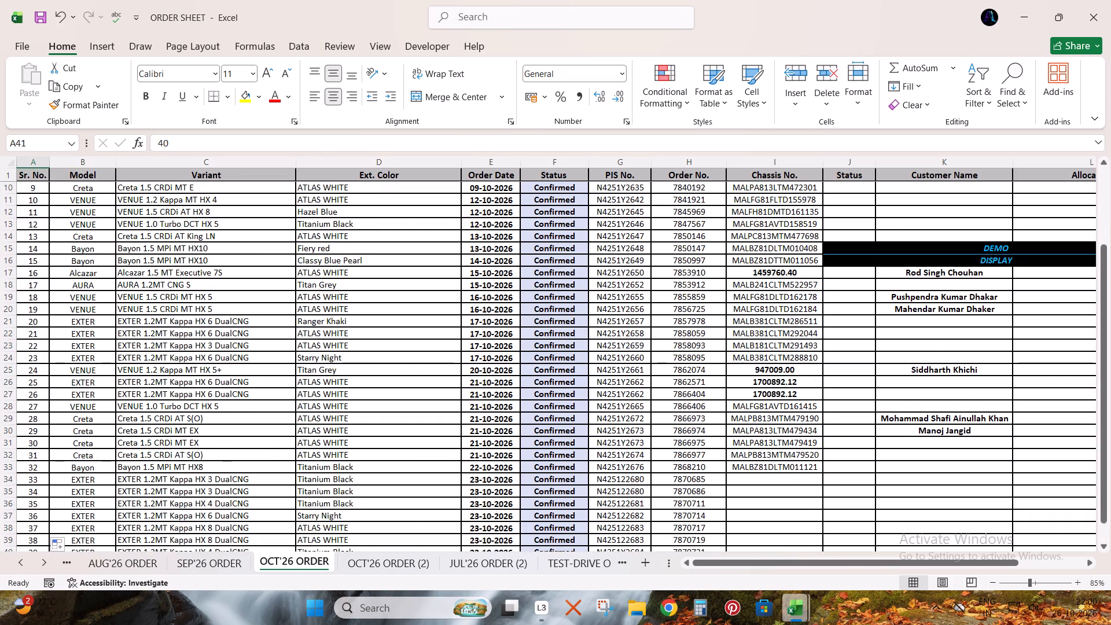
scroll(547, 363, "down", 2)
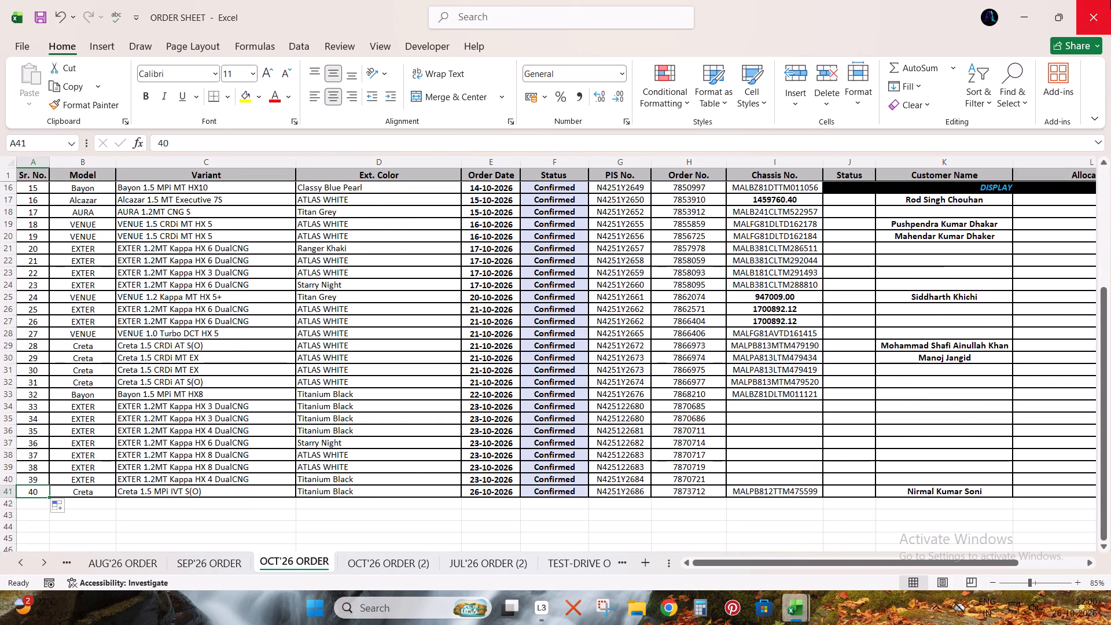
left_click(1110, 0)
Switch to GDMS in Chrome and list the In Transit vehicles in Dealer Vehicle Stock Mgt with 300 rows per page.
left_click(663, 609)
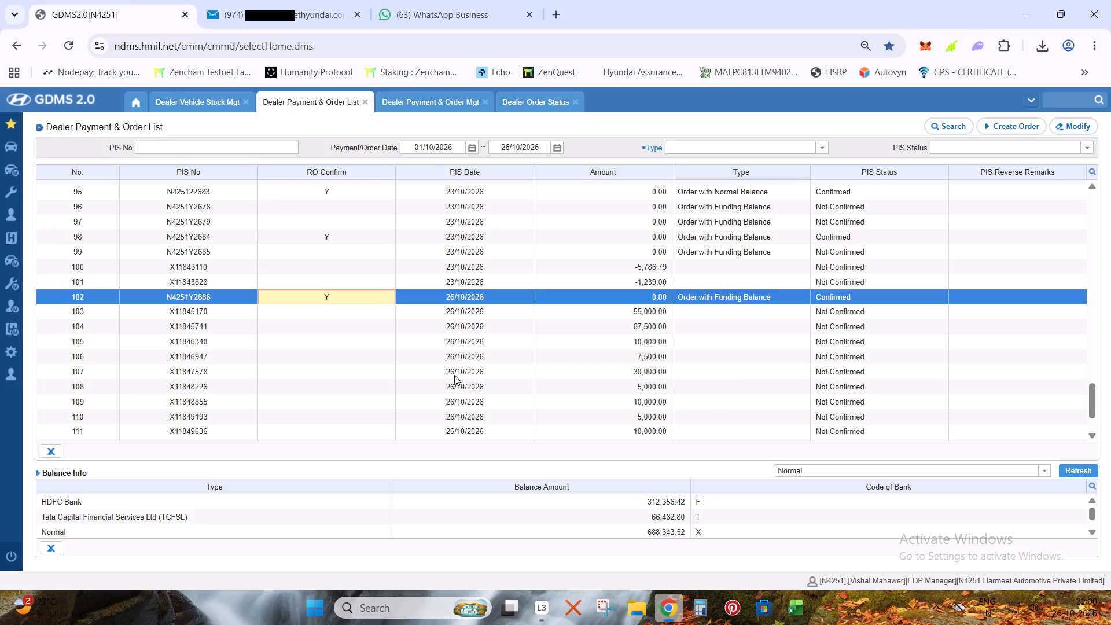
left_click(171, 98)
left_click(154, 549)
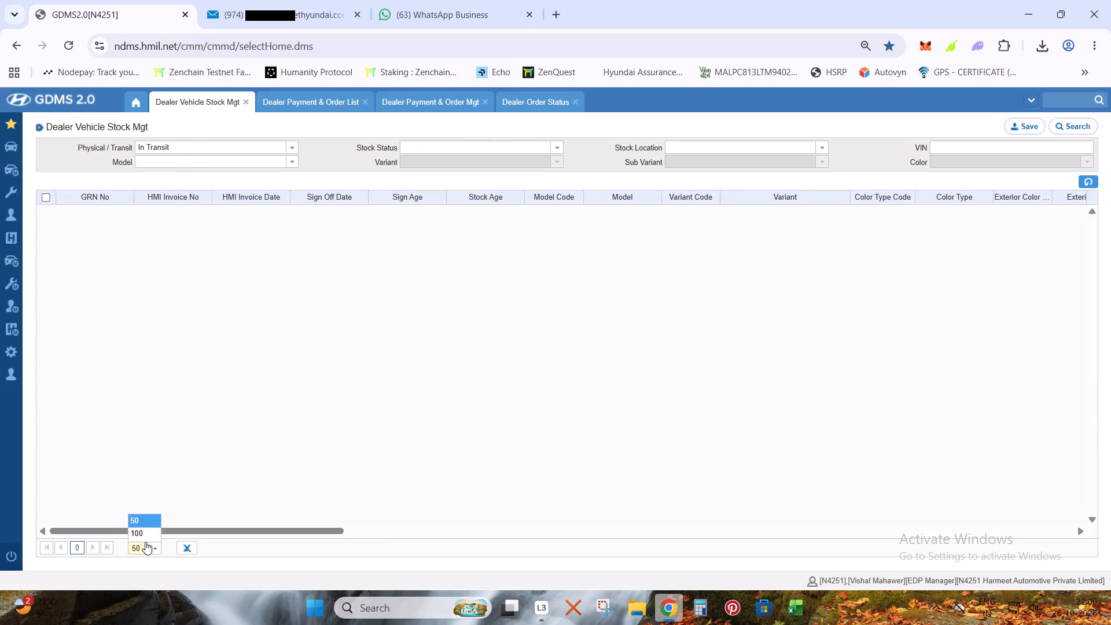
left_click(144, 539)
left_click_drag(161, 533, 267, 536)
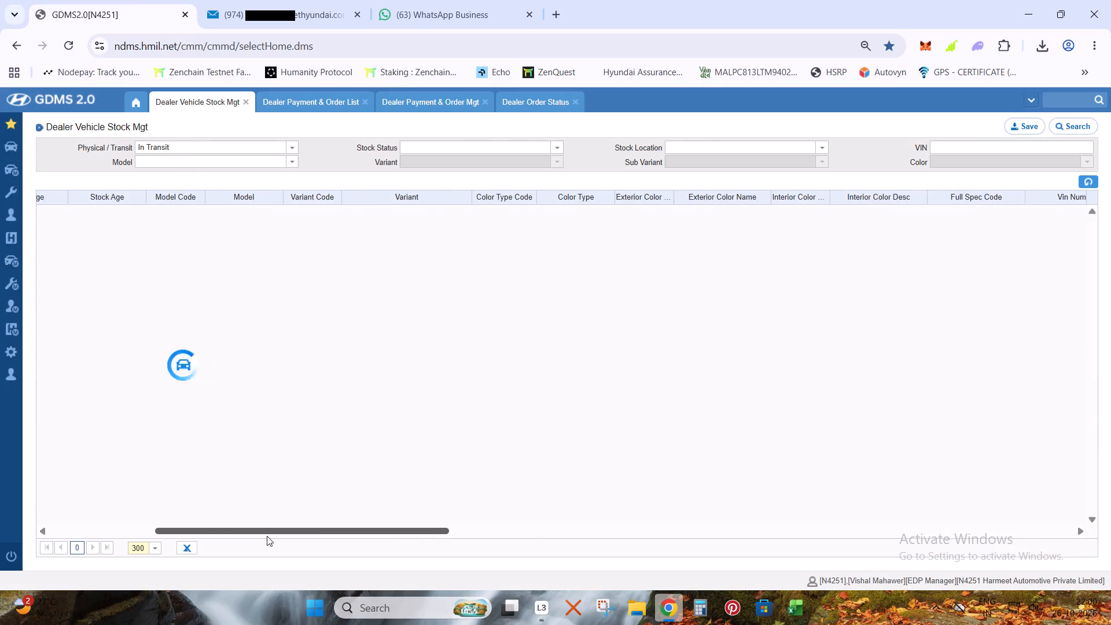
left_click_drag(267, 536, 307, 538)
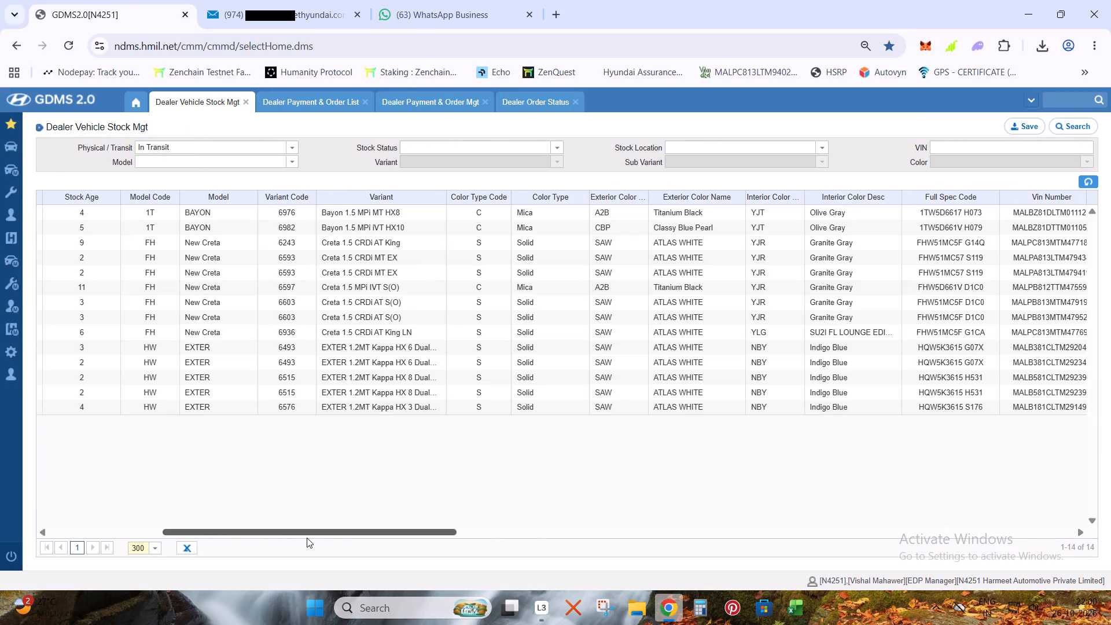
left_click_drag(307, 538, 565, 523)
scroll(546, 428, "up", 4)
Switch to the ALLOCATION STOCK SHEET workbook and filter the STOCK STATUS column of the STOCK sheet to In-Transit only.
left_click(804, 605)
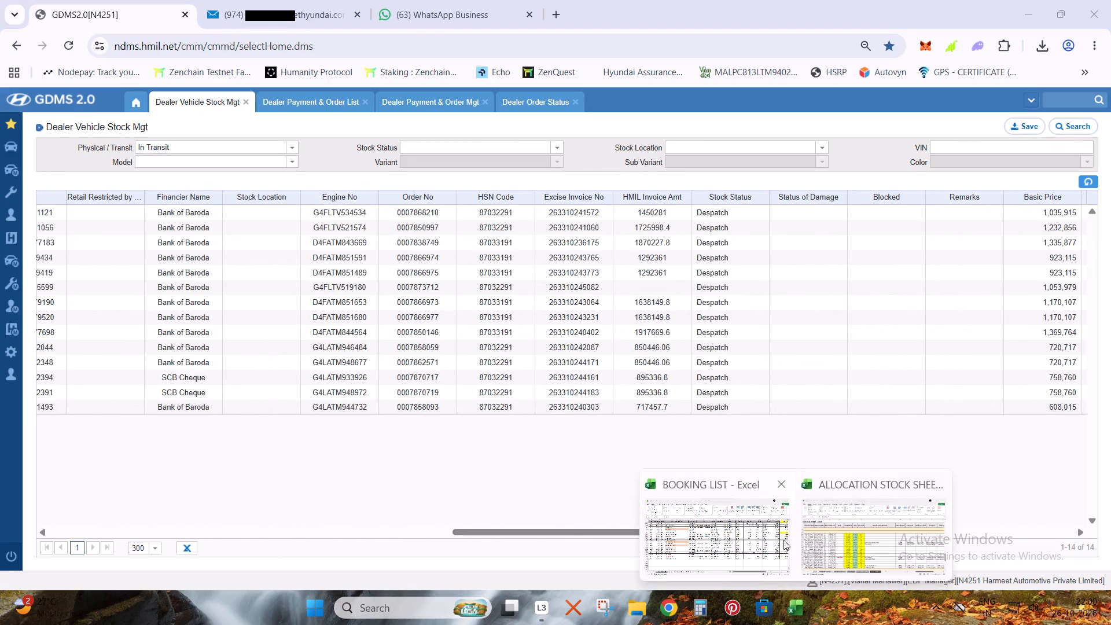
left_click(862, 538)
key("alt+Tab")
key("alt+Tab")
key("alt+Tab")
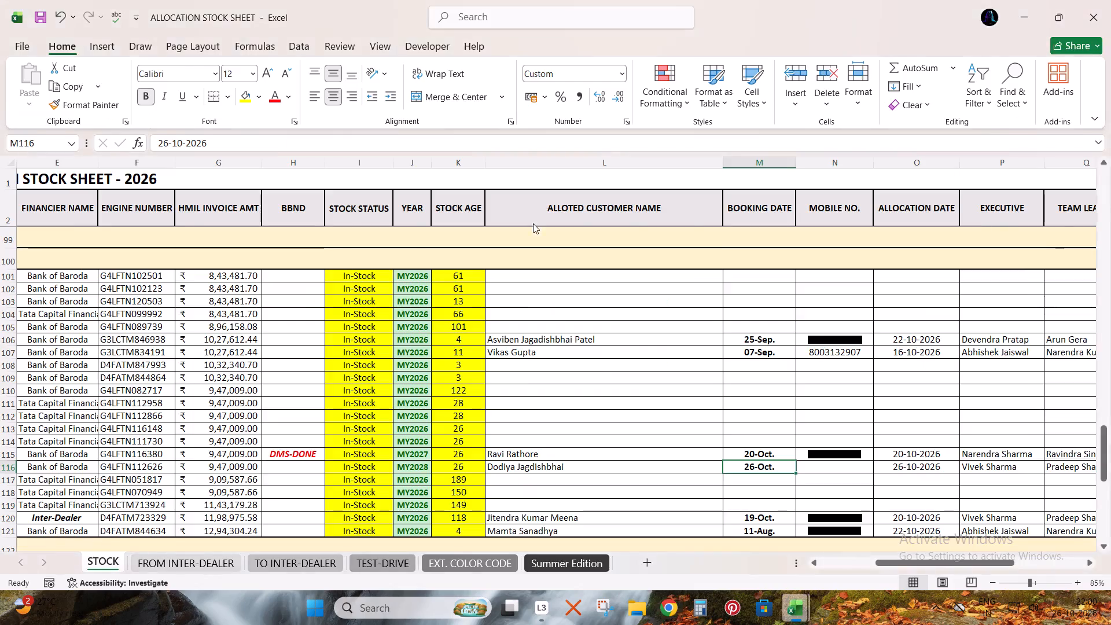
key("alt+Tab")
left_click(374, 209)
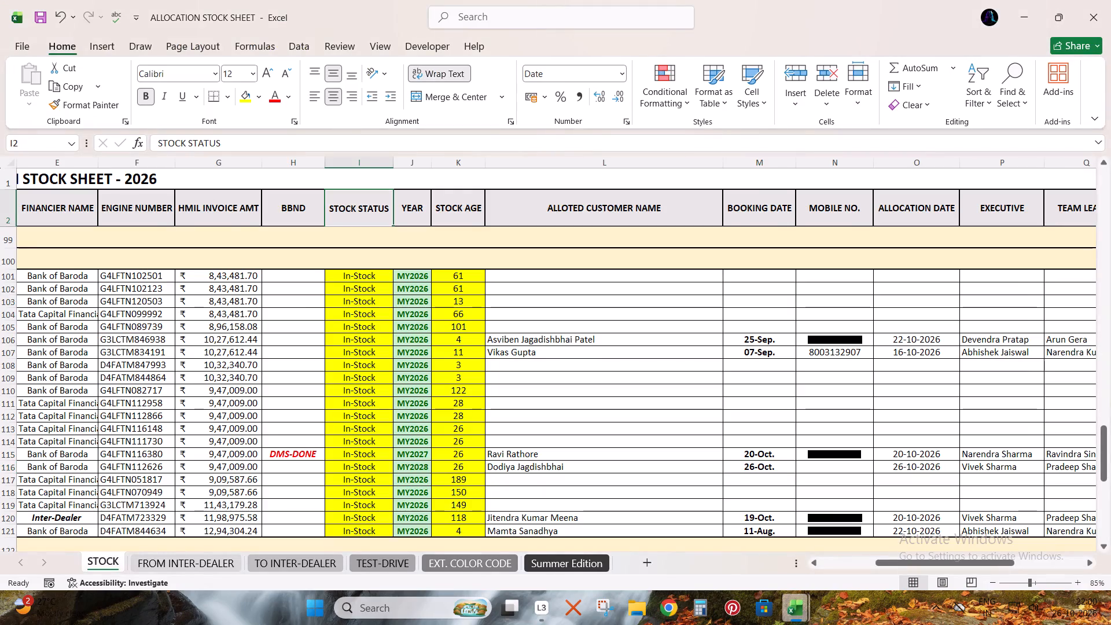
key("ctrl+shift+l")
key("alt+Down")
key("Down")
key("Down")
key("Down")
key("Down")
key("Down")
key("Down")
key("Down")
key("Down")
key("Down")
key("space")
key("Down")
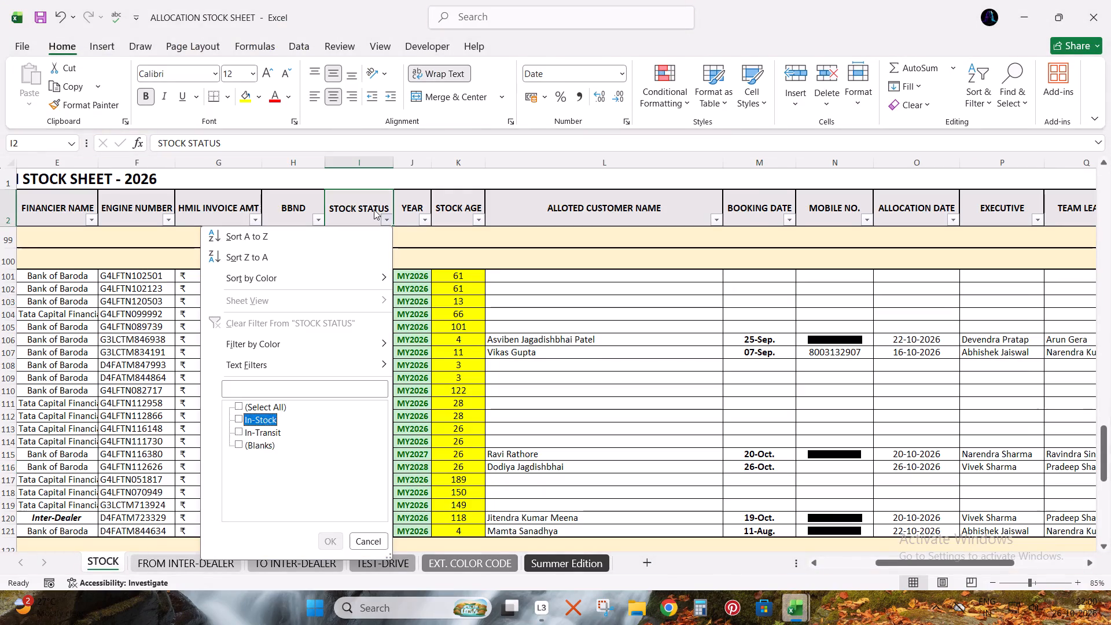
key("Down")
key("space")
key("Return")
key("Down")
key("ctrl+shift+Down")
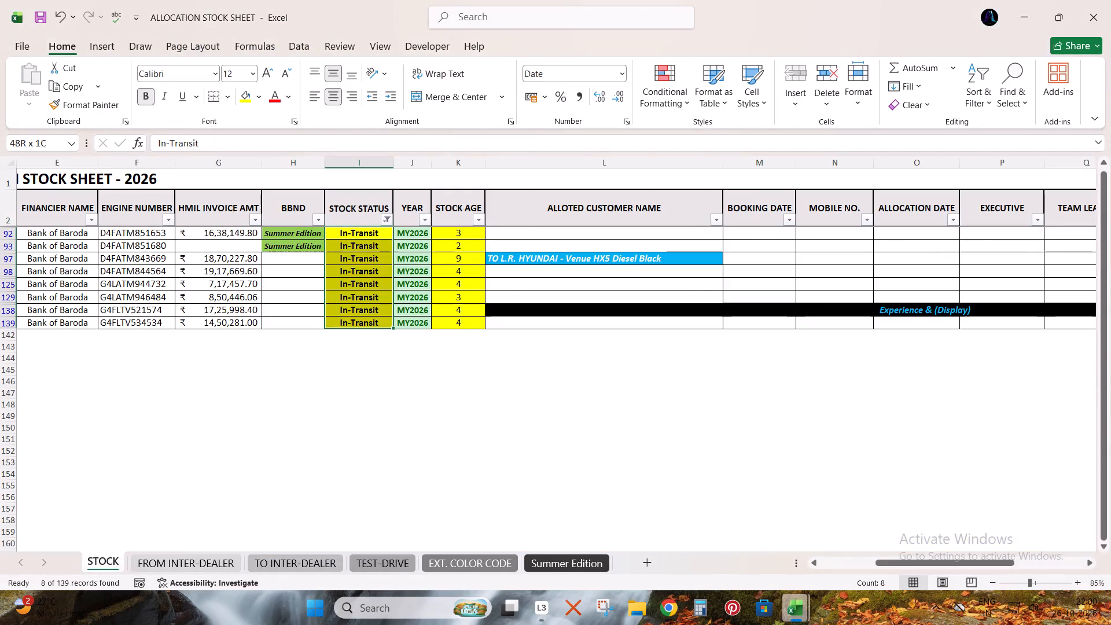
key("ctrl+Up")
key("ctrl+Left")
key("ctrl+Left")
key("Down")
Export the In Transit vehicle list from GDMS to Excel and open the downloaded file.
key("alt+Tab")
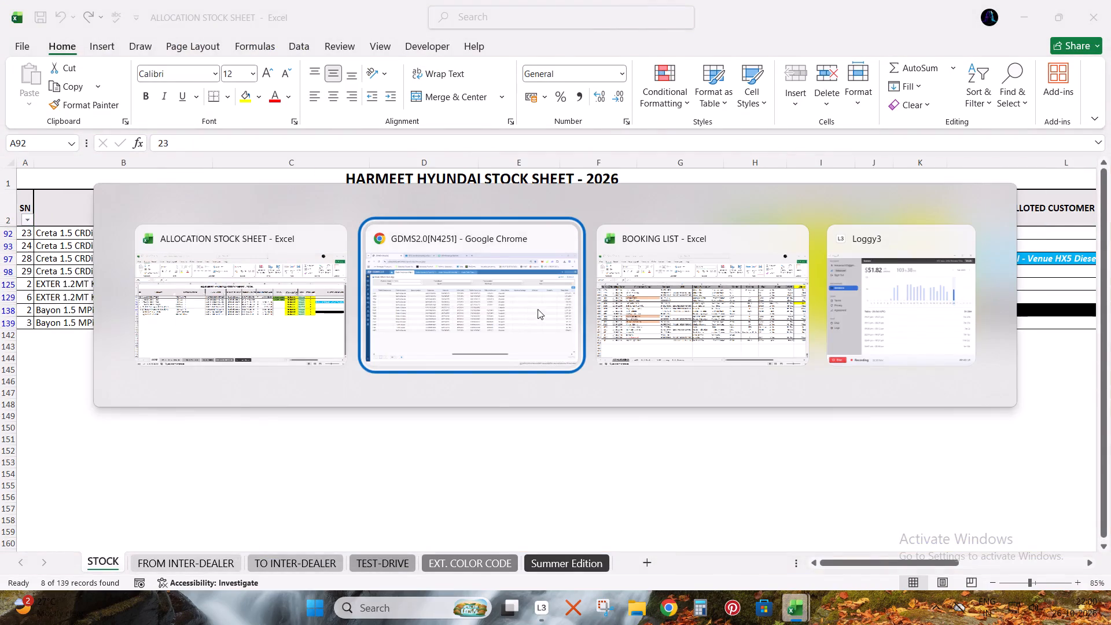
left_click(181, 554)
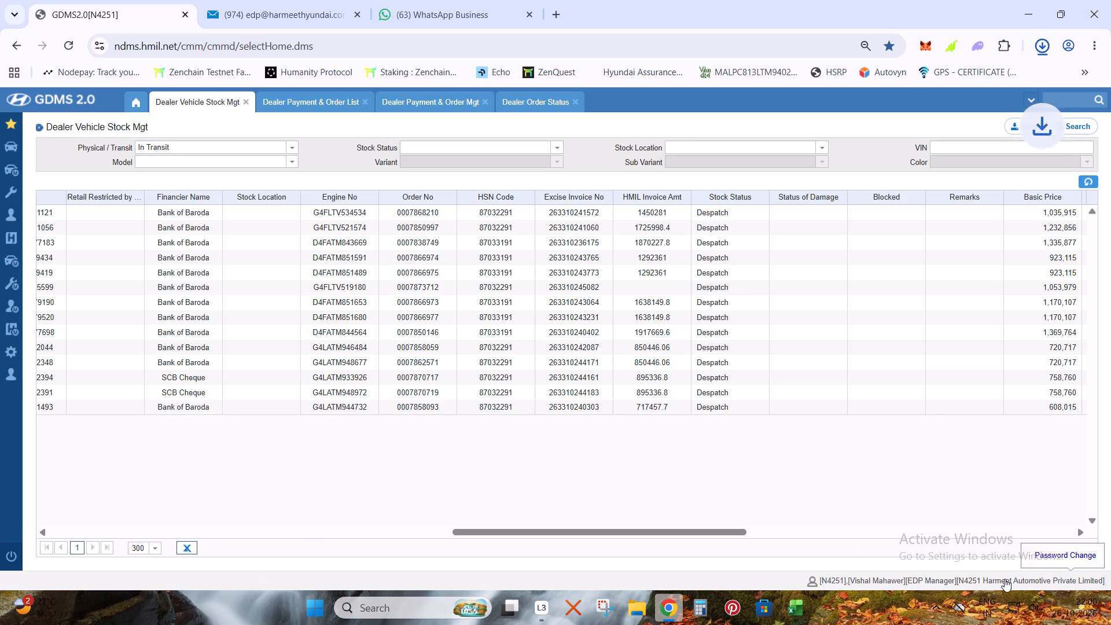
left_click(910, 98)
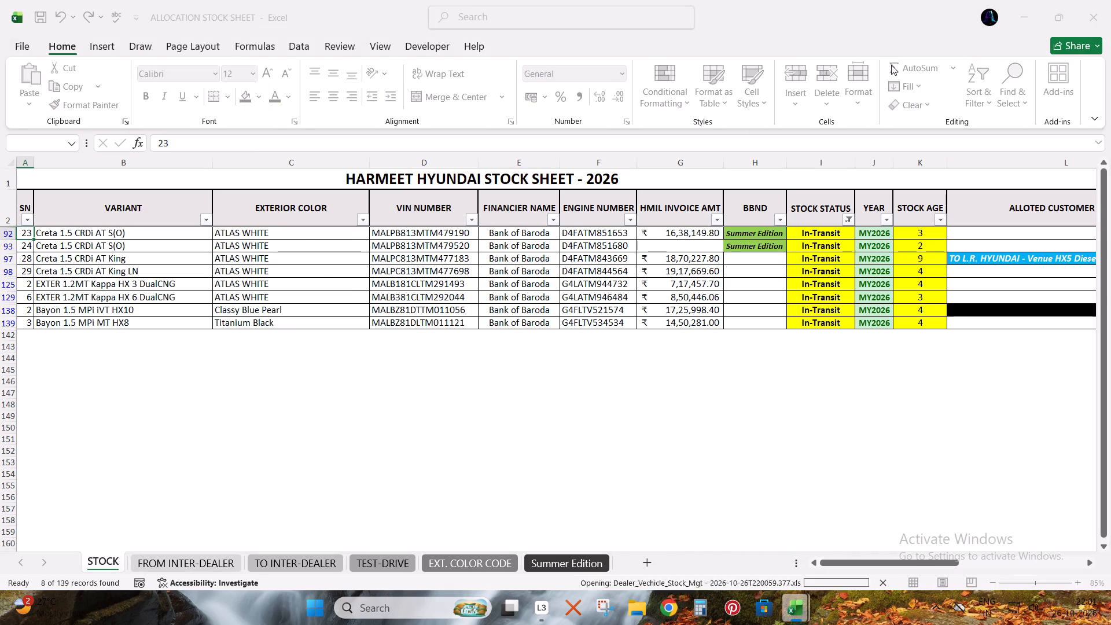
left_click(568, 74)
key("ctrl+shift+l")
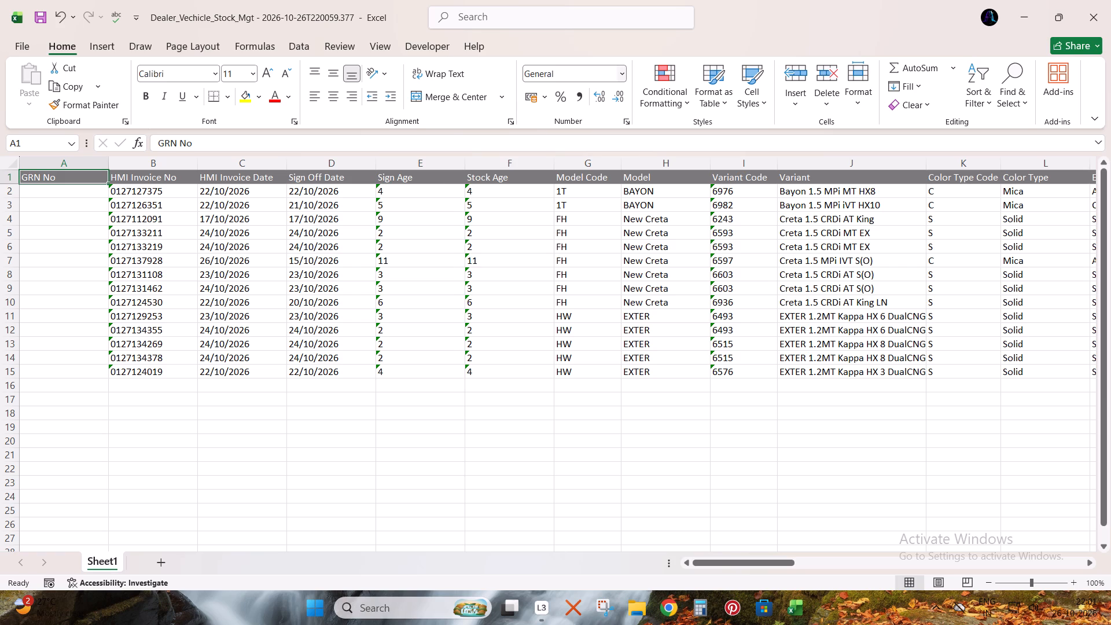
Delete the GRN No and HMI Invoice No columns and all columns from Sign Off Date through Variant Code in the exported list.
key("ctrl+space")
key("ctrl+minus")
key("ctrl+minus")
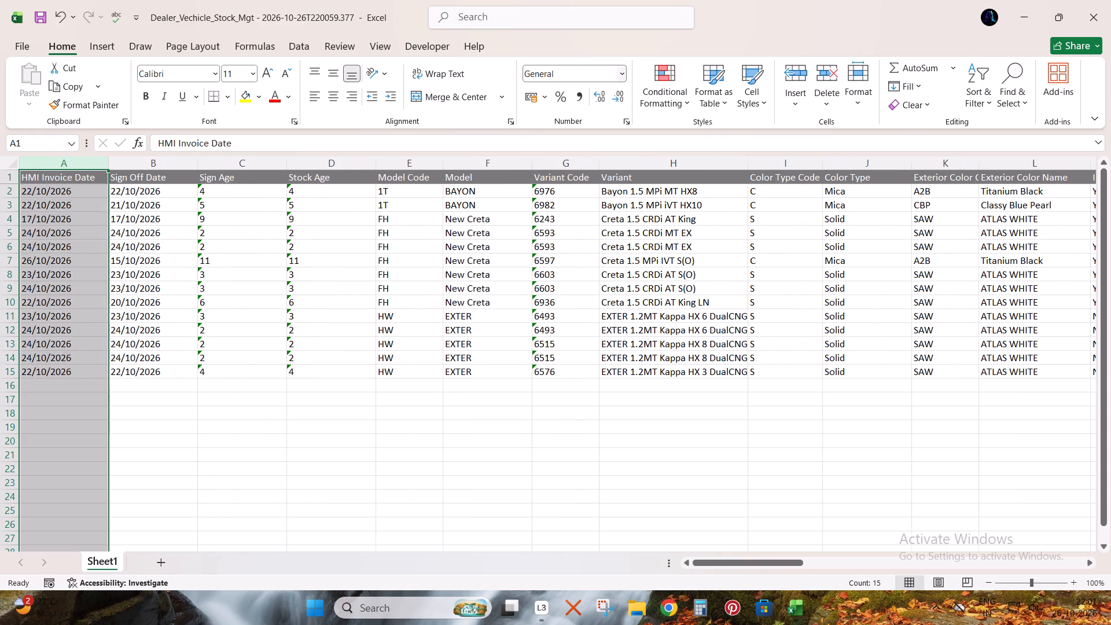
key("Right")
key("ctrl+space")
key("ctrl+minus")
key("ctrl+minus")
key("ctrl+minus")
key("ctrl+minus")
key("ctrl+minus")
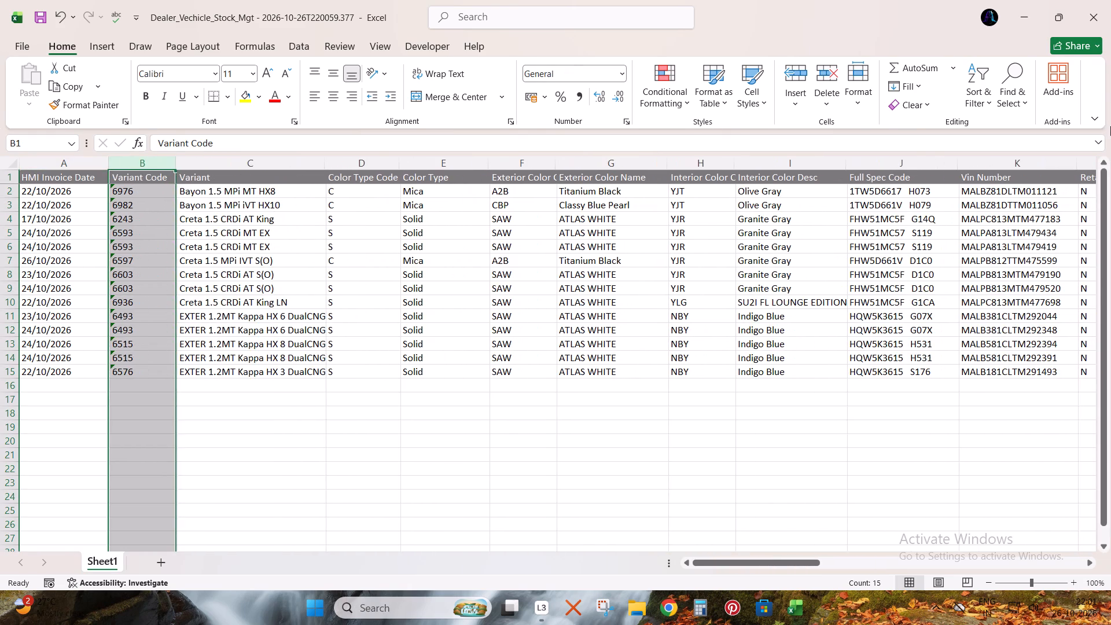
key("ctrl+minus")
Delete the Color Type Code, Color Type, Exterior Color Code, Interior Color Code, Interior Color Desc and Retail Restricted columns, keeping Full Spec Code.
key("Right")
key("ctrl+space")
key("ctrl+minus")
key("ctrl+minus")
key("ctrl+minus")
key("Right")
key("ctrl+space")
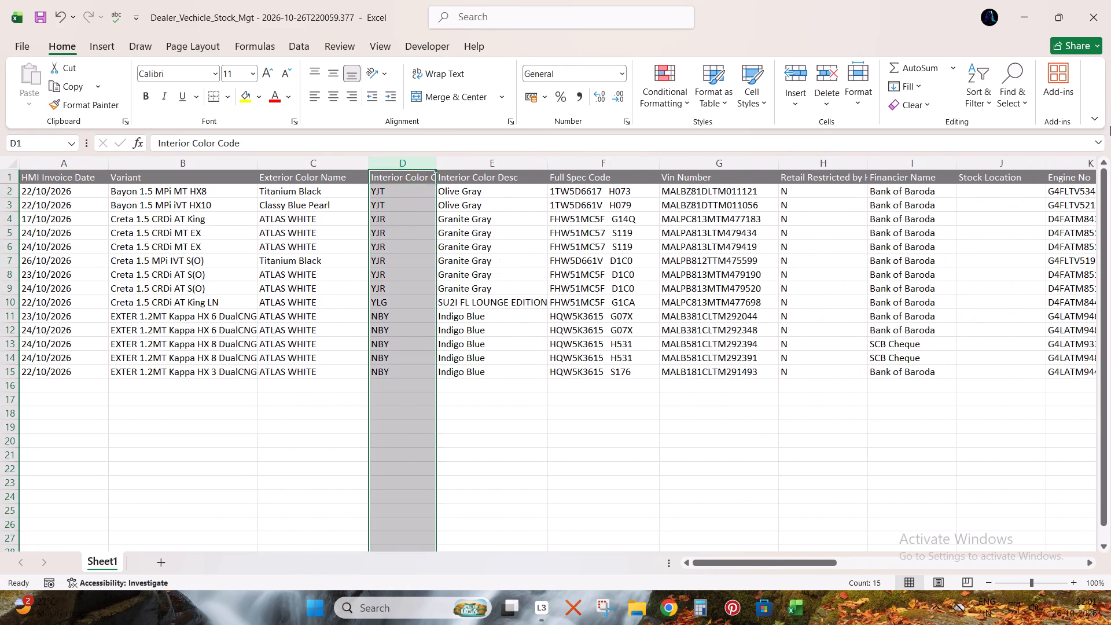
key("ctrl+minus")
key("ctrl+minus")
key("ctrl+minus")
key("ctrl+z")
key("Right")
key("ctrl+space")
key("Right")
key("ctrl+space")
key("ctrl+minus")
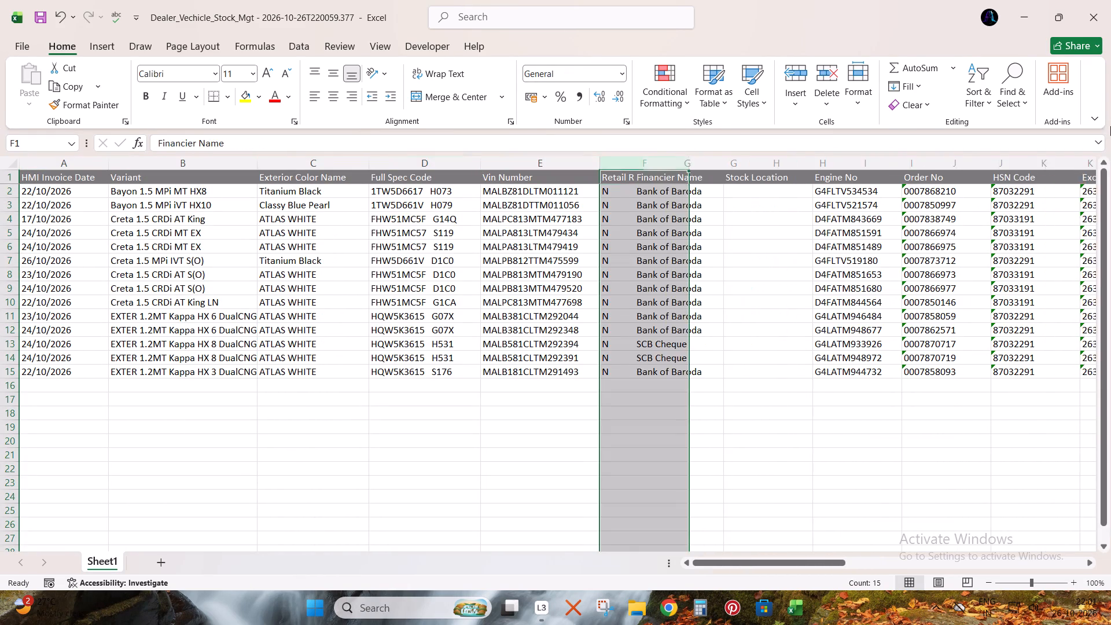
Delete the Stock Location, Order No, HSN Code and Excise Invoice No columns and everything from Stock Status onward.
key("Right")
key("ctrl+space")
key("ctrl+minus")
key("Right")
key("ctrl+space")
key("ctrl+minus")
key("ctrl+minus")
key("ctrl+minus")
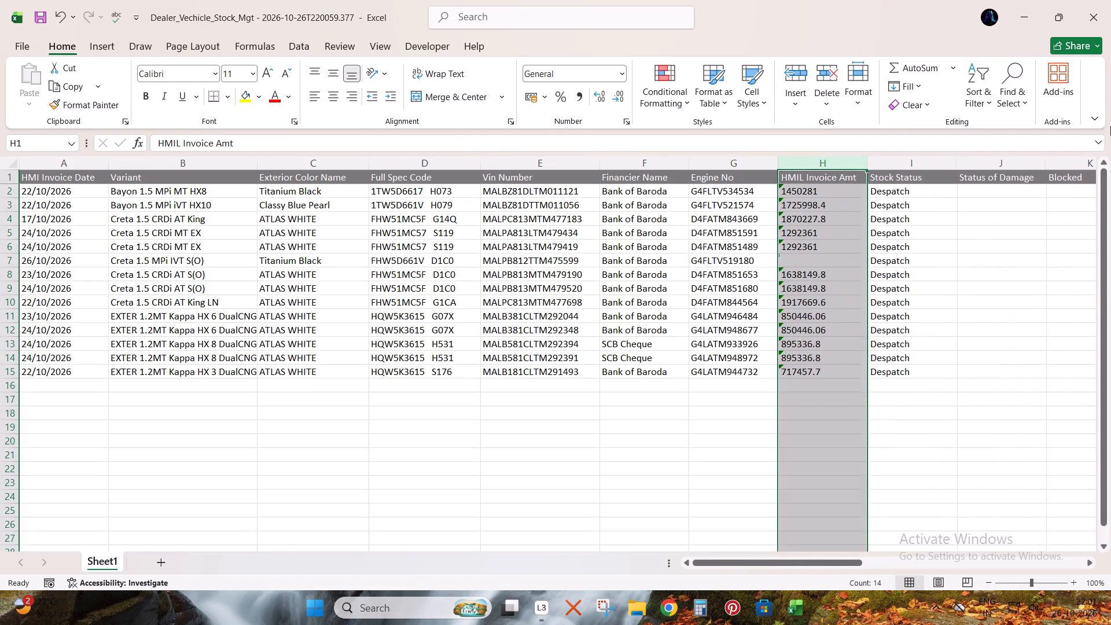
key("Right")
key("ctrl+space")
key("ctrl+shift+Right")
key("ctrl+minus")
Convert the text amounts in the HMIL Invoice Amt column to numbers.
key("Up")
key("Left")
key("Down")
key("ctrl+shift+Down")
key("ctrl+shift+Down")
key("ctrl+shift+Down")
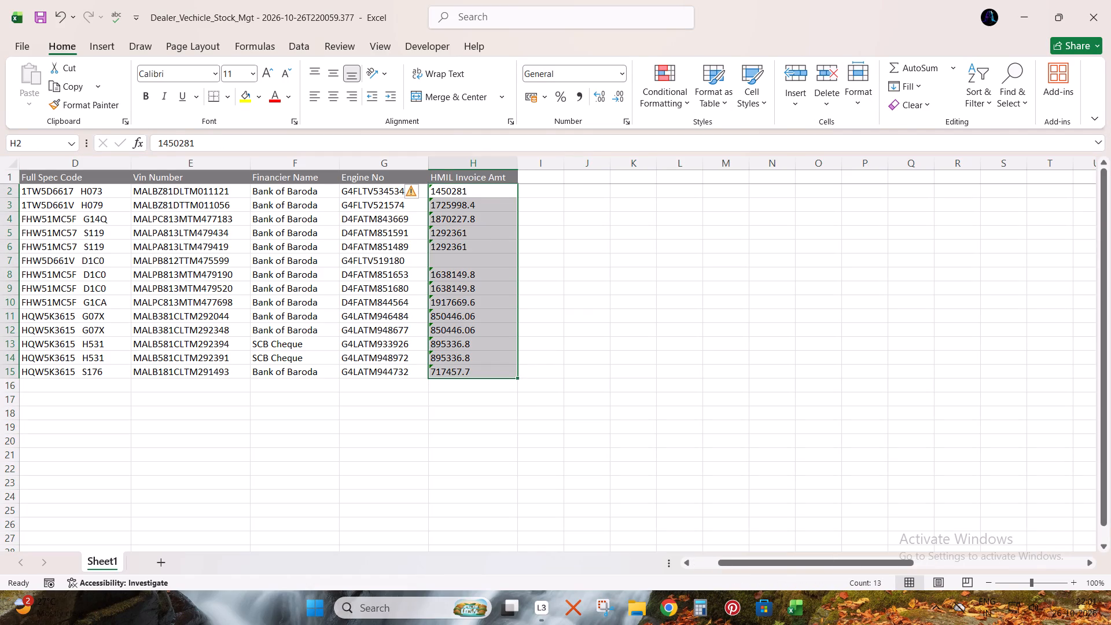
left_click(413, 191)
left_click(448, 224)
key("ctrl+Up")
key("ctrl+Left")
key("ctrl+Down")
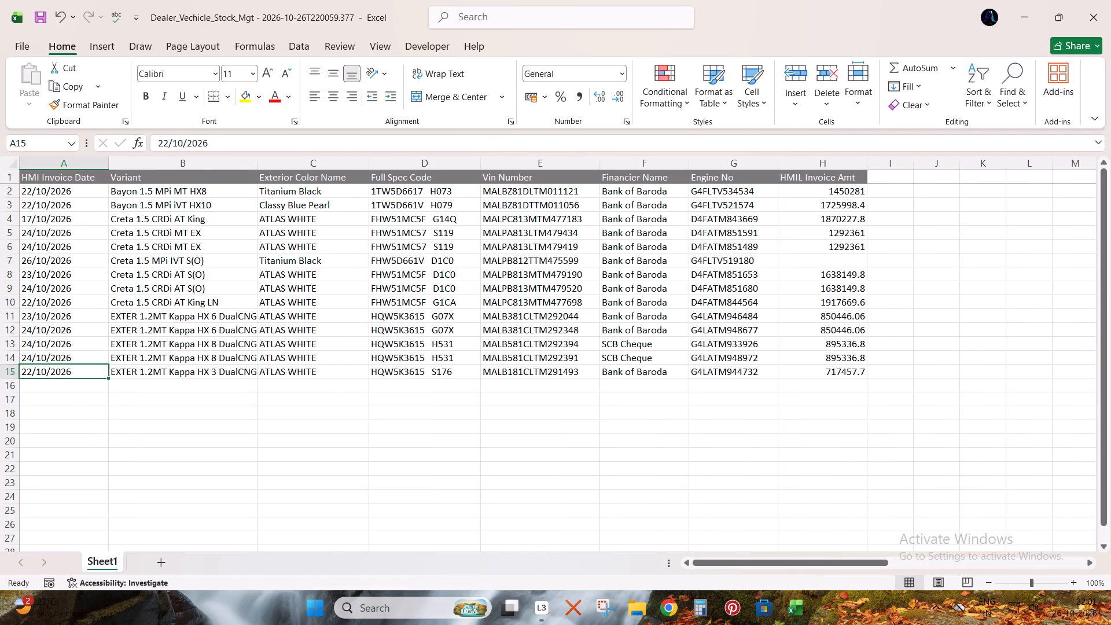
Look up engine number D4FATM851680 from the allocation stock sheet, whose invoice amount is blank, in the exported vehicle stock list.
key("alt+Tab")
key("Right")
key("Up")
key("Left")
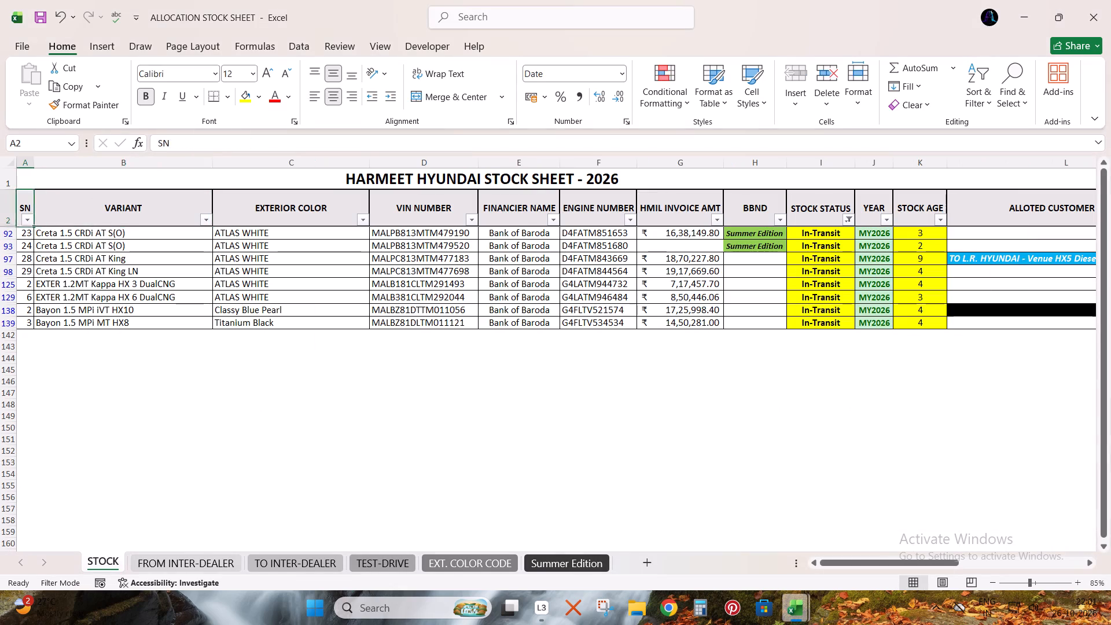
key("Down")
key("Right")
key("Up")
key("Right")
key("Right")
key("Down")
key("Down")
key("Right")
key("Right")
key("Right")
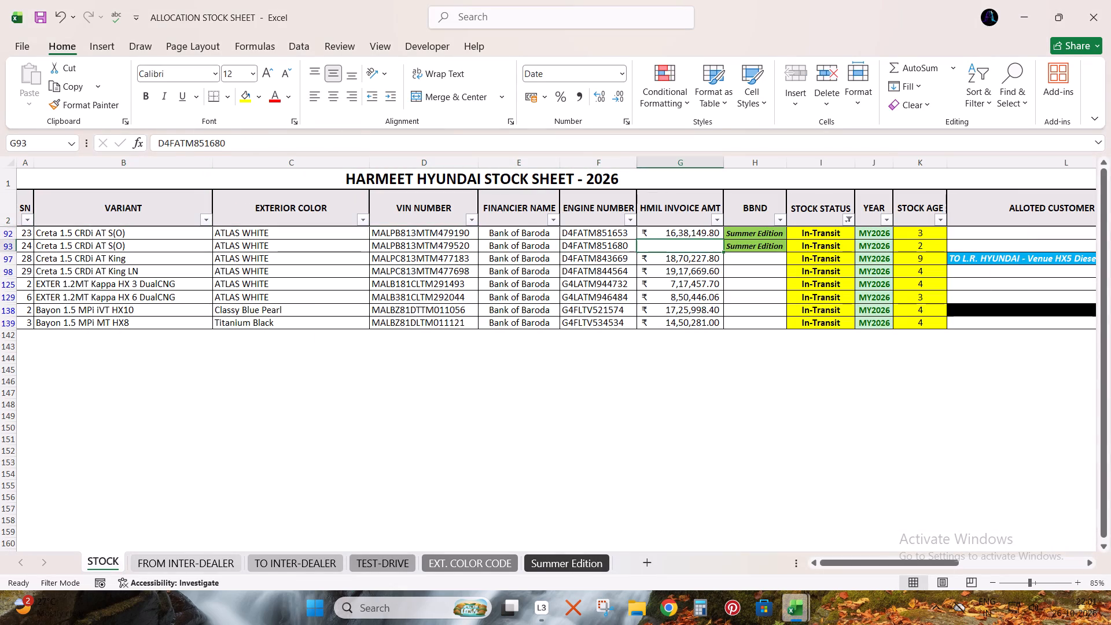
key("Left")
key("ctrl+c")
key("alt+Tab")
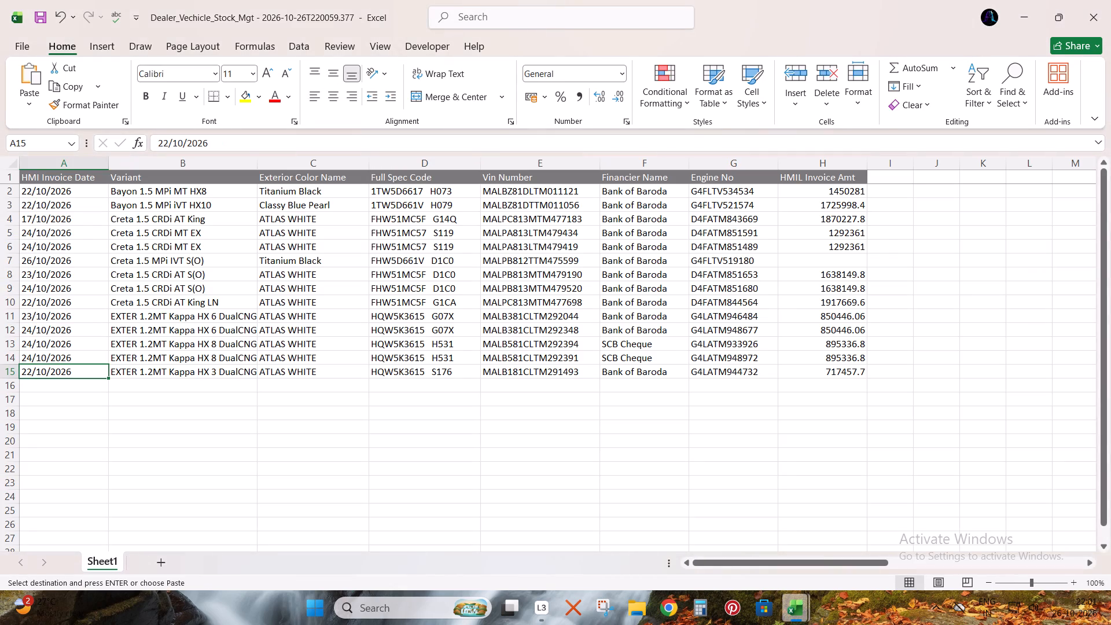
key("Right")
key("ctrl+f")
key("ctrl+v")
key("Return")
key("Return")
key("Return")
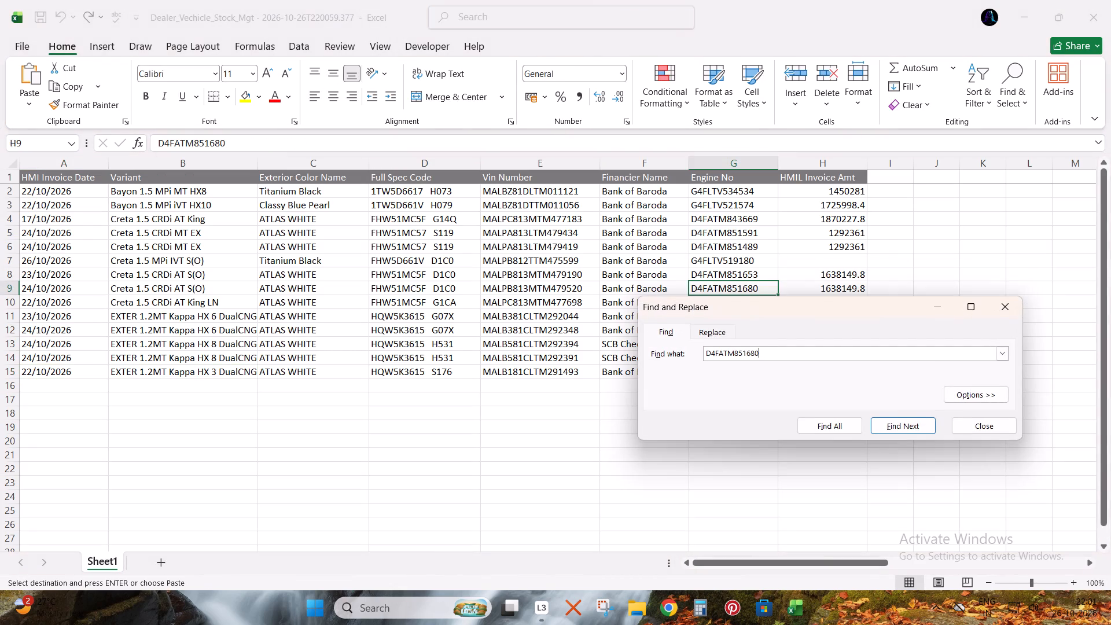
key("Escape")
Copy the matching HMIL invoice amount, 1638149.8, into the stock sheet's blank amount cell and apply the neighbouring cell's rupee format.
key("Right")
key("ctrl+c")
key("alt+Tab")
key("Right")
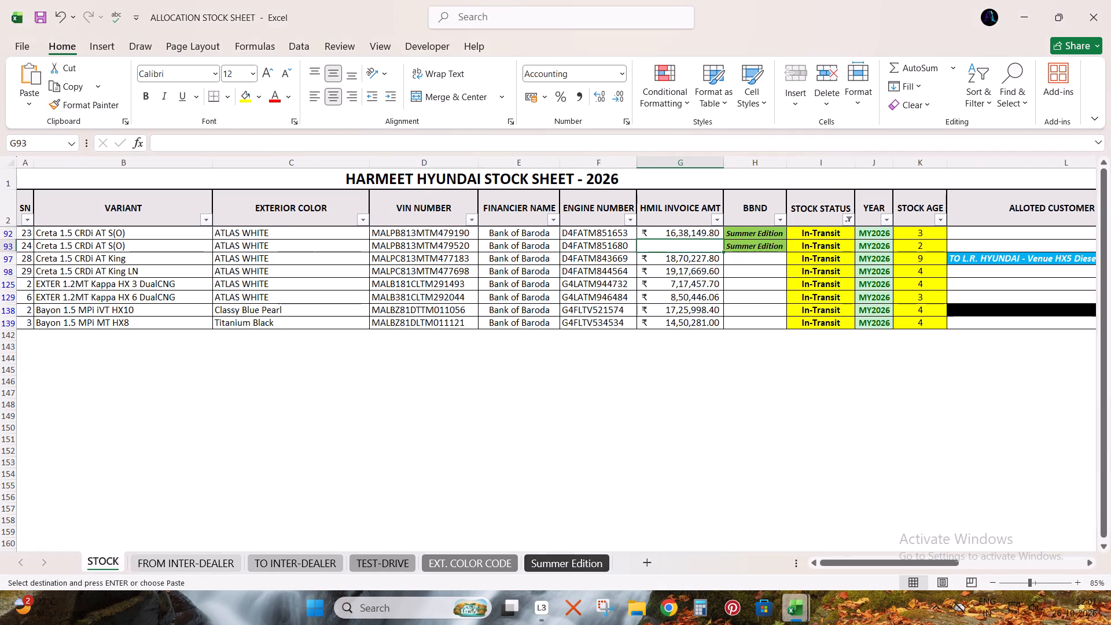
key("ctrl+v")
key("Down")
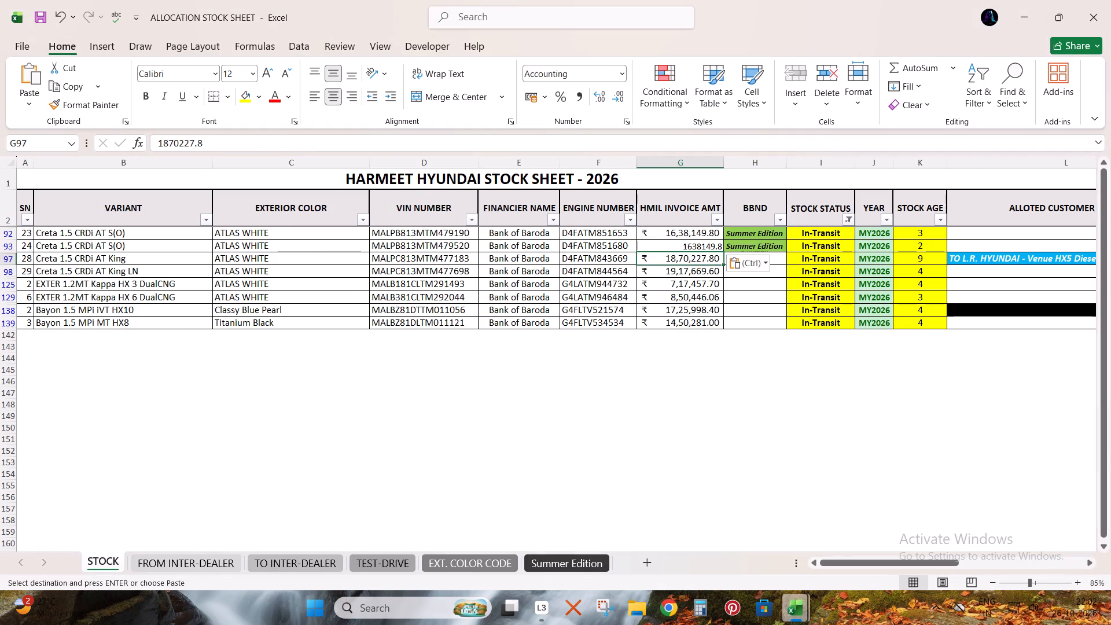
left_click(93, 107)
left_click(658, 245)
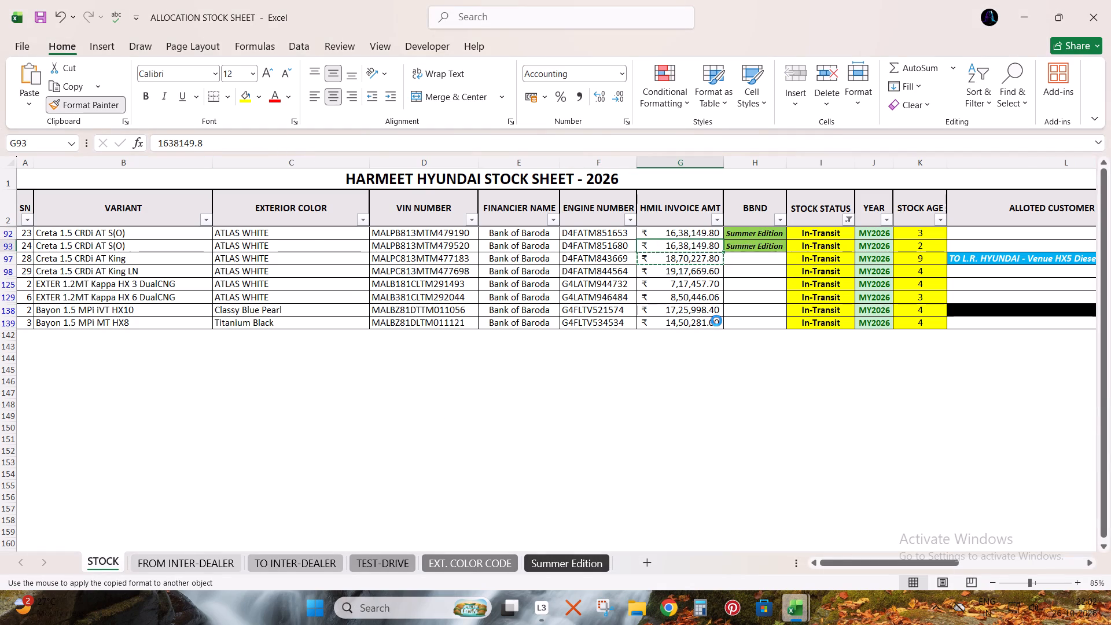
Copy all in-transit VIN numbers from the allocation stock sheet into the exported list's Vin Number column, starting at E18.
key("alt+Tab")
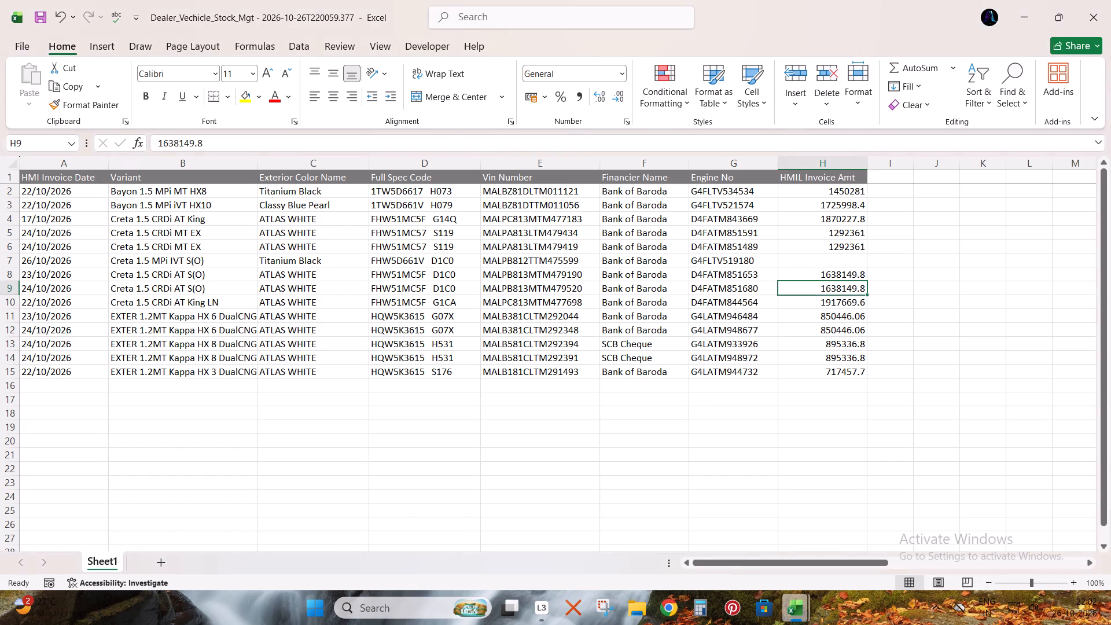
key("alt+Tab")
key("Up")
key("Left")
key("Up")
key("Left")
key("Left")
key("Down")
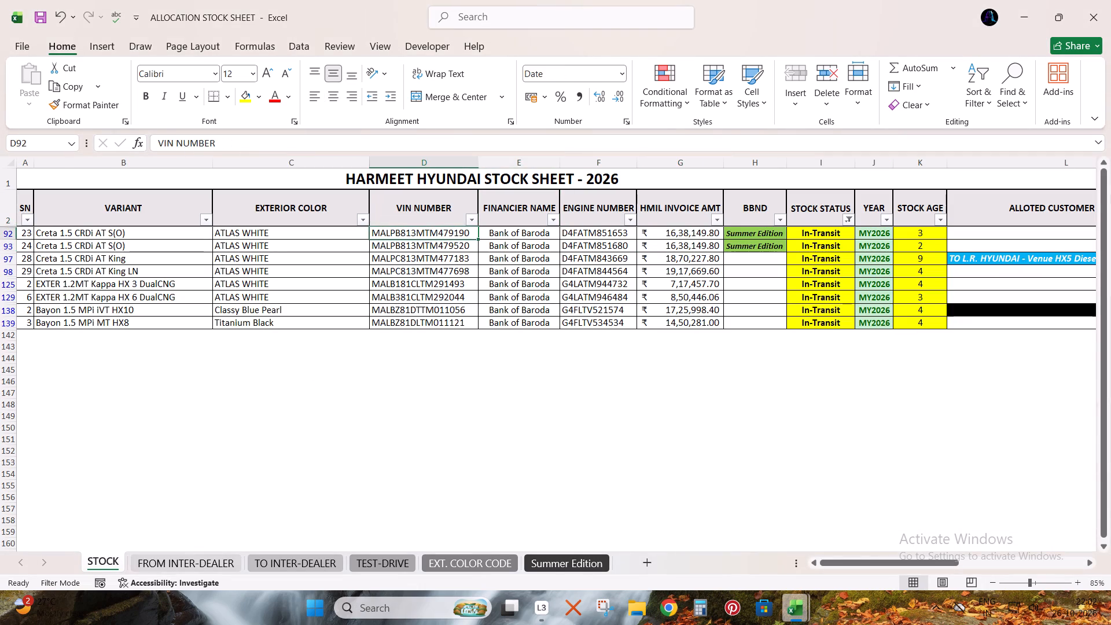
key("ctrl+shift+Down")
key("ctrl+c")
key("alt+Tab")
key("ctrl+Down")
key("Left")
key("Down")
key("Left")
key("Down")
key("Left")
key("Down")
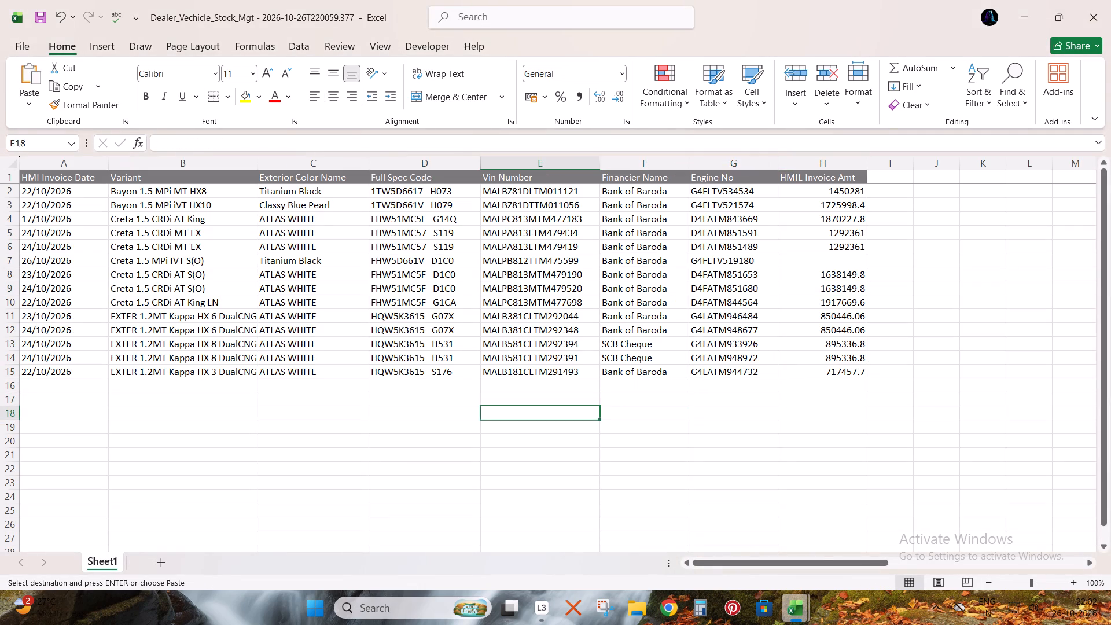
key("ctrl+v")
Highlight duplicate values in the entire Vin Number column with the default conditional formatting.
key("ctrl+space")
left_click(668, 107)
left_click(694, 126)
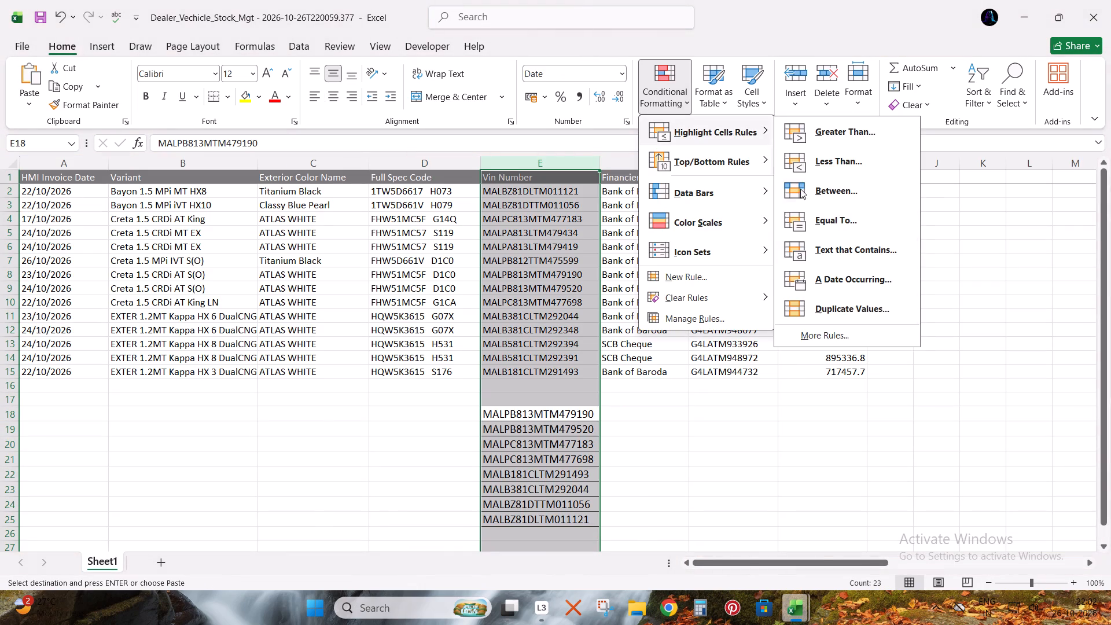
left_click(847, 304)
key("Return")
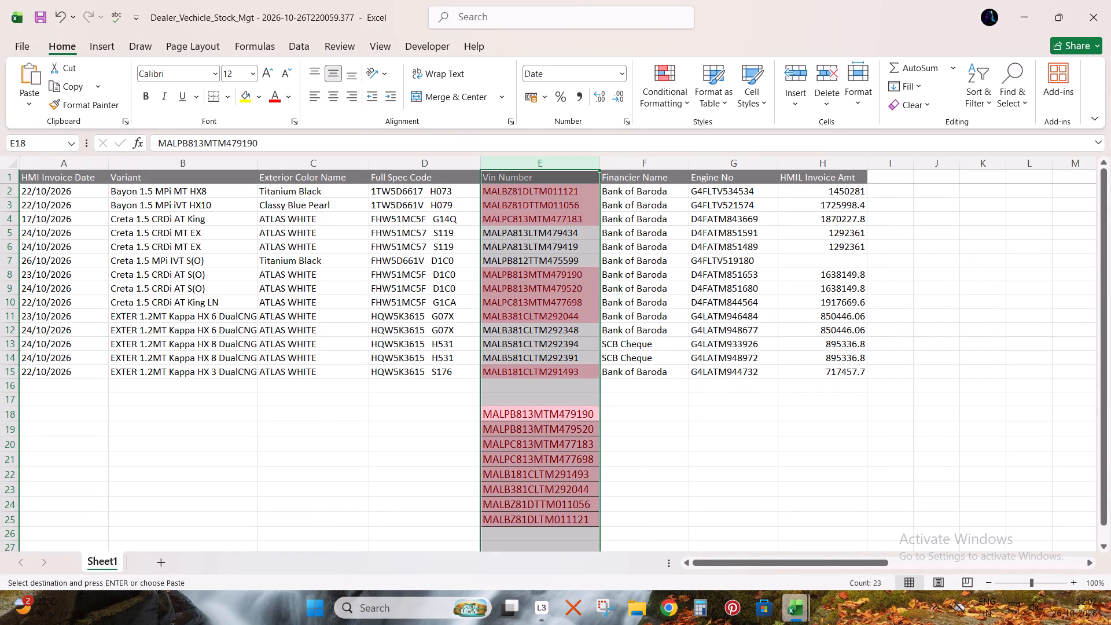
Add filters to the exported list and filter Vin Number by colour to show only the unhighlighted VINs.
key("ctrl+Up")
key("ctrl+Up")
key("ctrl+shift+l")
key("alt+Down")
key("Down")
key("Down")
key("Down")
key("Down")
key("Down")
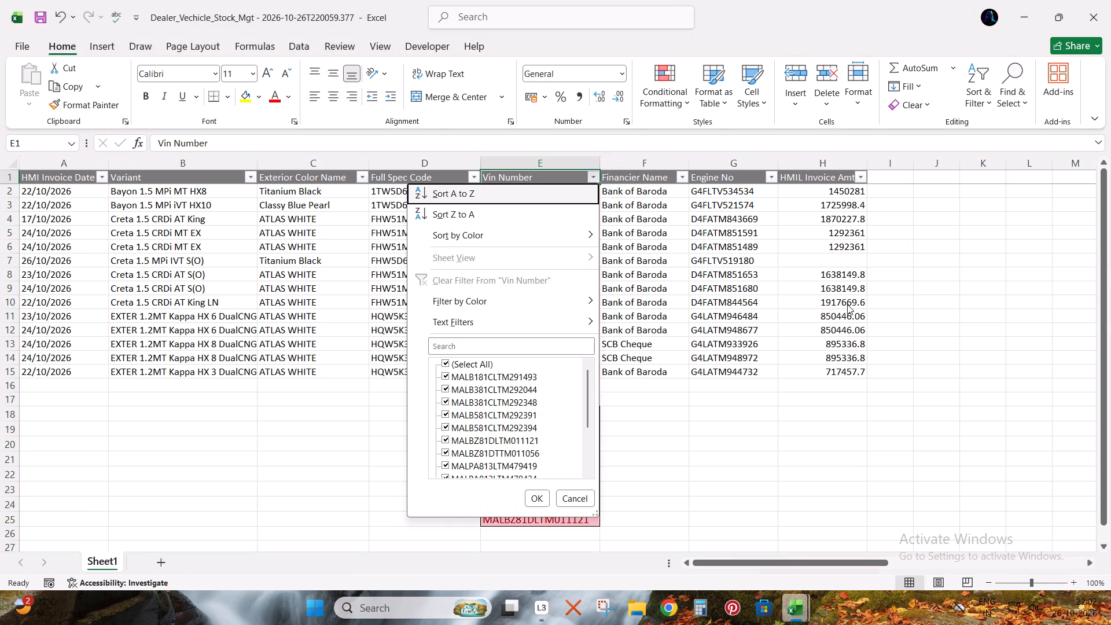
key("Down")
key("Right")
key("Down")
key("Return")
key("Down")
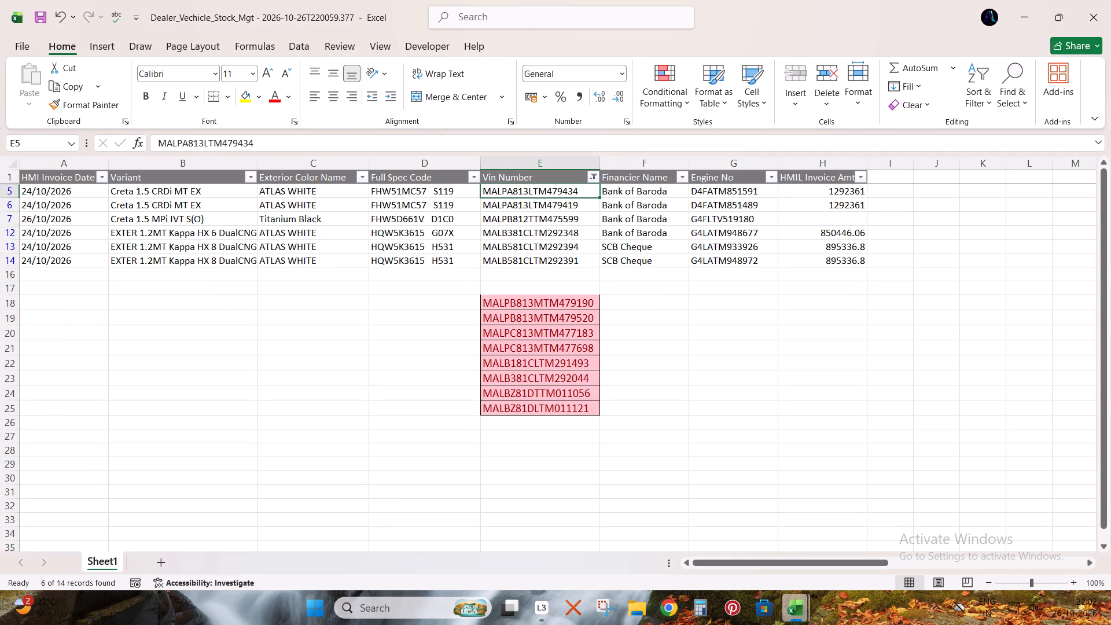
key("ctrl+shift+Down")
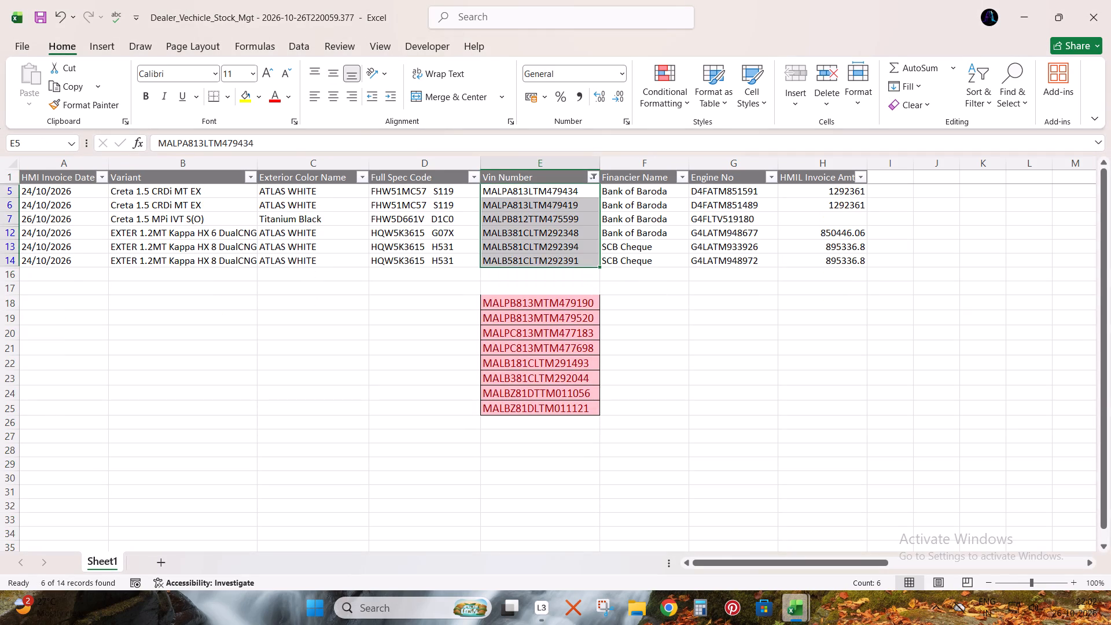
Bring up the Summer Edition sheet in the allocation stock workbook for checking the new vehicles' spec codes.
key("Up")
key("Left")
key("Left")
key("alt+Tab")
key("ctrl+Page_Down")
key("ctrl+Page_Down")
key("ctrl+Page_Down")
key("ctrl+Page_Down")
key("ctrl+Page_Down")
key("ctrl+Page_Down")
key("ctrl+Page_Down")
key("ctrl+Page_Down")
key("ctrl+Page_Down")
key("ctrl+Page_Down")
key("ctrl+Page_Down")
key("ctrl+Page_Down")
key("ctrl+Page_Down")
key("ctrl+Page_Down")
key("ctrl+Page_Down")
key("ctrl+Page_Down")
key("ctrl+Page_Down")
key("ctrl+Page_Down")
key("ctrl+Page_Down")
key("ctrl+Page_Down")
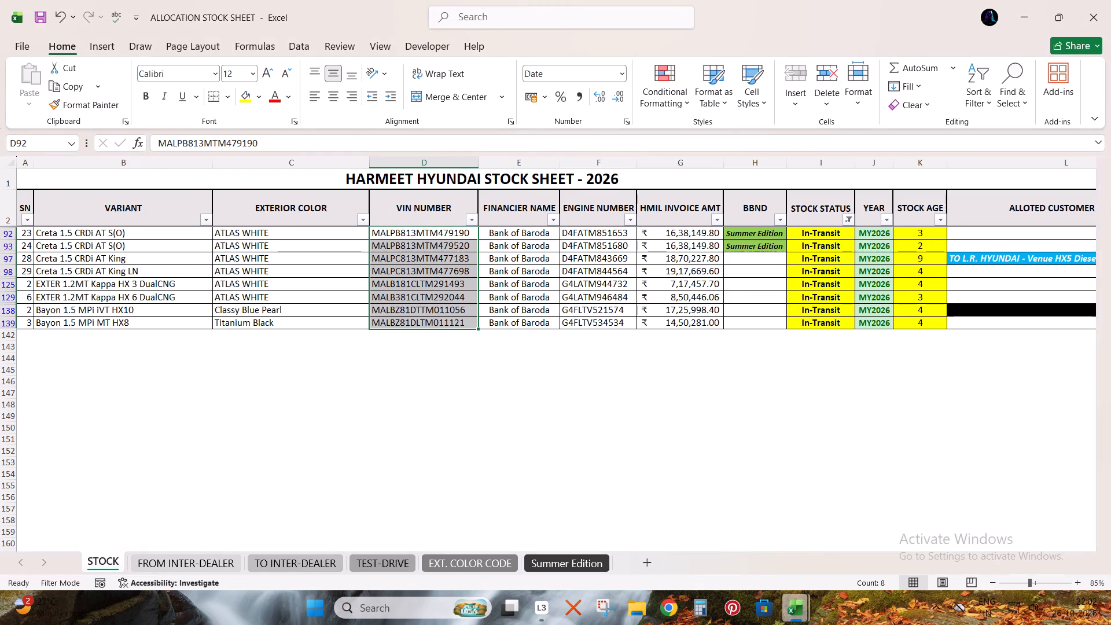
key("alt+Tab")
key("Up")
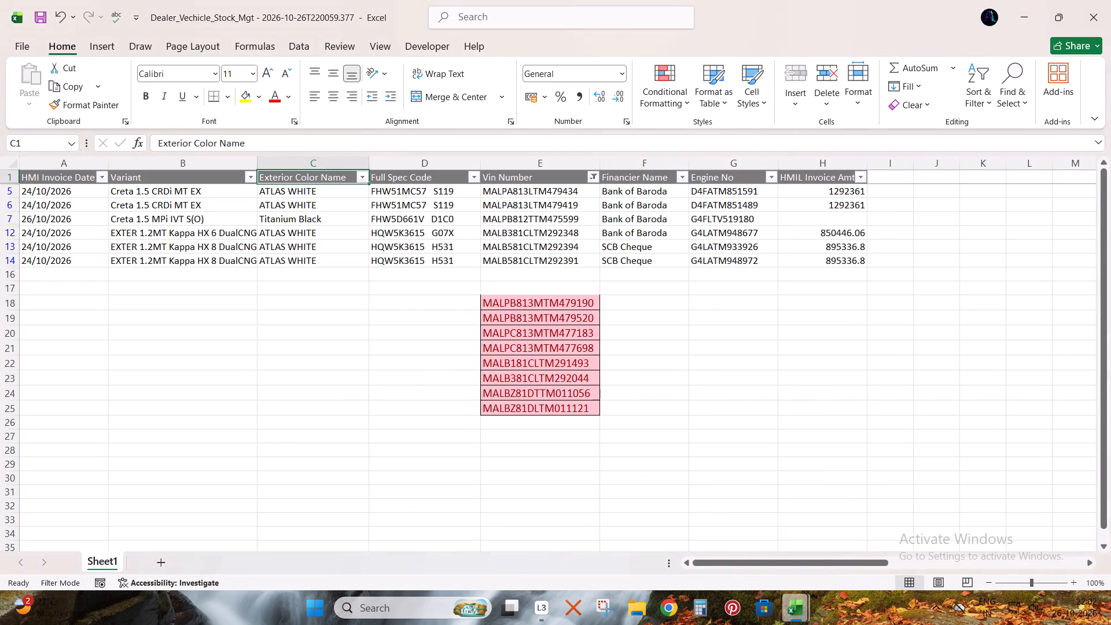
Look up the first filtered Creta 1.5 CRDi MT EX's full spec code, FHW51MC57 S119, in the Summer Edition sheet.
key("Down")
key("Left")
key("ctrl+c")
key("Right")
key("Right")
key("ctrl+c")
key("alt+Tab")
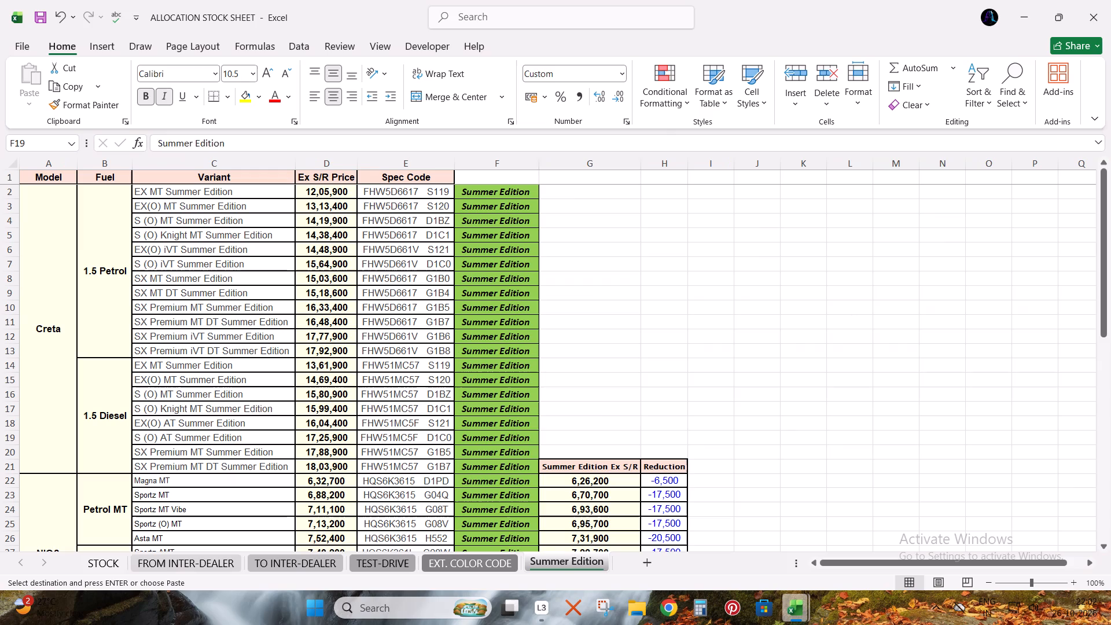
key("Right")
key("ctrl+f")
key("ctrl+v")
key("Return")
key("Return")
key("Return")
key("Return")
key("Return")
key("Return")
key("Return")
key("Escape")
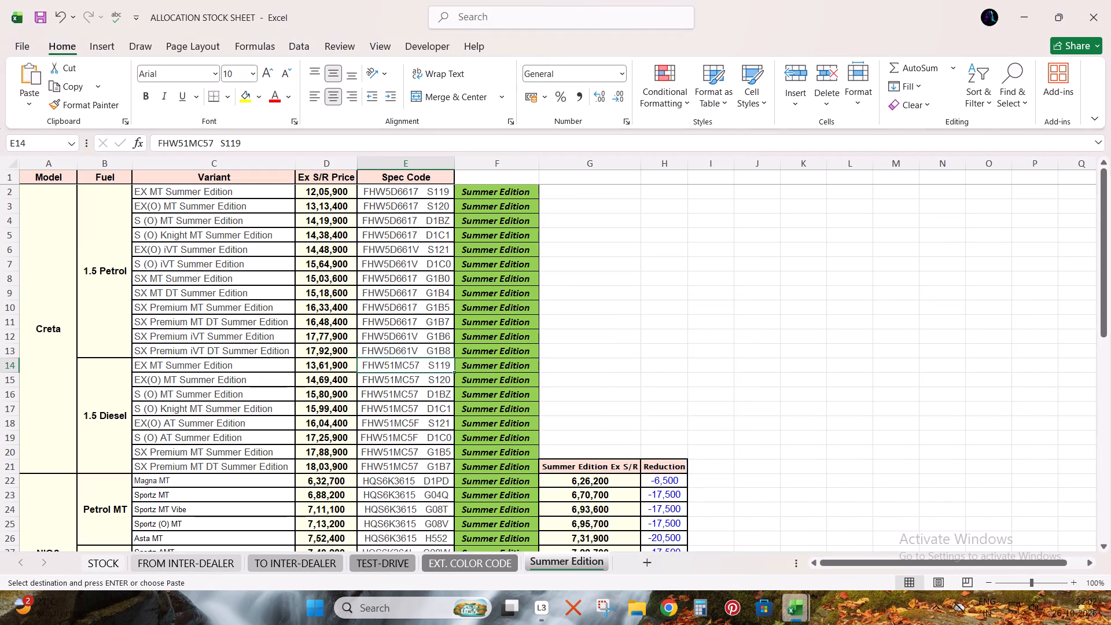
Copy the matching Summer Edition label into the blank cell after the first Creta MT EX's invoice amount in the export.
key("Right")
key("ctrl+c")
key("alt+Tab")
key("ctrl+Right")
key("Right")
key("ctrl+v")
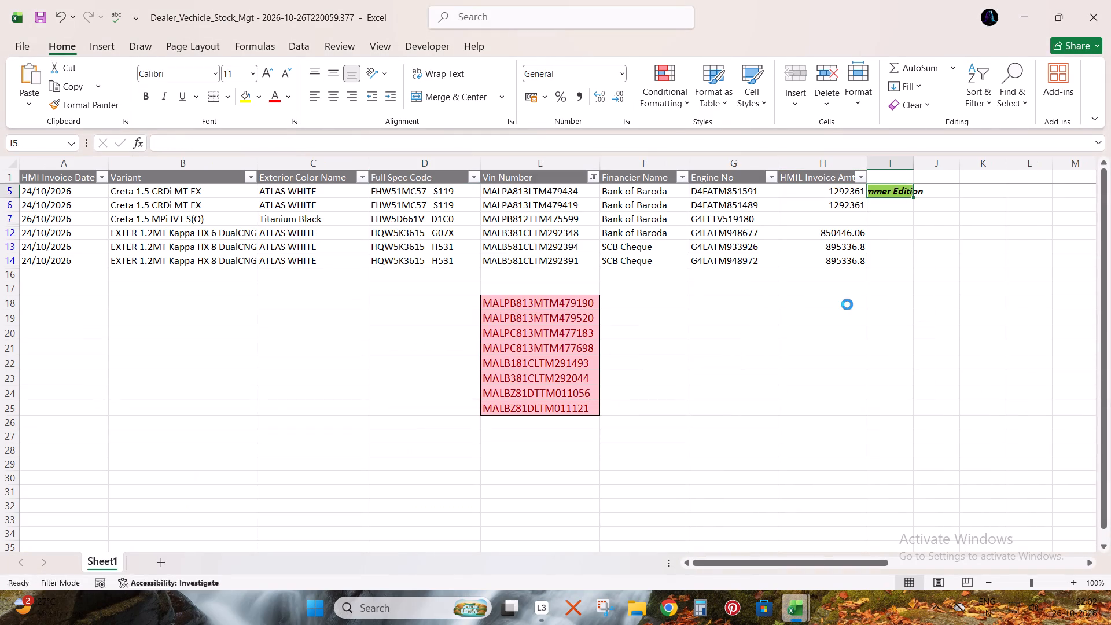
Look up the second Creta 1.5 CRDi MT EX's full spec code, FHW51MC57 S119, in the Summer Edition sheet.
key("Down")
key("Left")
key("Left")
key("Left")
key("Left")
key("Left")
key("ctrl+c")
key("alt+Tab")
key("Right")
key("ctrl+f")
key("ctrl+v")
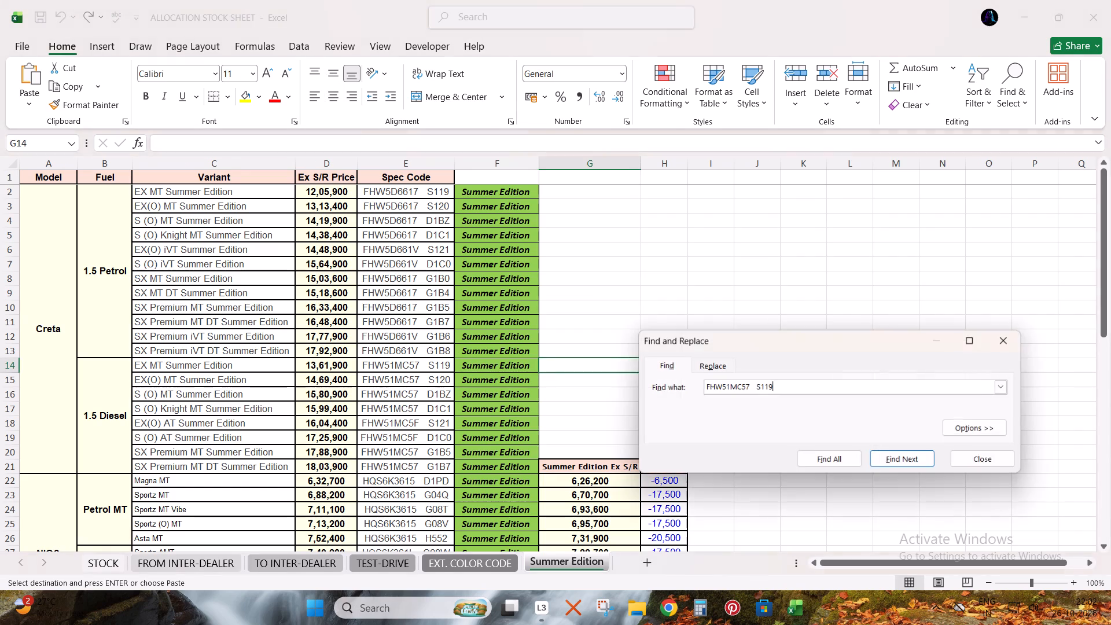
key("Return")
key("Return")
key("Return")
key("Return")
key("Escape")
Copy the matching Summer Edition label into the blank cell after the second Creta MT EX's invoice amount in the export.
key("Right")
key("ctrl+c")
key("alt+Tab")
key("ctrl+Right")
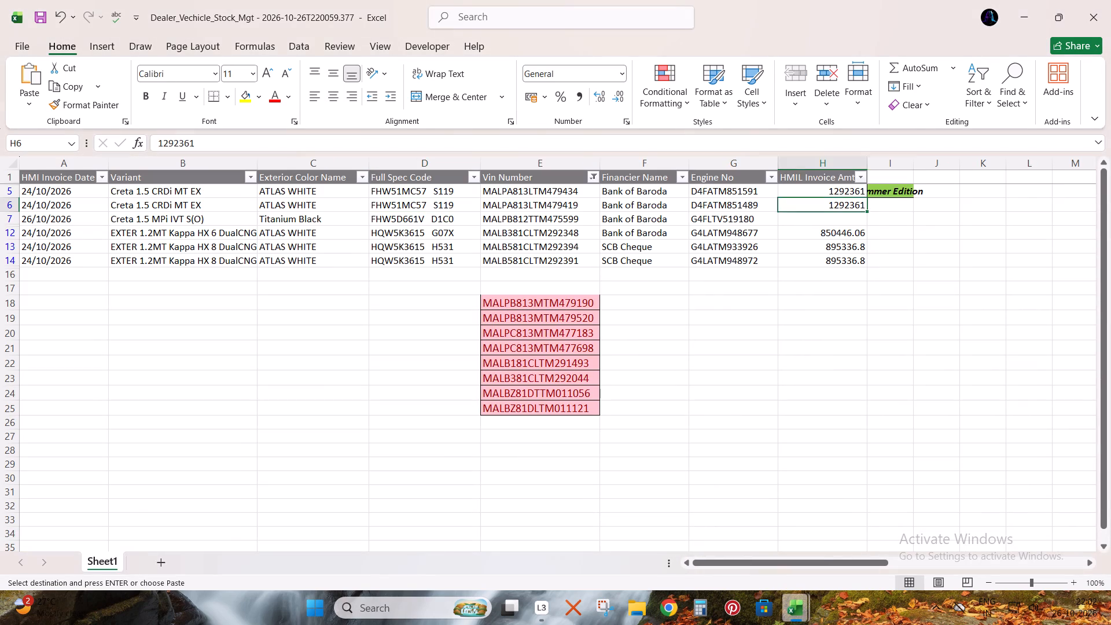
key("Right")
key("ctrl+v")
Look up the filtered Creta 1.5 MPi IVT S(O)'s full spec code, FHW5D661V D1C0, in the Summer Edition sheet.
key("Down")
key("Left")
key("Left")
key("Left")
key("Left")
key("Left")
key("Left")
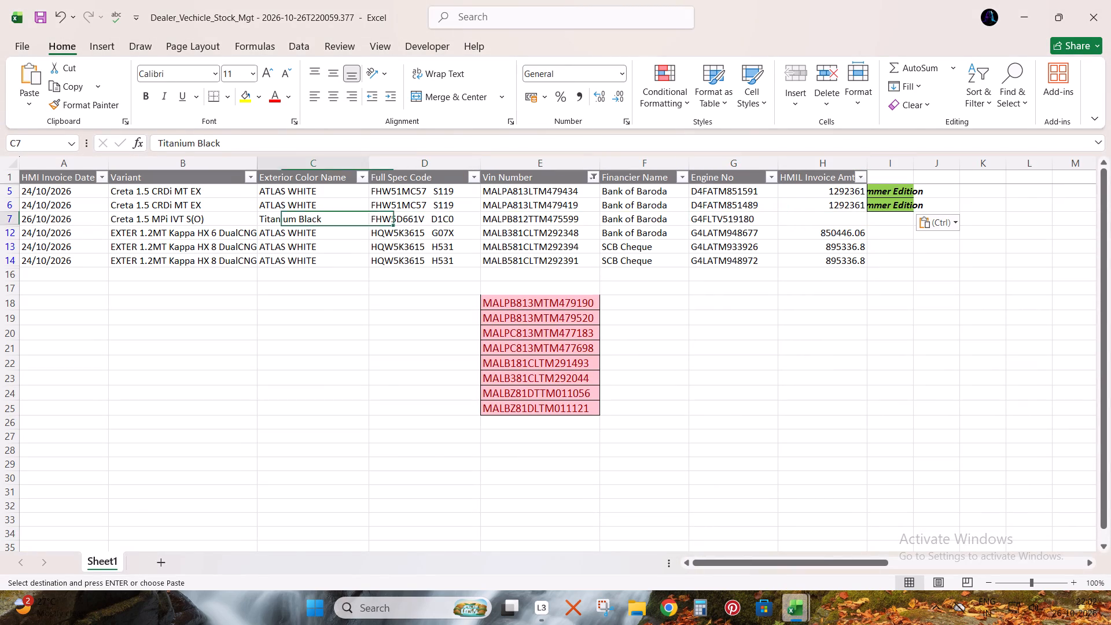
key("Right")
key("ctrl+c")
key("alt+Tab")
key("Right")
key("ctrl+f")
key("ctrl+v")
key("Return")
key("Return")
key("Return")
key("Return")
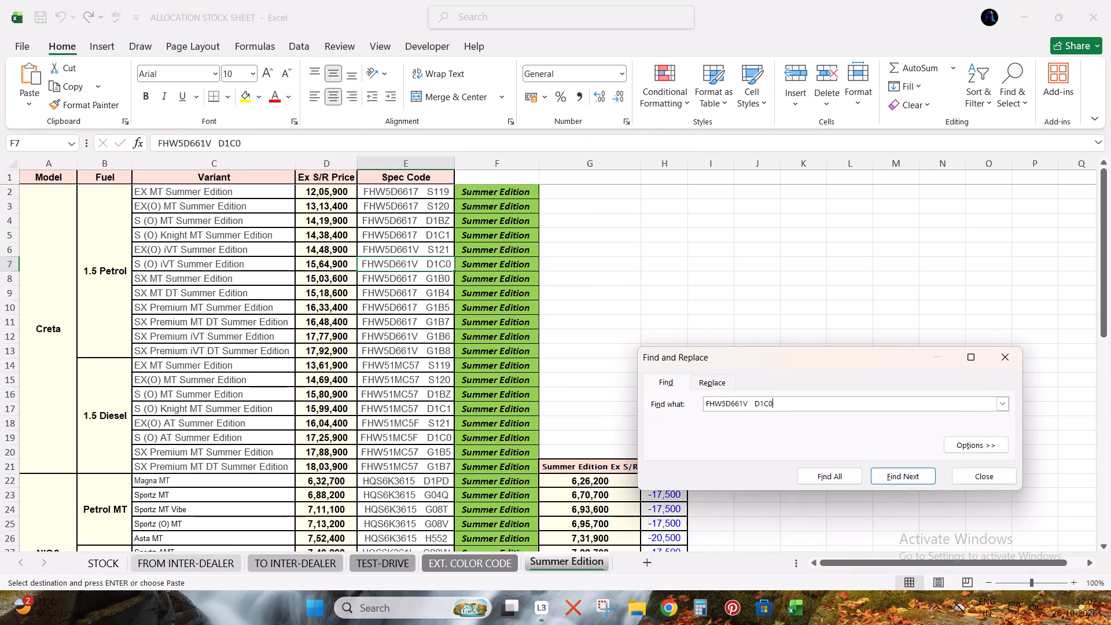
key("Return")
key("Return")
key("Escape")
Copy the matching Summer Edition label into the cell after the Creta 1.5 MPi IVT S(O)'s invoice amount column in the export.
key("Right")
key("ctrl+c")
key("alt+Tab")
key("Right")
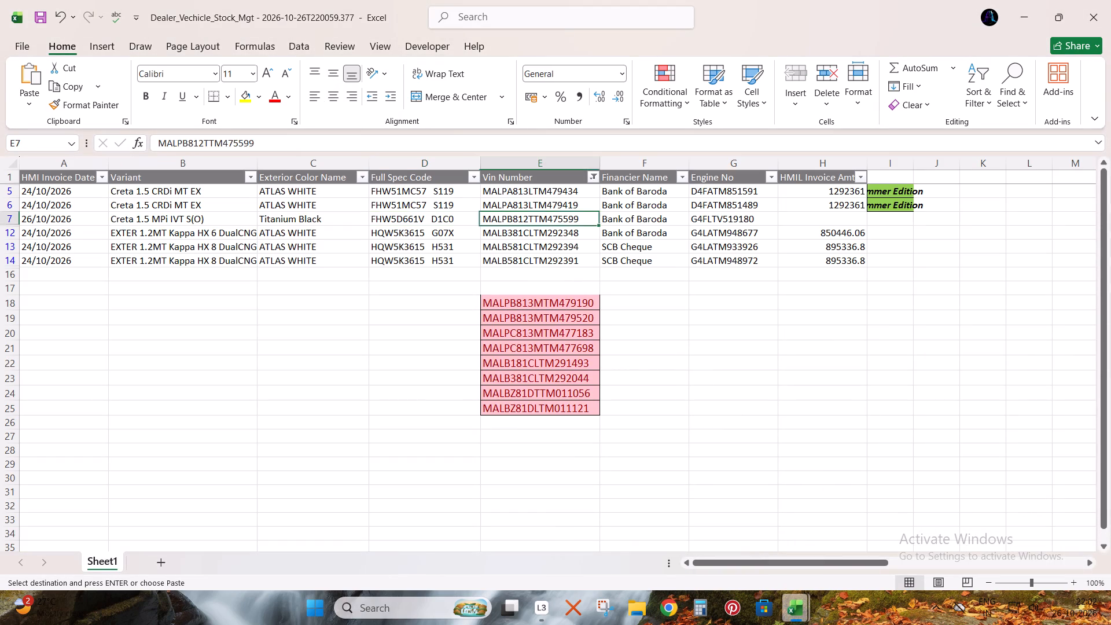
key("ctrl+Right")
key("Right")
key("Right")
key("ctrl+v")
Look up the EXTER HX 6 DualCNG's full spec code, HQW5K3615 G07X, in the Summer Edition sheet.
key("Down")
key("Left")
key("Left")
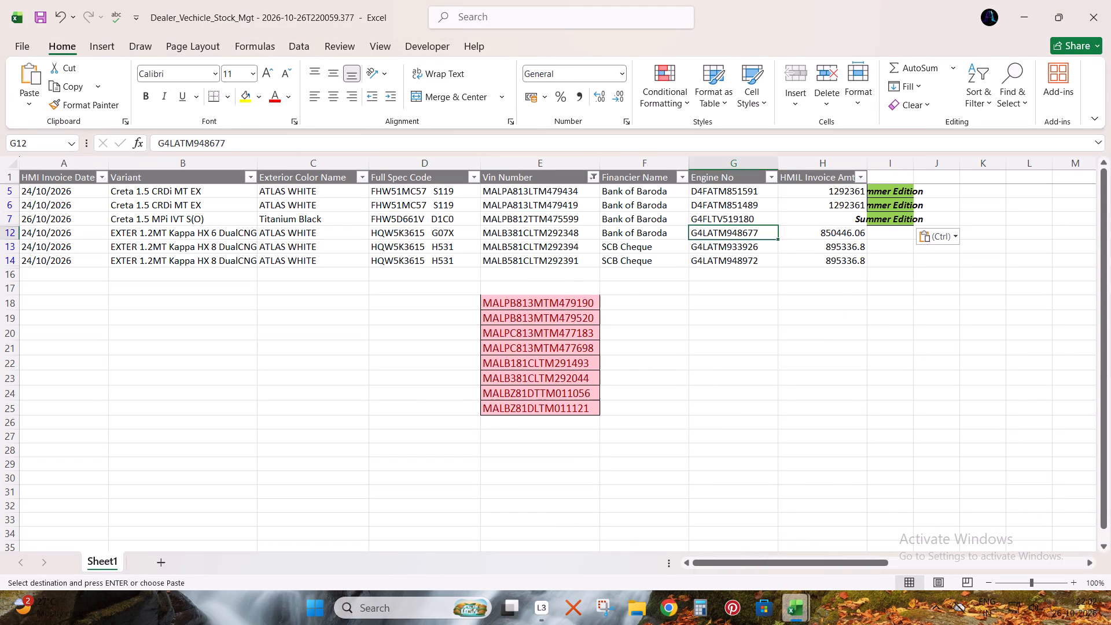
key("Left")
key("Left")
key("Left")
key("ctrl+c")
key("alt+Tab")
key("Right")
key("ctrl+f")
key("ctrl+v")
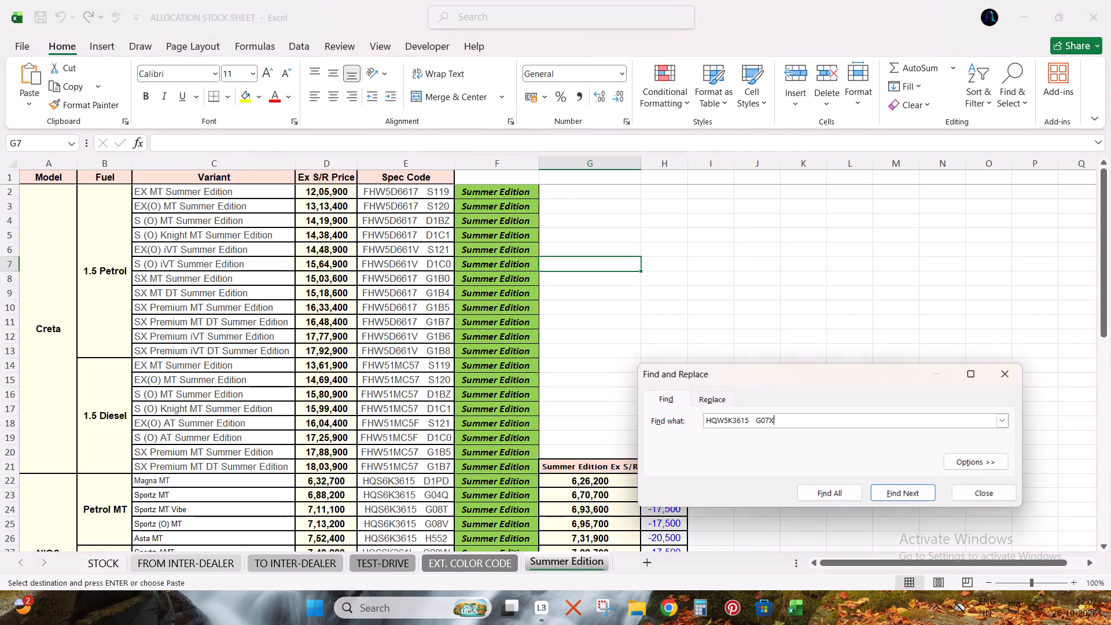
key("Return")
key("Return")
key("Return")
key("Escape")
key("Escape")
Look up the first EXTER HX 8 DualCNG's full spec code, HQW5K3615 H531, in the Summer Edition sheet.
key("alt+Tab")
key("Down")
key("ctrl+c")
key("alt+Tab")
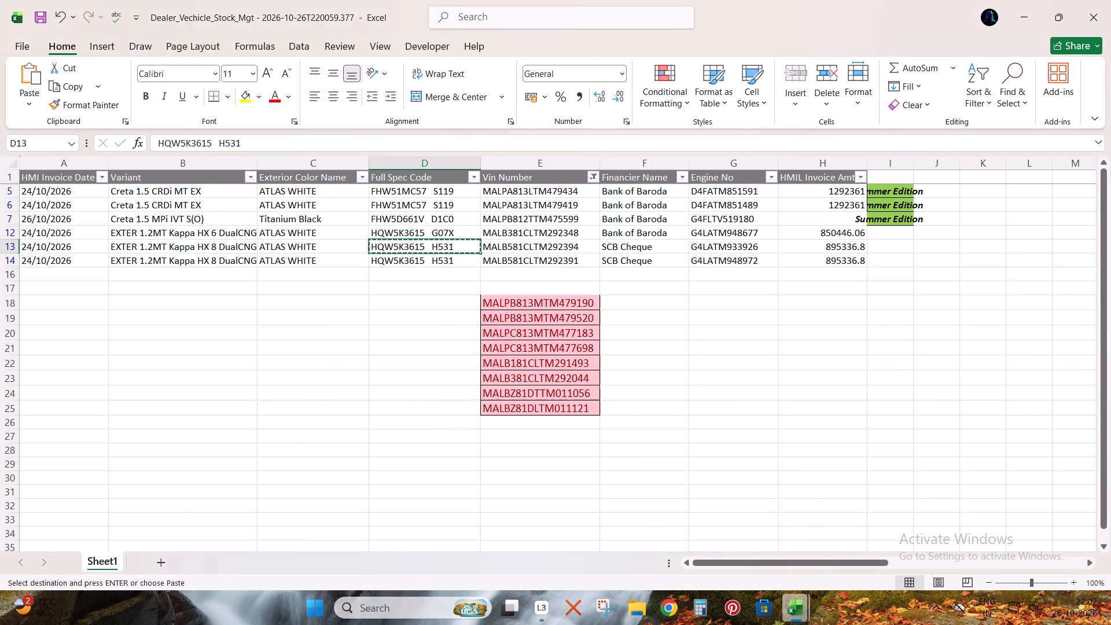
key("Right")
key("ctrl+f")
key("ctrl+v")
key("Return")
key("Return")
key("Return")
key("Return")
key("Escape")
key("Escape")
key("Tab")
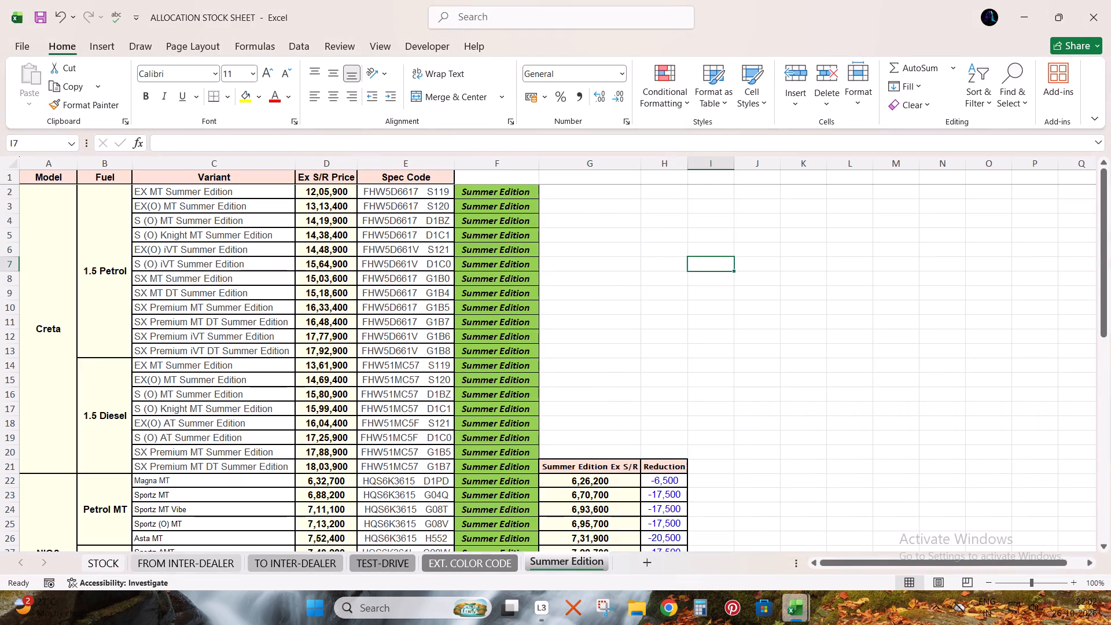
key("Down")
Look up the second EXTER HX 8 DualCNG's full spec code, HQW5K3615 H531, in the Summer Edition sheet.
key("alt+Tab")
key("Down")
key("ctrl+c")
key("alt+Tab")
key("Right")
key("ctrl+f")
key("ctrl+v")
key("Return")
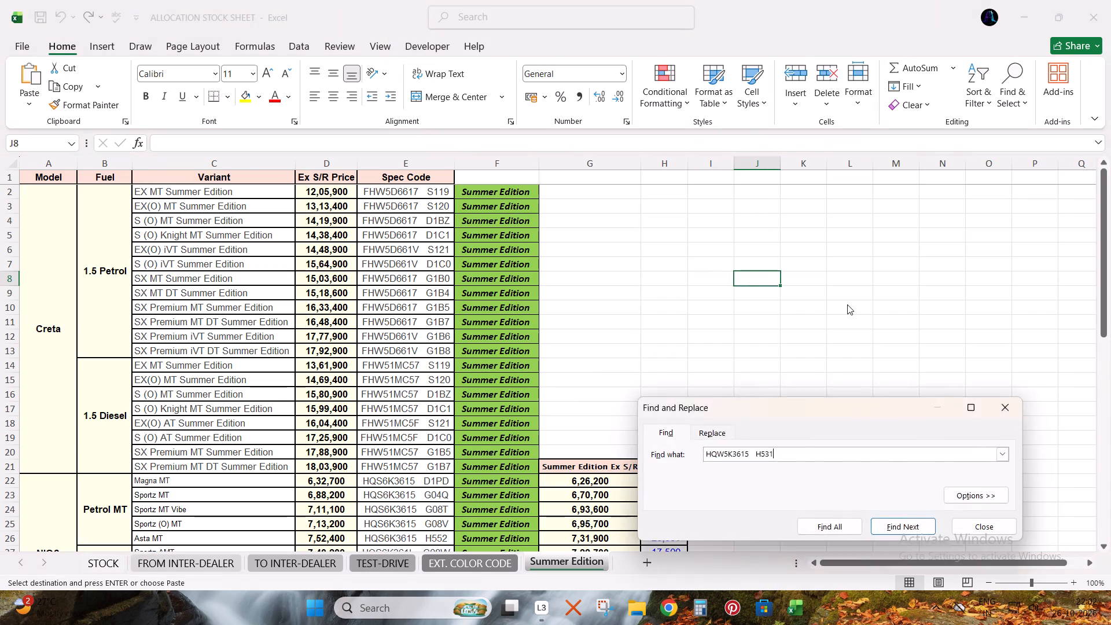
key("Return")
key("Return")
key("Escape")
key("Escape")
Delete the Full Spec Code column from the vehicle stock export.
key("alt+Tab")
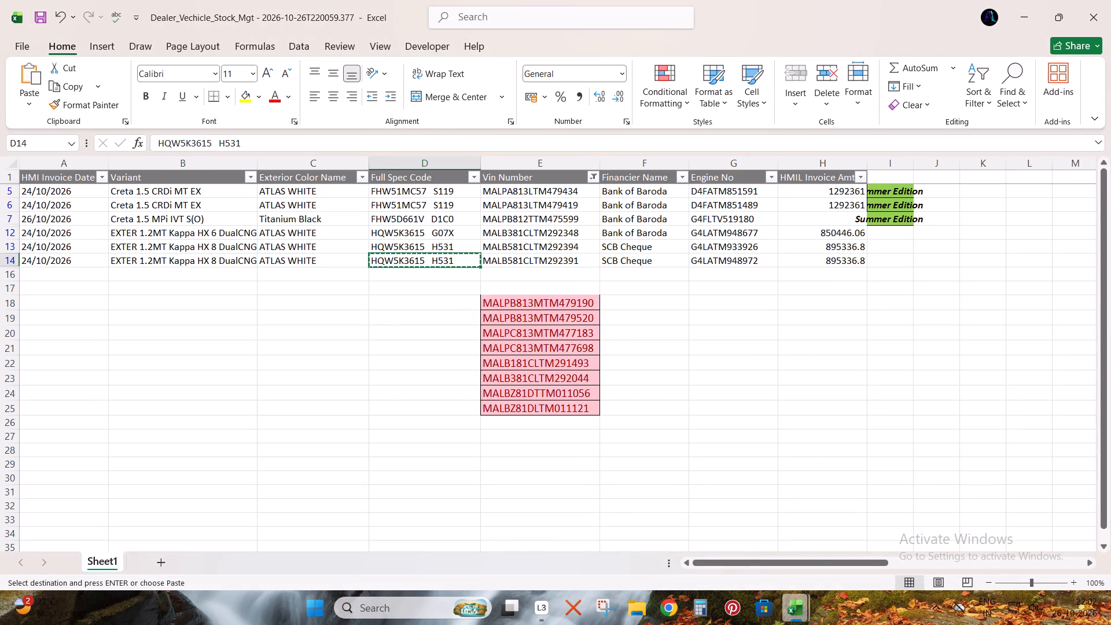
key("Escape")
key("ctrl+space")
key("ctrl+minus")
key("ctrl+Right")
key("ctrl+Up")
key("ctrl+Left")
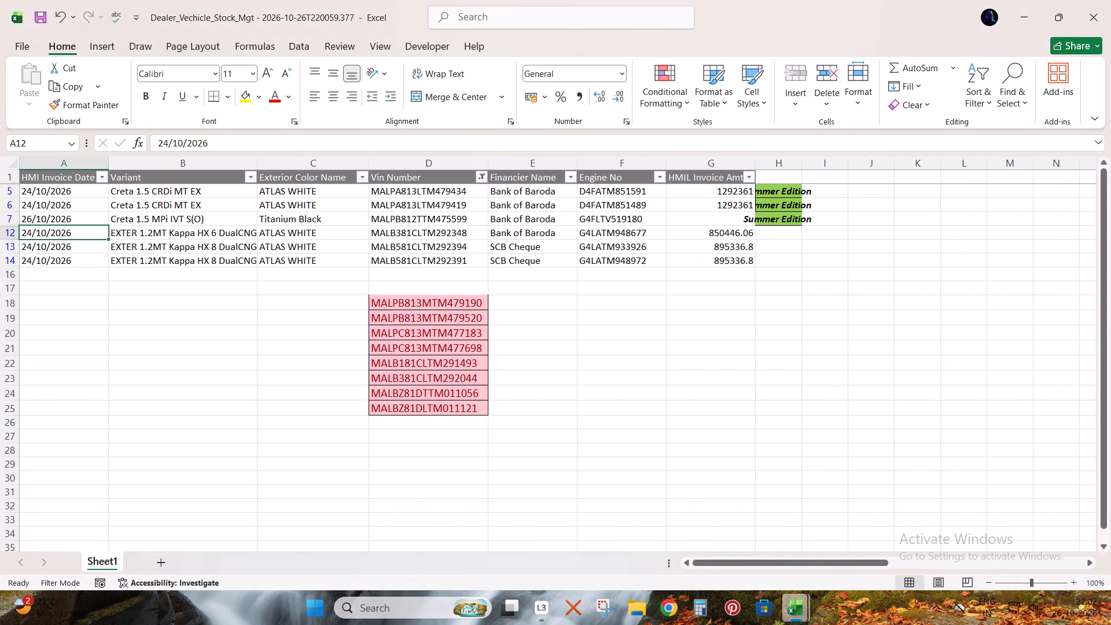
Remove the In-Transit filter from the STOCK sheet of the allocation workbook so all vehicle rows are listed.
key("alt+Tab")
key("ctrl+Page_Up")
key("ctrl+Page_Up")
key("ctrl+Page_Up")
key("ctrl+Page_Up")
key("ctrl+Page_Up")
key("ctrl+Page_Up")
key("ctrl+Page_Up")
key("ctrl+Page_Up")
key("ctrl+Page_Up")
key("ctrl+Page_Up")
key("ctrl+Page_Up")
key("ctrl+Page_Up")
key("ctrl+Page_Up")
key("ctrl+Page_Up")
key("ctrl+Page_Up")
key("ctrl+Page_Up")
key("ctrl+Page_Up")
key("ctrl+Page_Up")
key("ctrl+Page_Up")
key("ctrl+Page_Up")
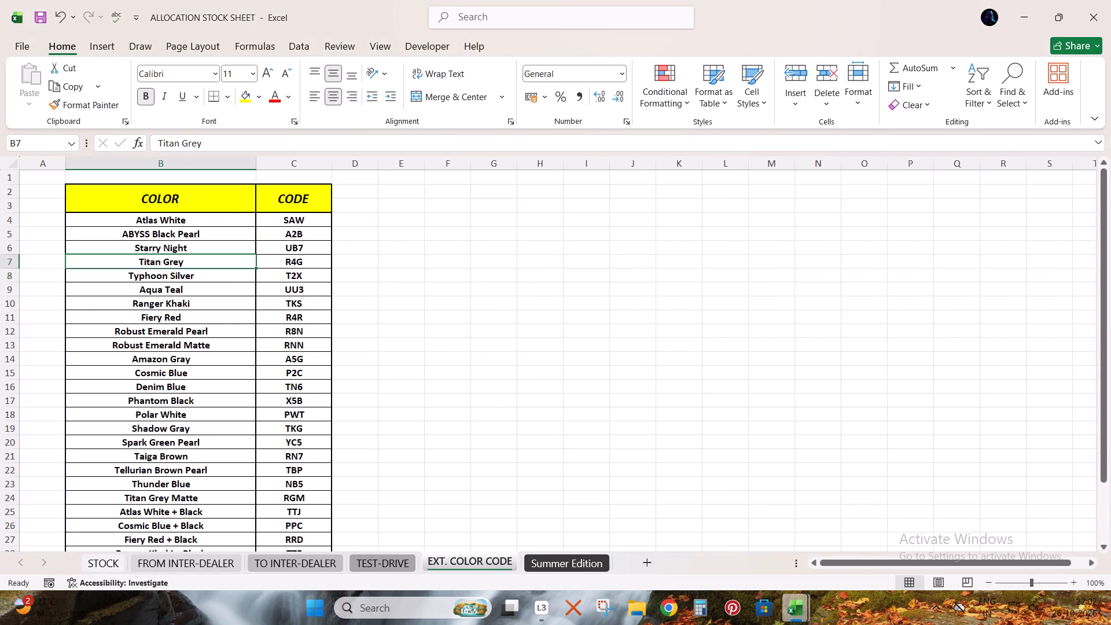
key("Up")
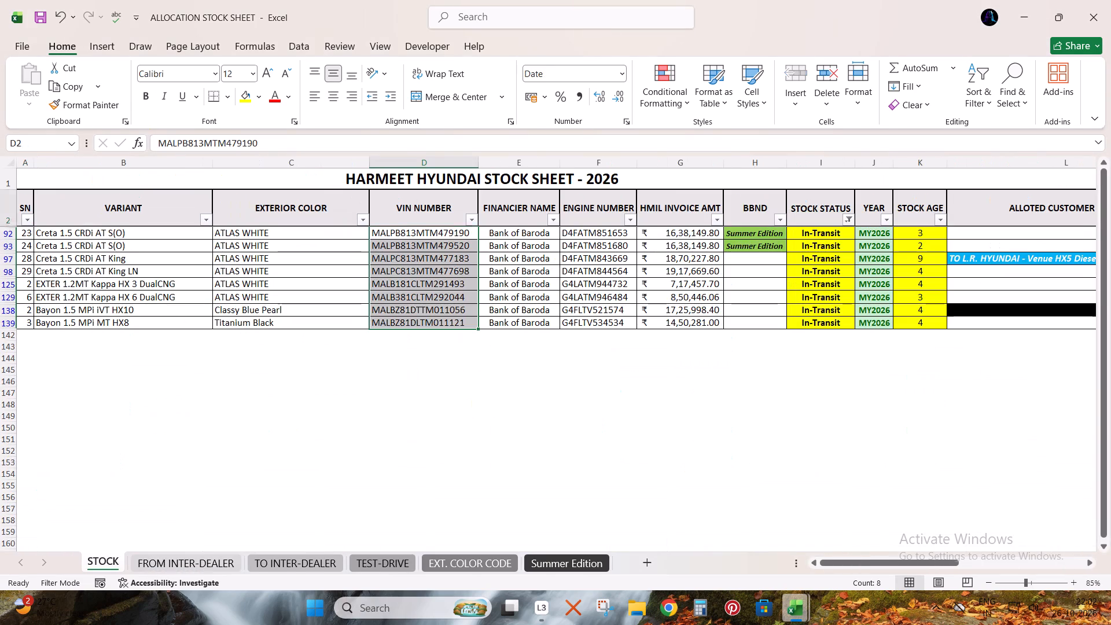
key("Escape")
key("ctrl+shift+l")
key("ctrl+Left")
key("Down")
key("Up")
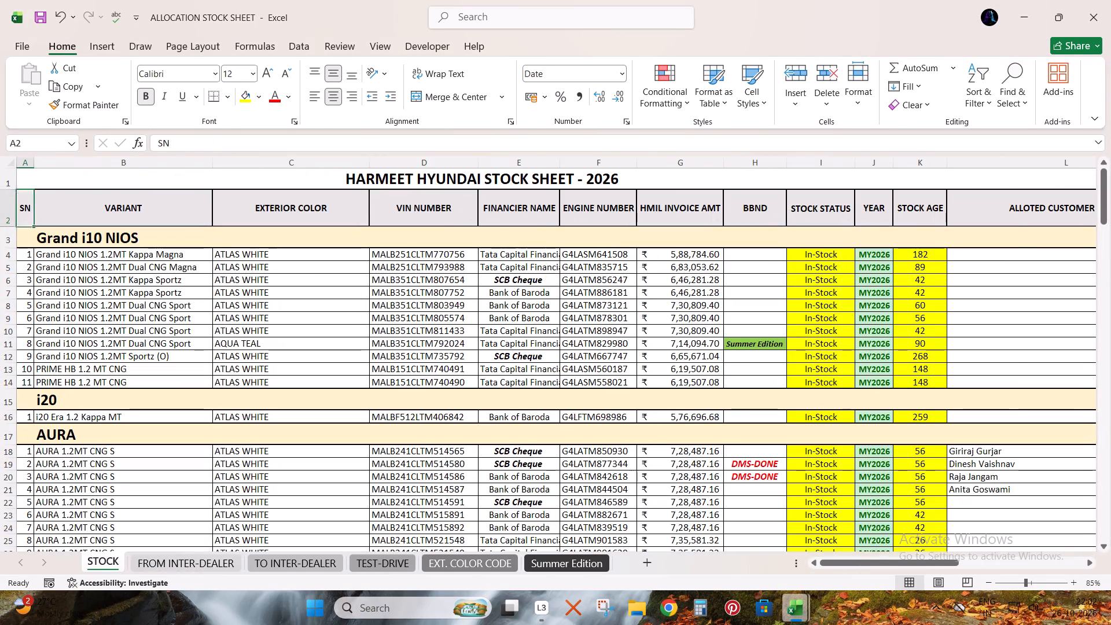
Search the STOCK sheet for the export's first variant, Creta 1.5 CRDi MT EX, to locate its group in the Creta section.
key("alt+Tab")
key("Right")
key("Down")
key("Up")
key("ctrl+Up")
key("Down")
key("ctrl+c")
key("alt+Tab")
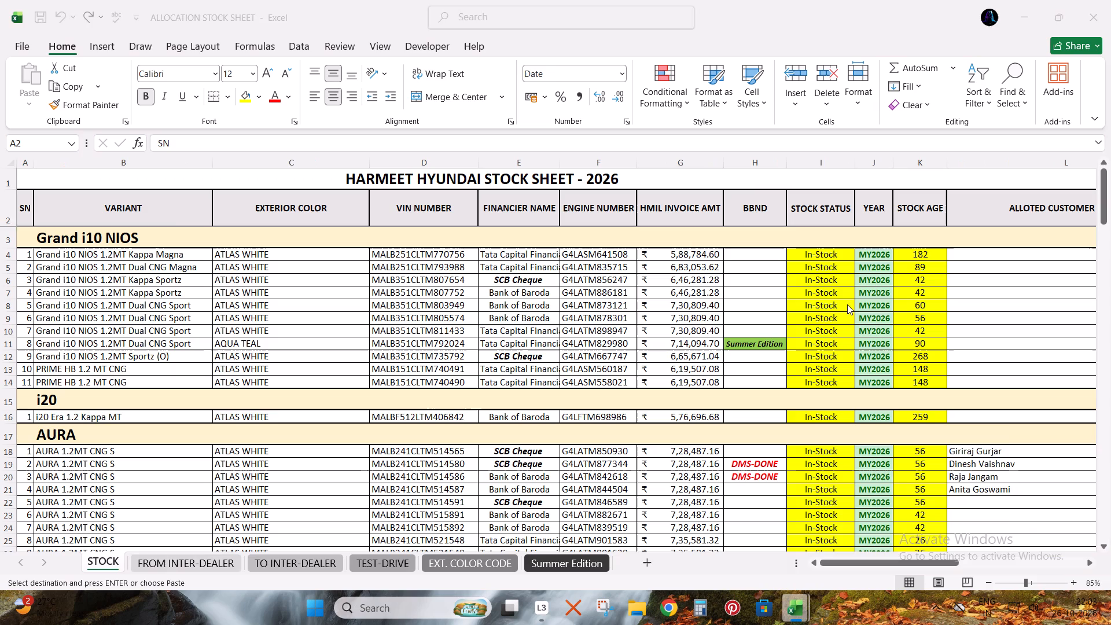
key("Right")
key("ctrl+f")
key("ctrl+v")
key("Return")
key("Return")
key("Return")
key("Return")
key("Return")
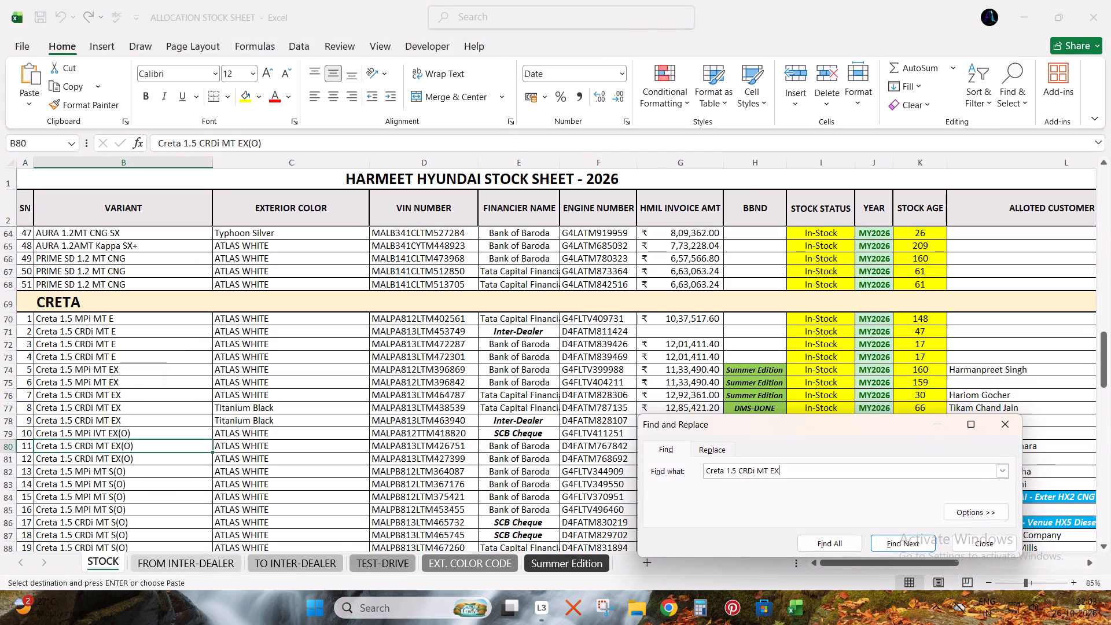
key("Return")
key("Return")
key("Return")
key("Return")
key("Return")
key("Return")
key("Return")
key("Return")
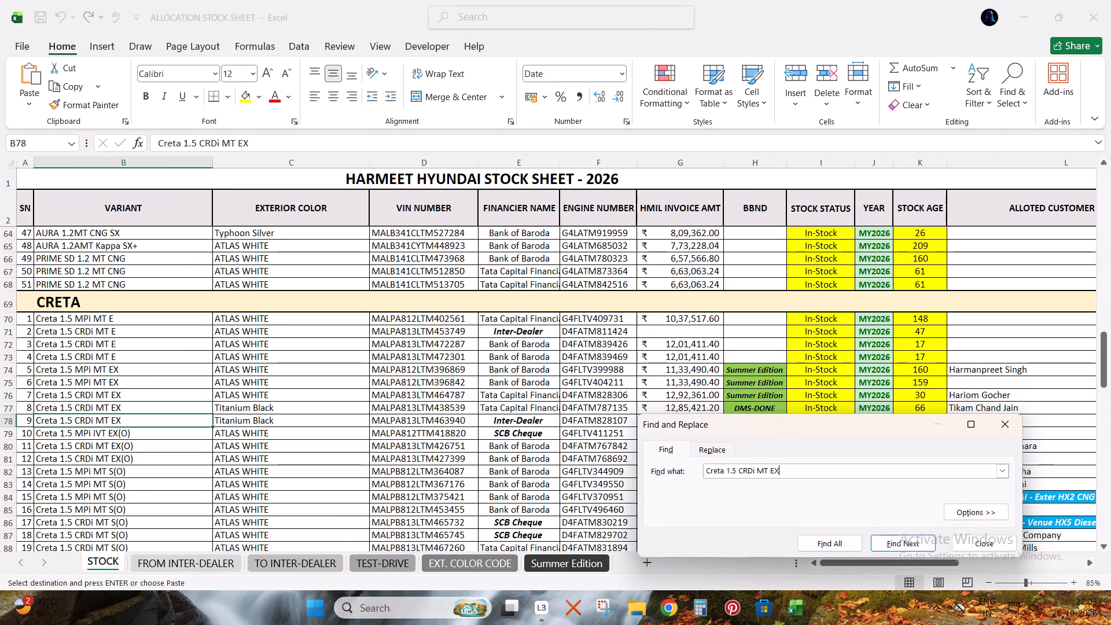
key("Return")
key("Return")
key("Return")
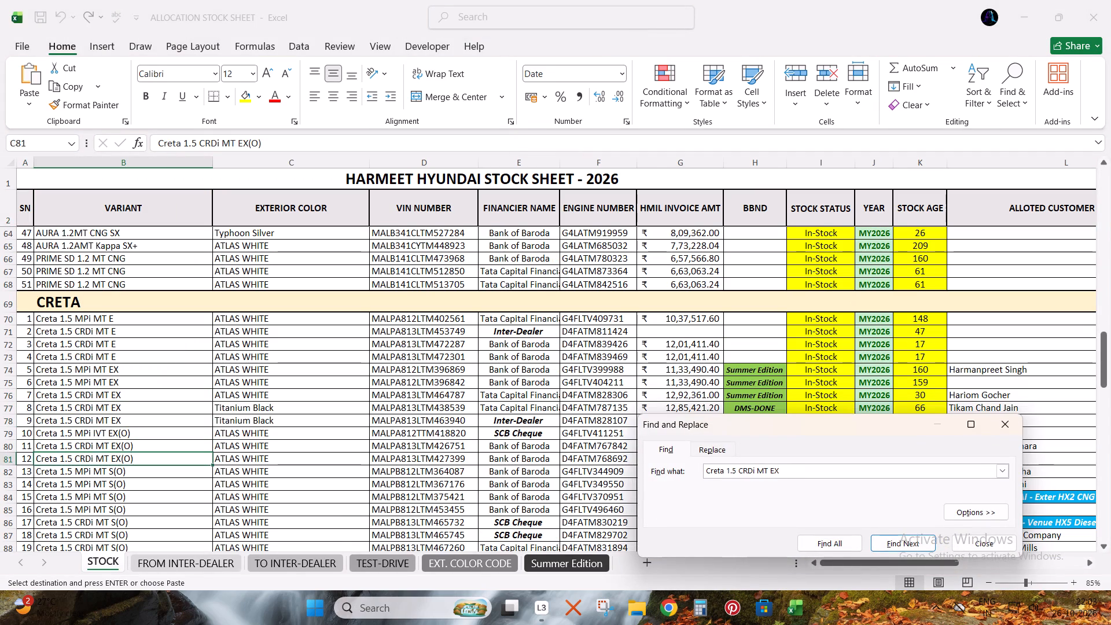
key("Return")
key("Return")
key("Return")
key("Return")
key("Return")
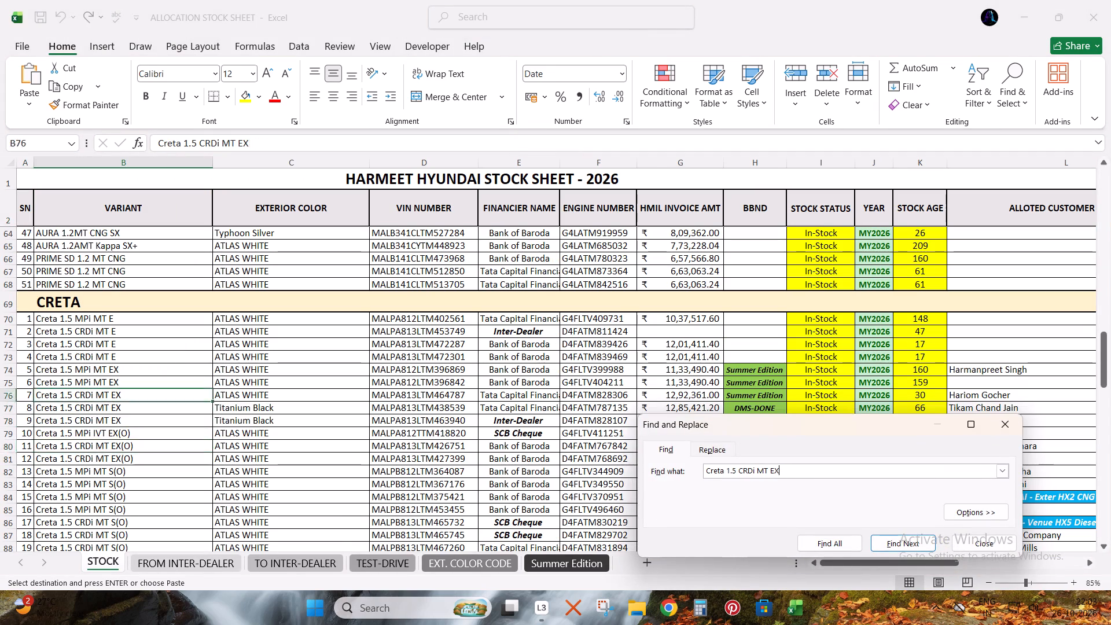
key("Return")
key("Escape")
key("Escape")
key("Escape")
key("Escape")
key("Escape")
Insert two blank rows at row 77, directly above the Titanium Black Creta 1.5 CRDi MT EX marked DMS-DONE.
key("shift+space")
key("ctrl+plus")
key("ctrl+plus")
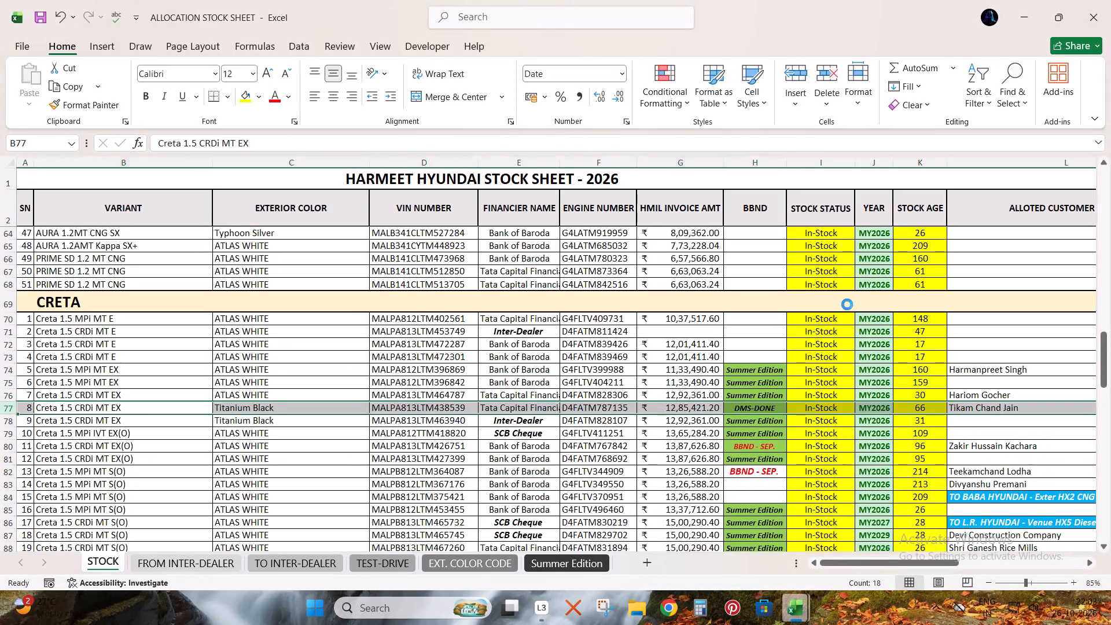
key("Down")
key("Up")
Copy both Creta 1.5 CRDi MT EX records, from variant through Summer Edition label, from the export into the two blank STOCK rows.
key("alt+Tab")
key("ctrl+shift+Right")
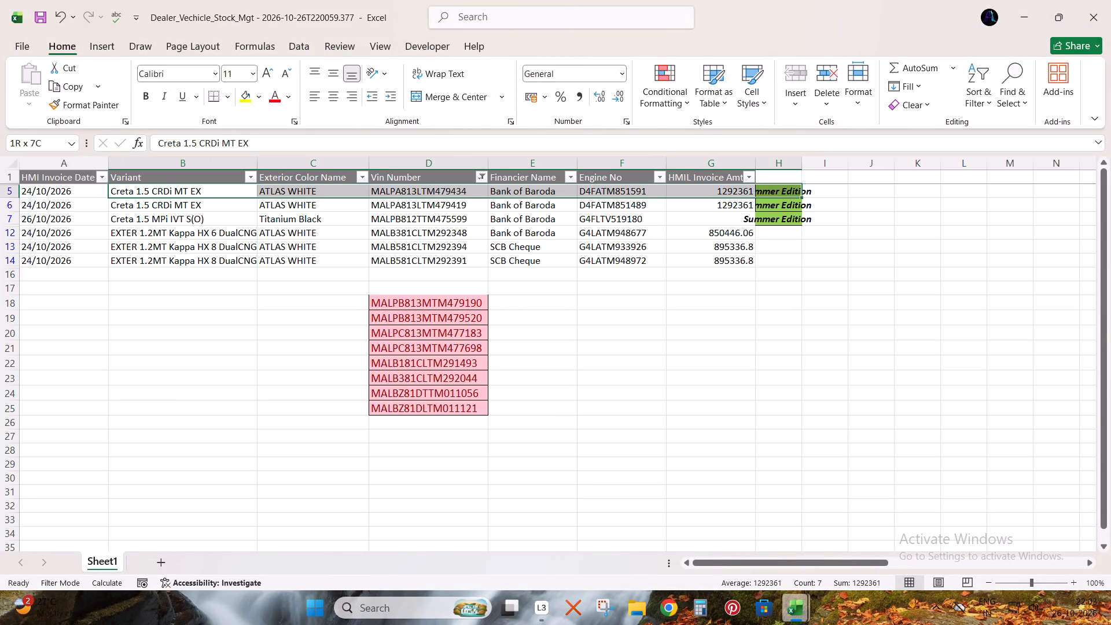
key("shift+Down")
key("ctrl+c")
key("alt+Tab")
key("ctrl+v")
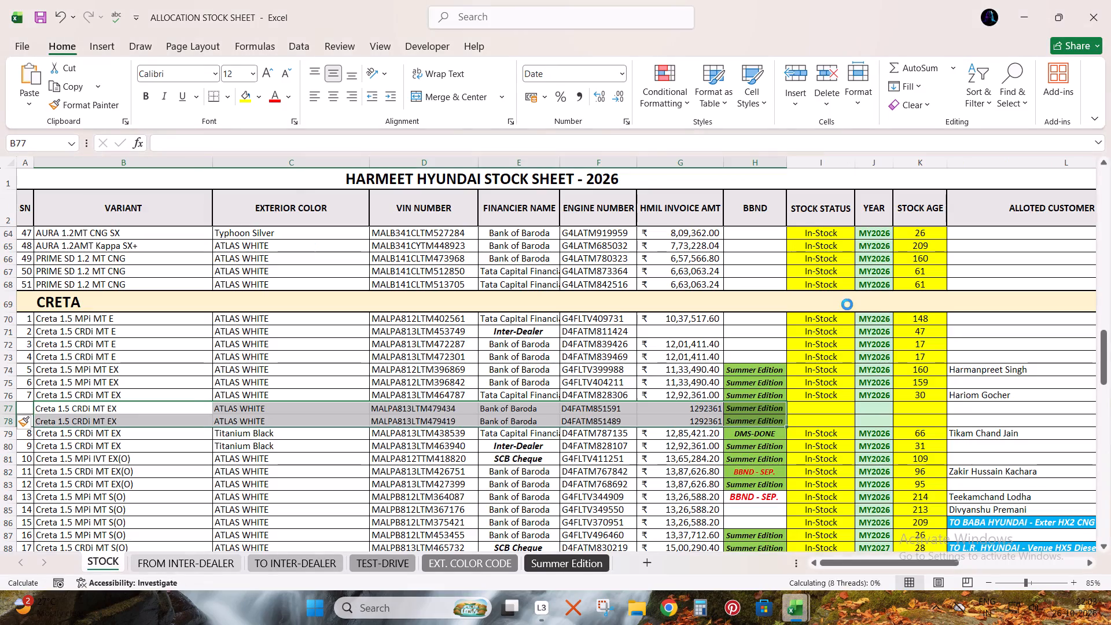
Enter the plant billing date 24-10 for both new Creta 1.5 CRDi MT EX rows, 77 and 78, and save the workbook.
key("Right")
key("Right")
key("Right")
key("Right")
key("Up")
key("ctrl+Right")
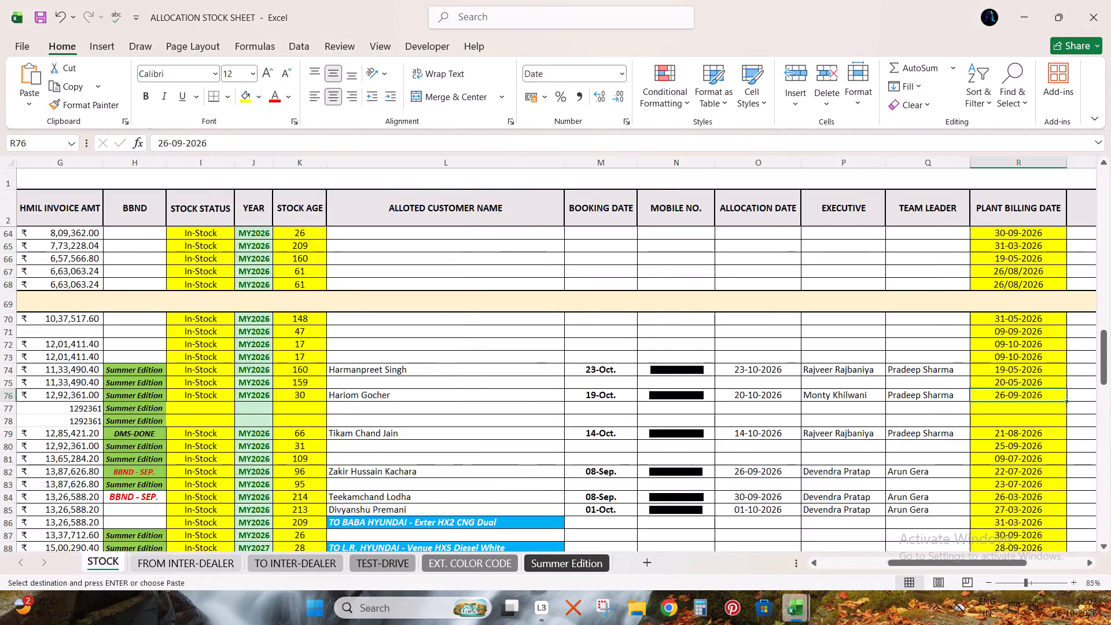
key("ctrl+Right")
key("ctrl+Left")
key("Down")
key("alt+Tab")
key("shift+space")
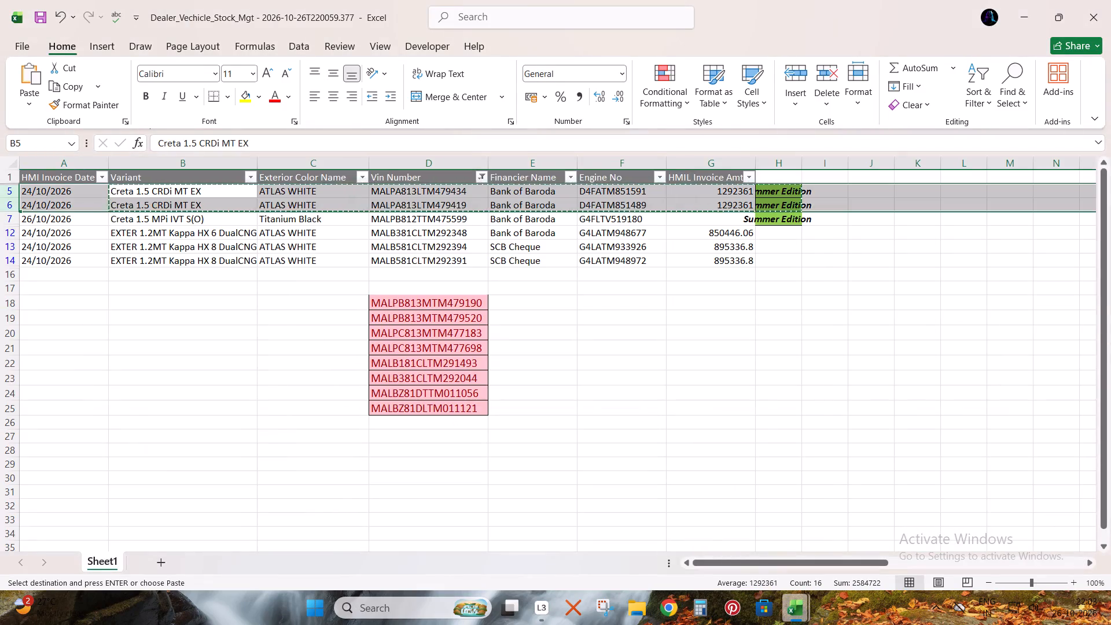
key("alt+Tab")
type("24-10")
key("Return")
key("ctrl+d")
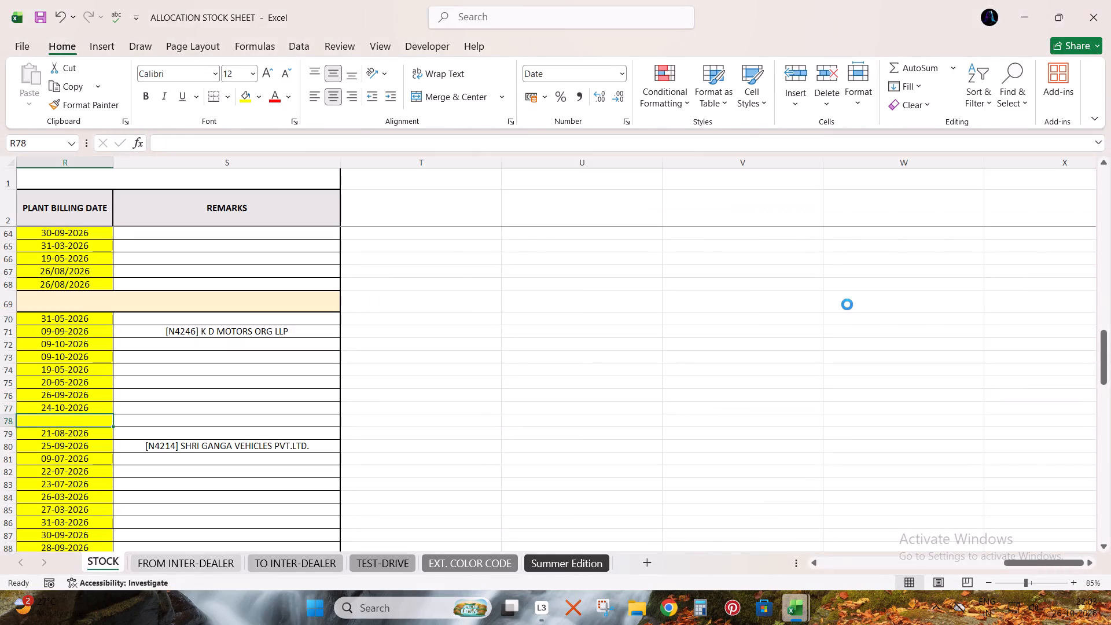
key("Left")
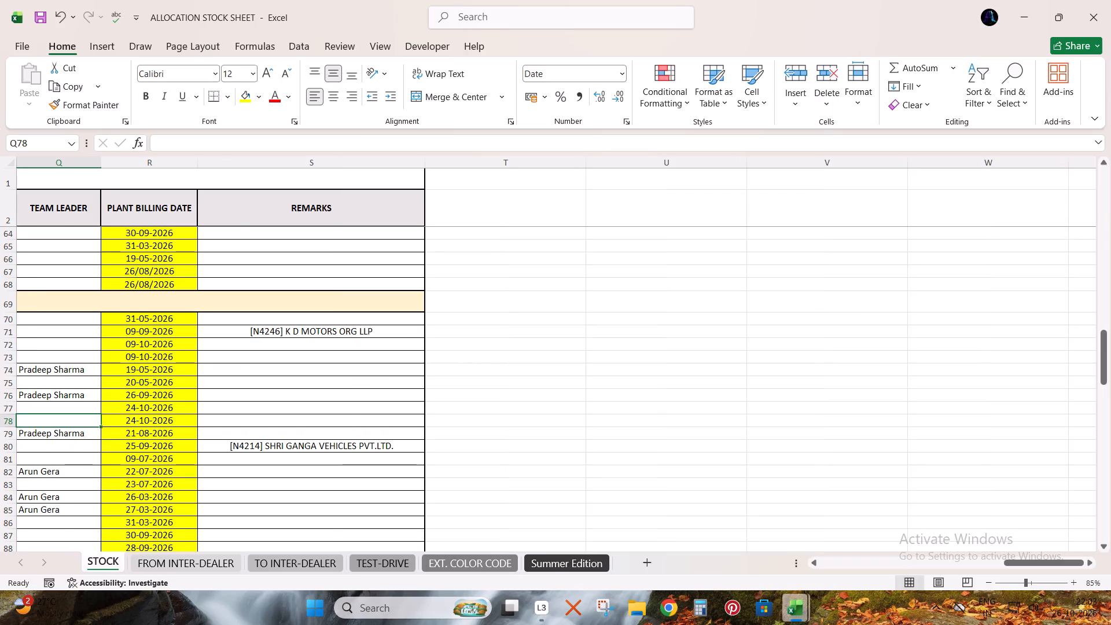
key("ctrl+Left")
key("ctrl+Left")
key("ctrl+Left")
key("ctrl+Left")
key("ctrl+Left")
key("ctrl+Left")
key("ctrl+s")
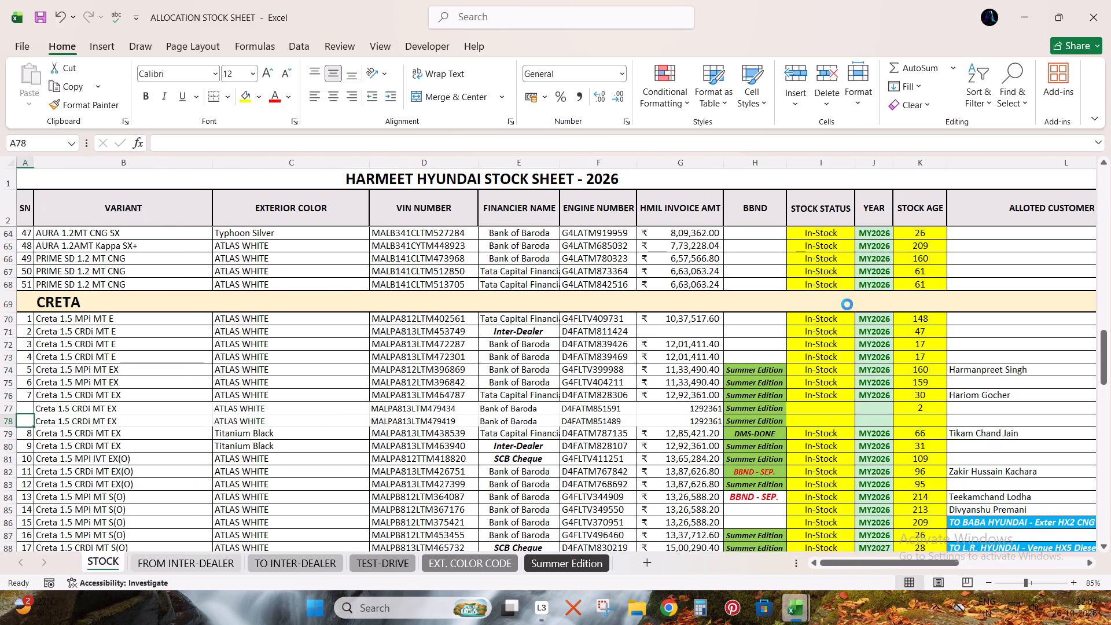
Copy the In-Transit status, MY2026 year and stock age cells from the Creta 1.5 CRDi AT S(O) in row 94 into rows 77 and 78.
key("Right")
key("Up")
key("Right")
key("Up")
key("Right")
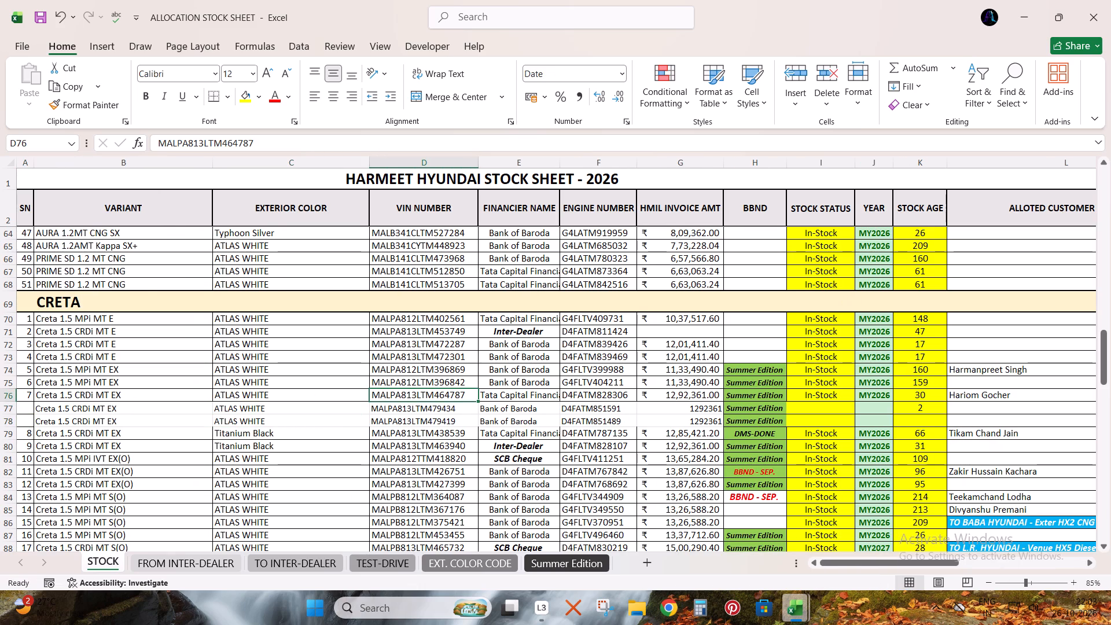
scroll(836, 354, "up", 13)
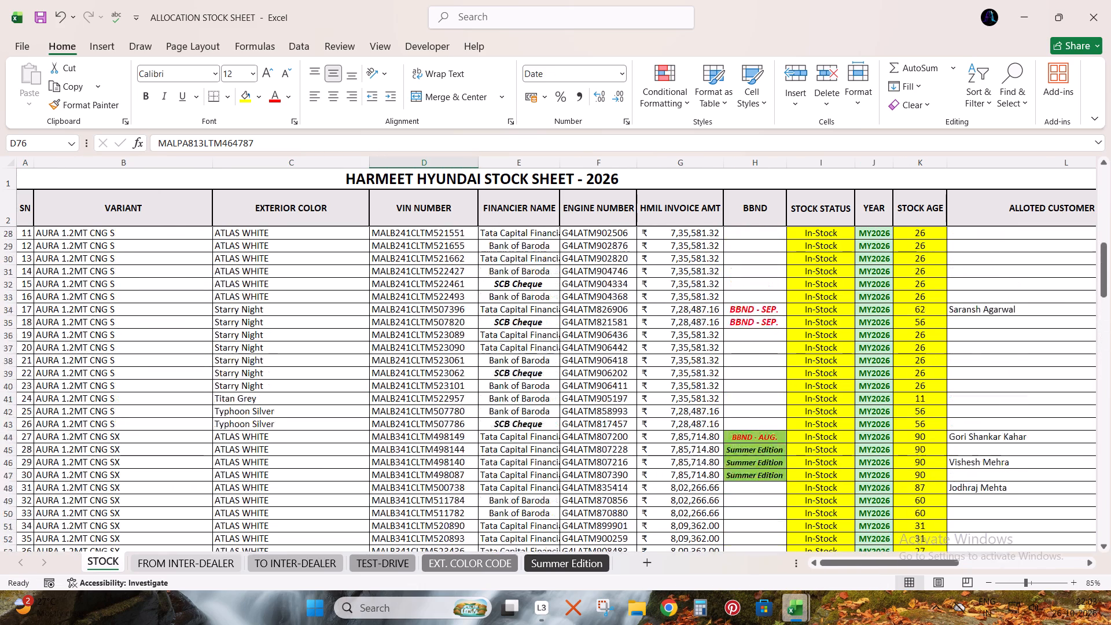
scroll(836, 347, "up", 5)
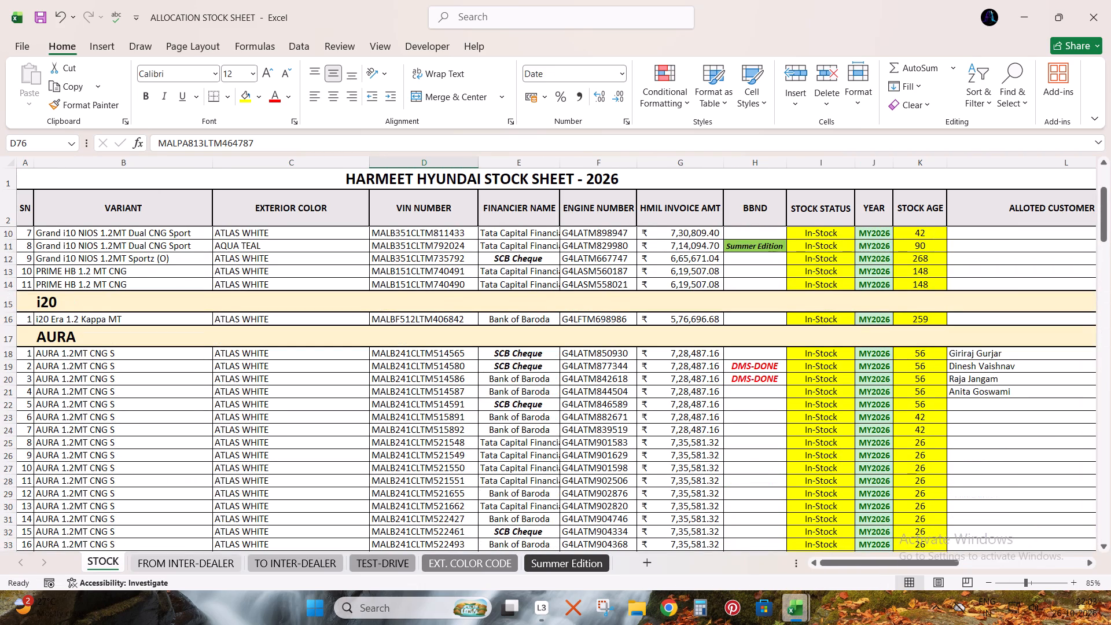
scroll(840, 263, "up", 4)
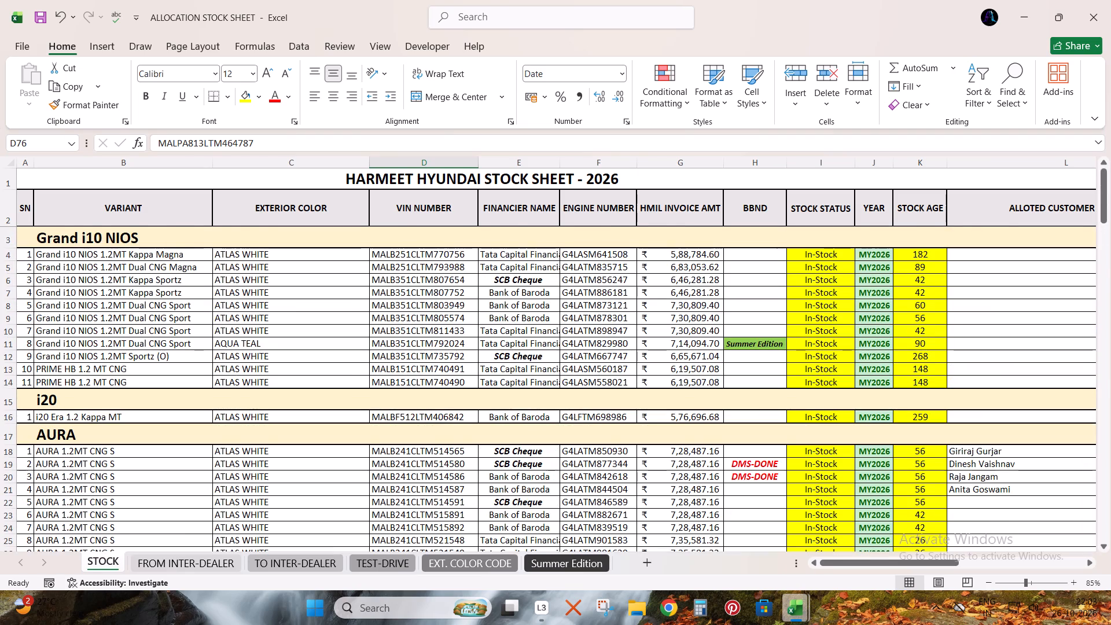
scroll(836, 260, "down", 15)
scroll(876, 444, "up", 1)
scroll(876, 444, "down", 12)
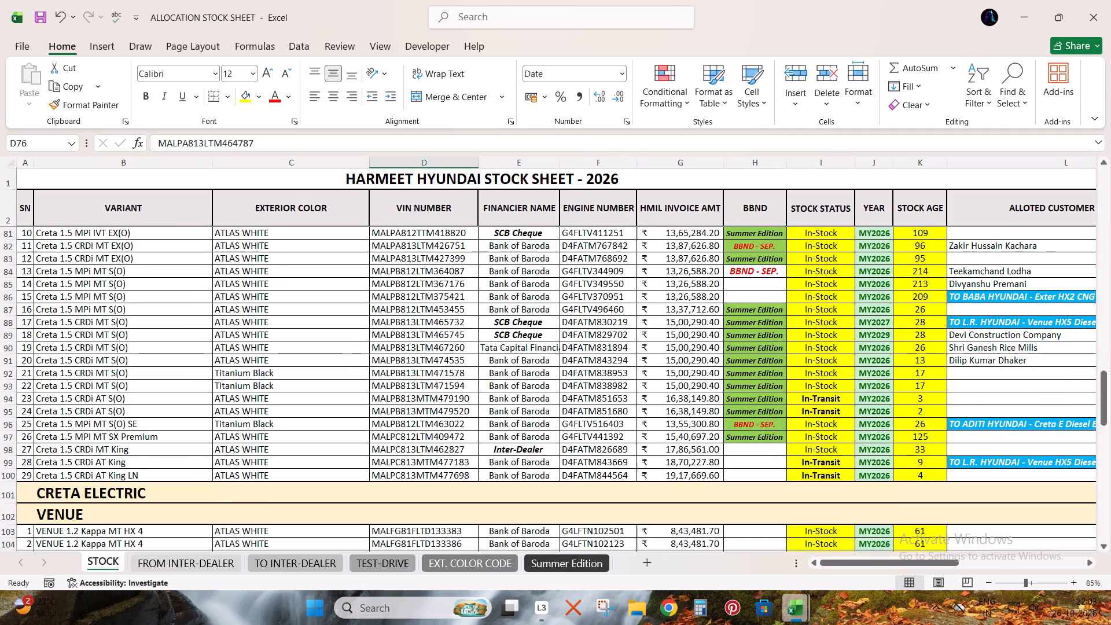
left_click(829, 401)
key("shift+Right")
key("shift+Right")
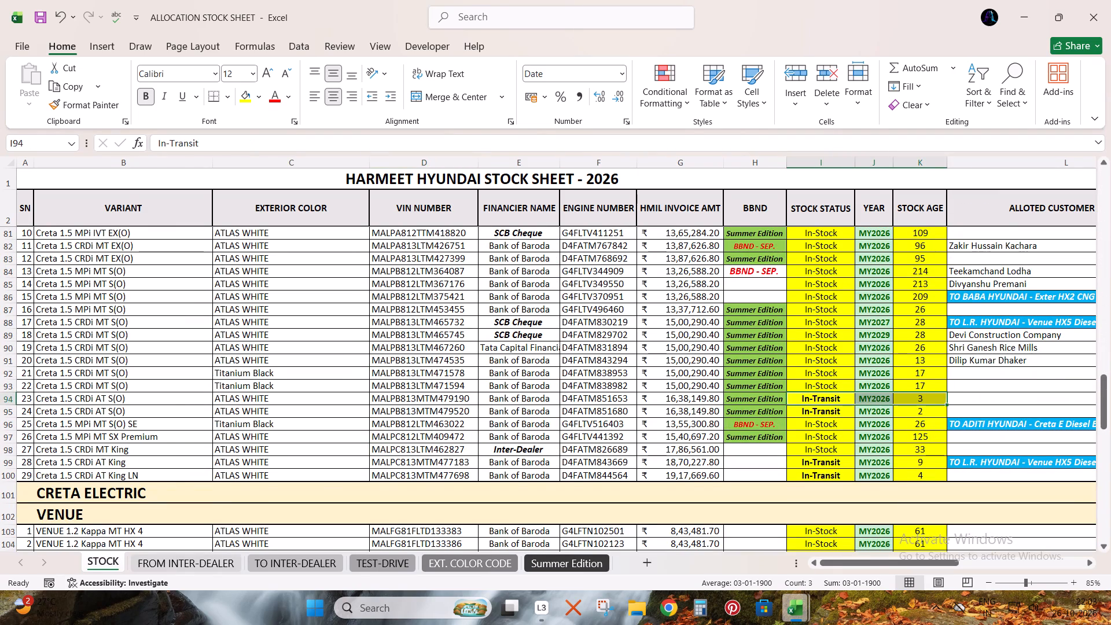
key("ctrl+c")
key("ctrl+Up")
key("Up")
key("Up")
key("Up")
key("shift+Down")
key("Down")
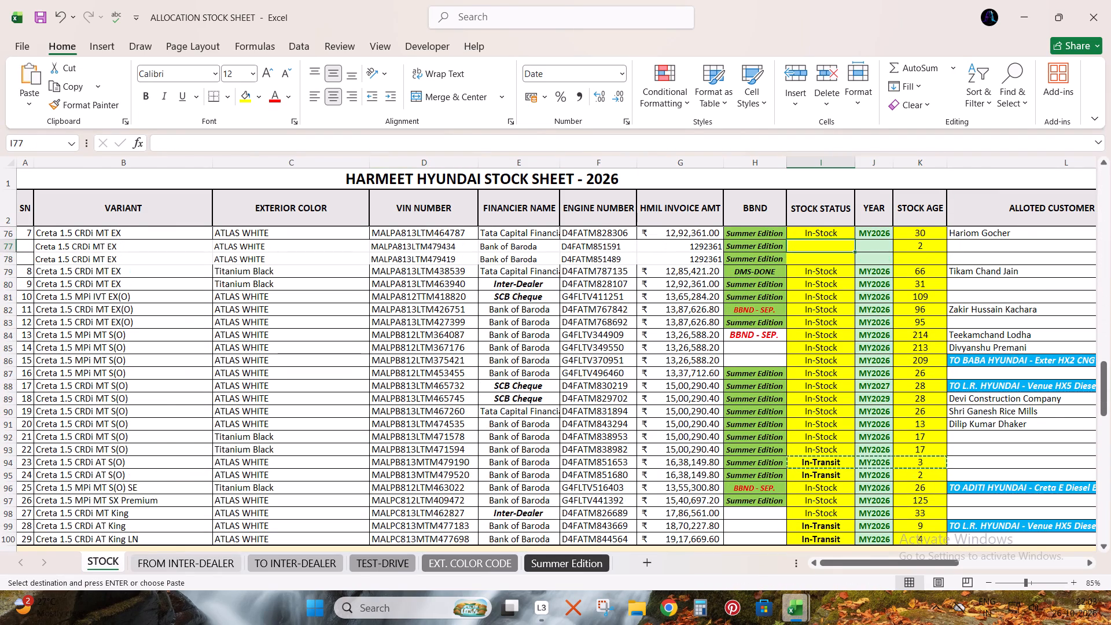
key("shift+Down")
key("ctrl+v")
key("Escape")
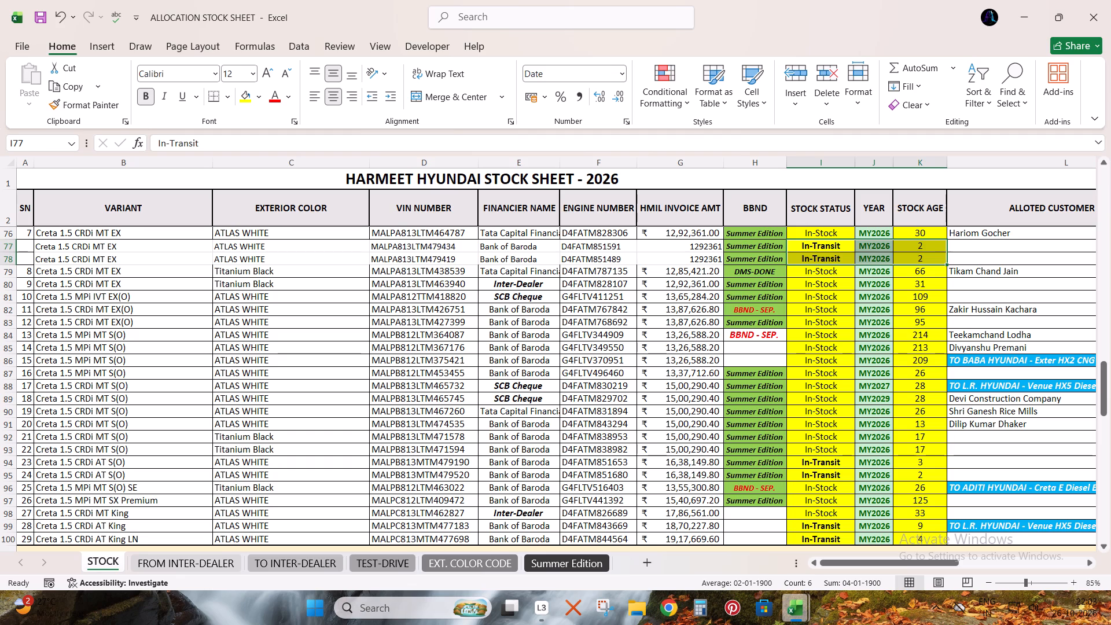
Apply the formatting of in-transit row 94 to the new rows 77 and 78, and save the workbook.
left_click(827, 466)
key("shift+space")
left_click(68, 97)
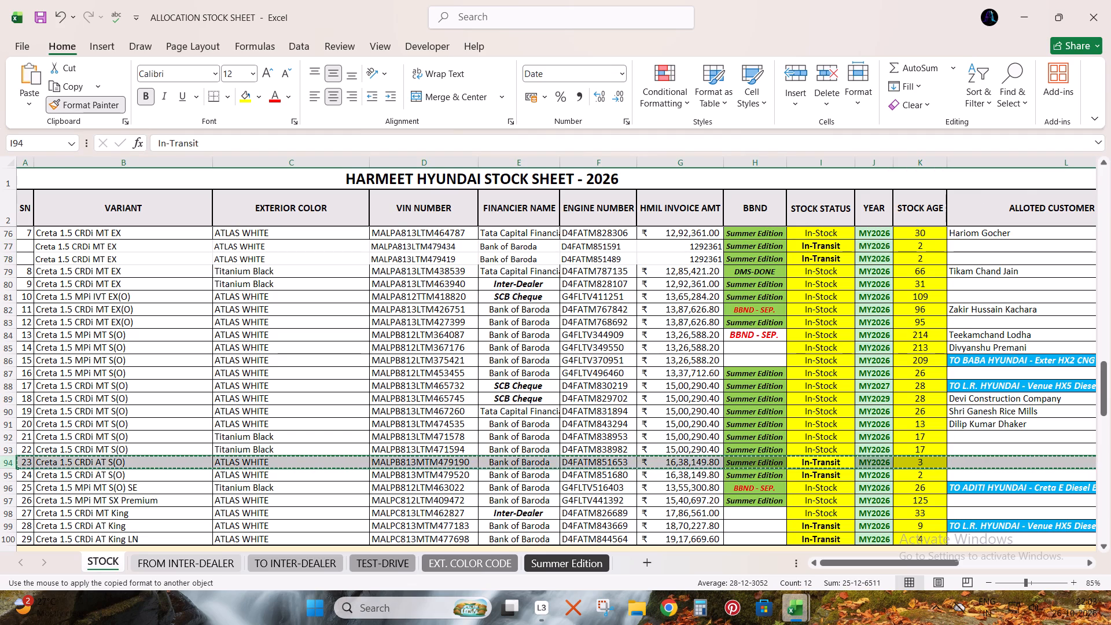
left_click_drag(9, 245, 16, 258)
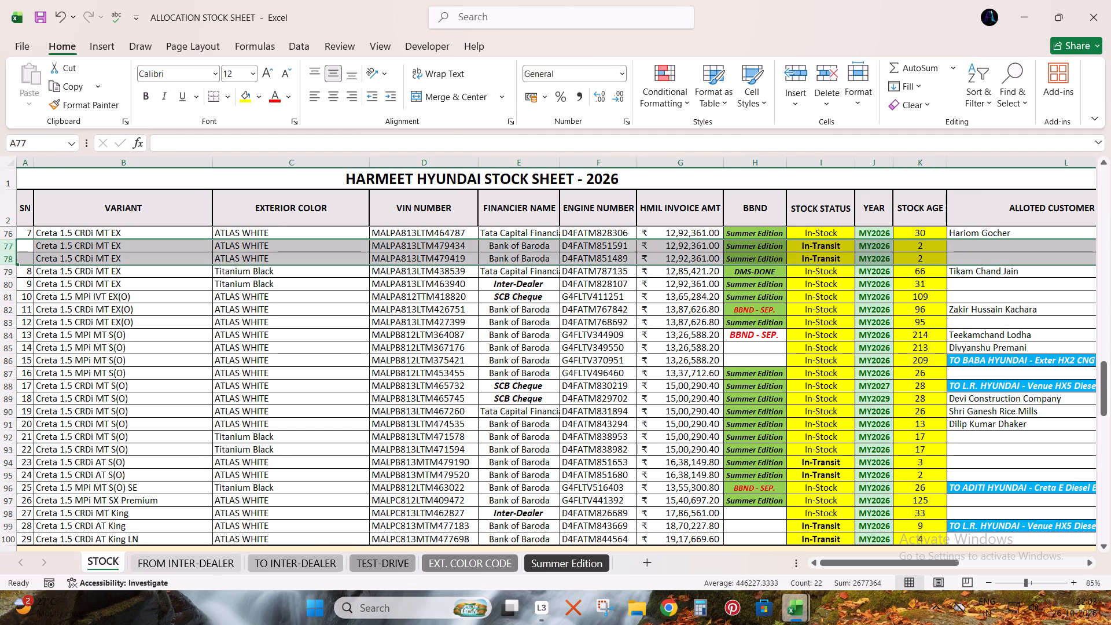
key("ctrl+s")
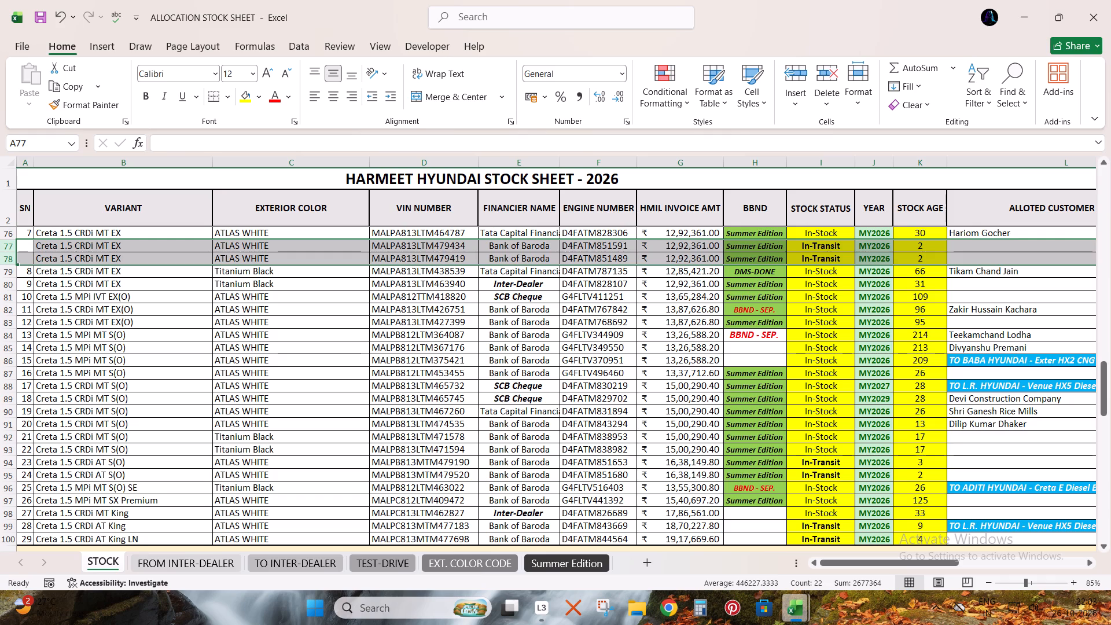
Move the Creta 1.5 CRDi MT EX with VIN ending 479419 above the one ending 479434, and save the workbook.
scroll(663, 381, "up", 1)
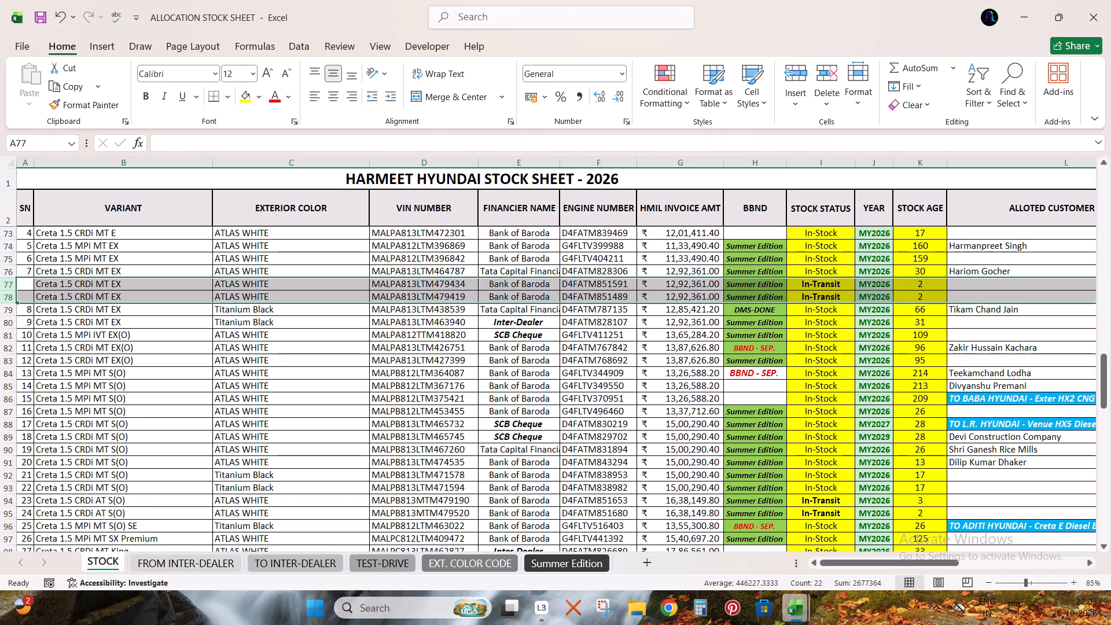
left_click(469, 296)
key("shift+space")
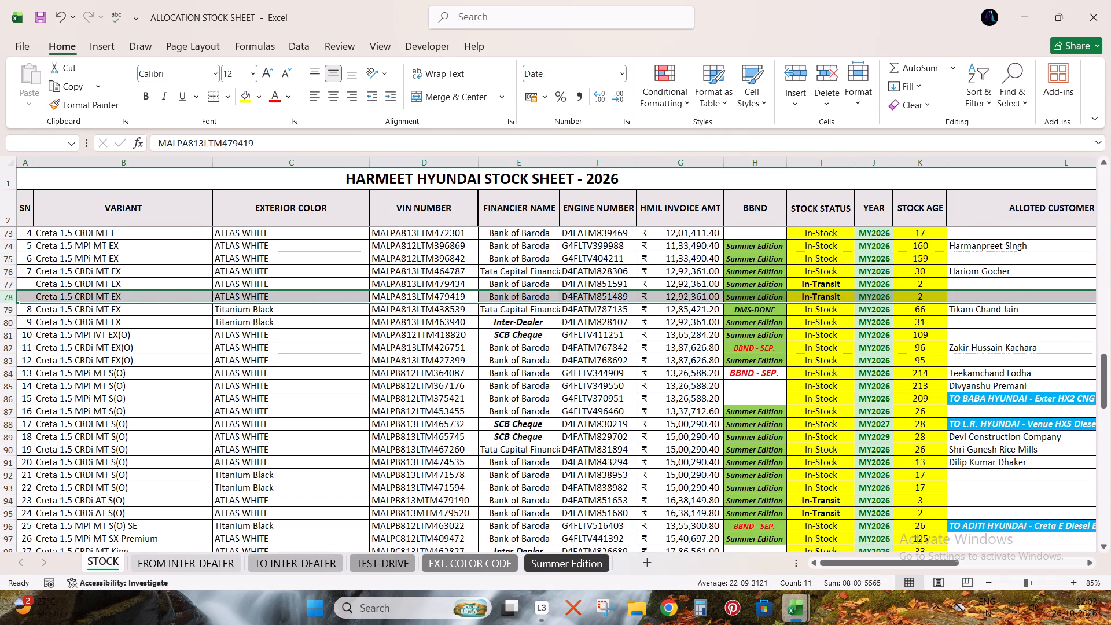
key("ctrl+x")
key("Up")
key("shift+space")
key("ctrl+plus")
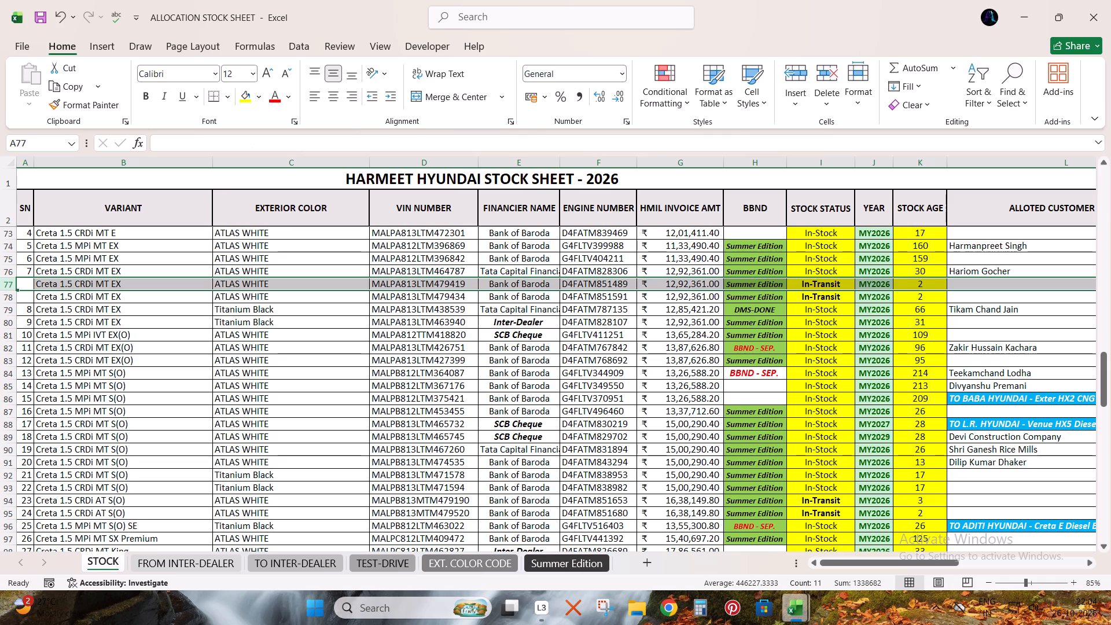
key("ctrl+s")
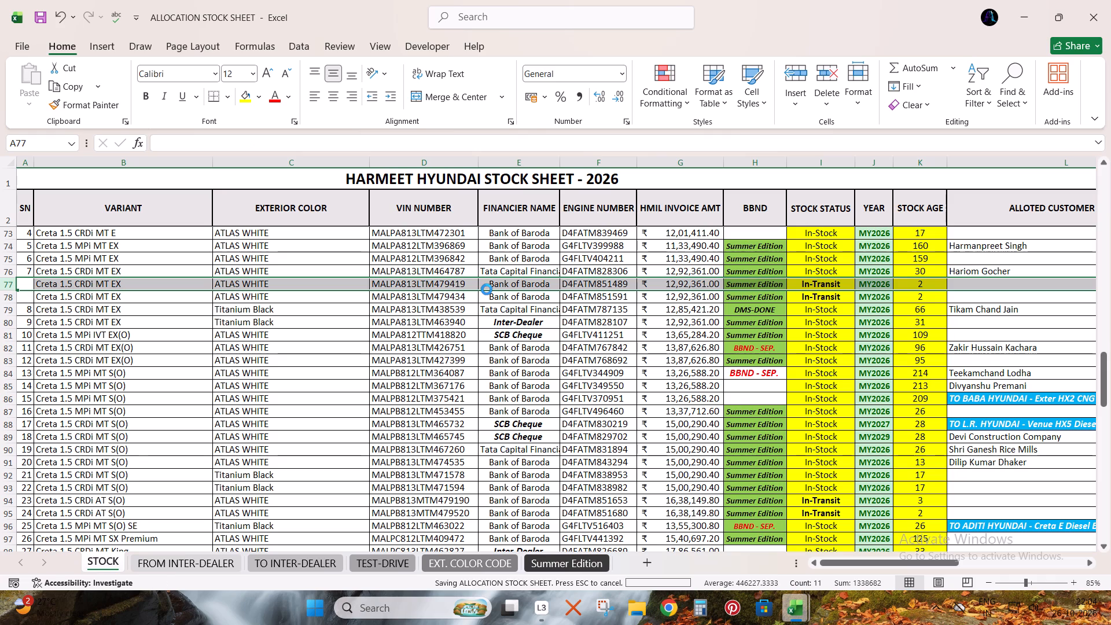
Search the STOCK sheet for the export's next variant, Creta 1.5 MPi IVT S(O), and look through the Creta section for its place.
key("alt+Tab")
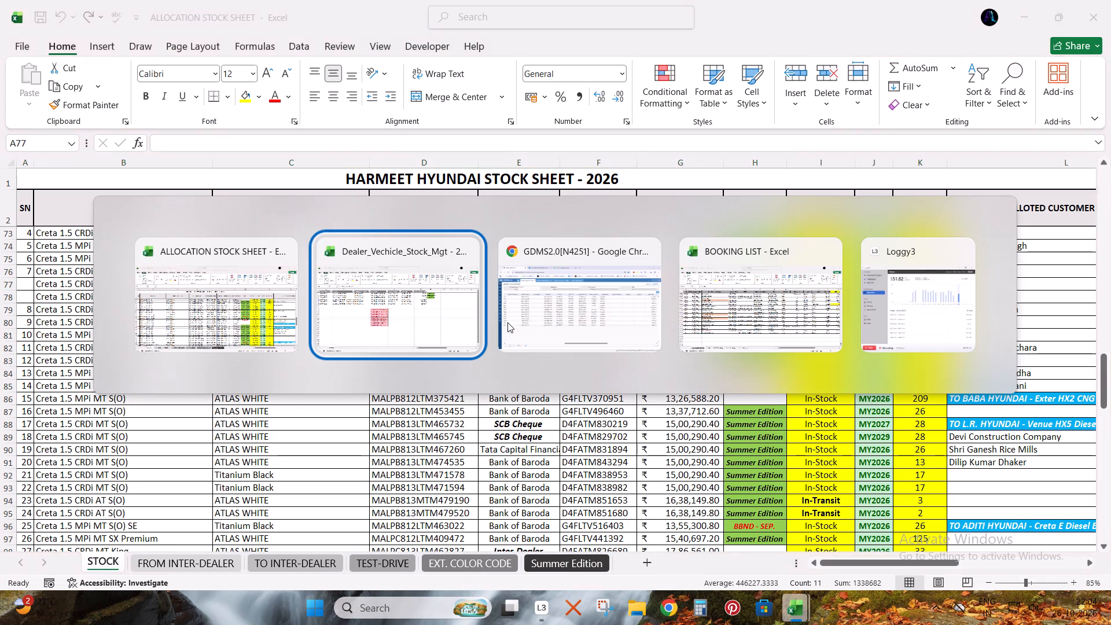
key("Down")
key("Down")
key("ctrl+c")
key("alt+Tab")
key("Right")
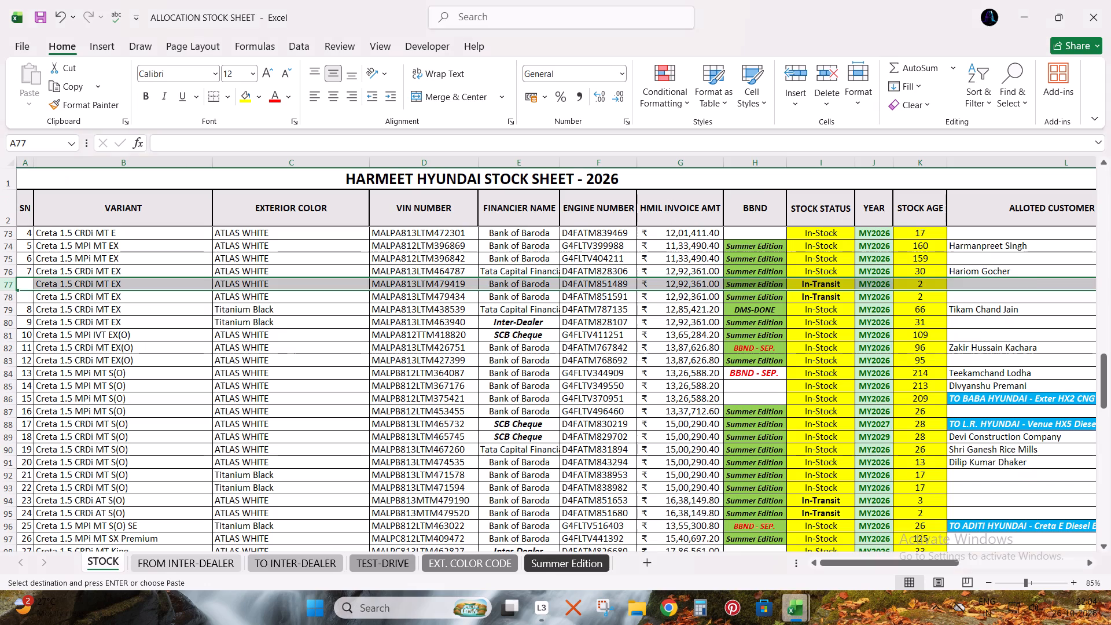
key("ctrl+f")
key("ctrl+v")
key("Return")
key("Return")
scroll(415, 321, "down", 5)
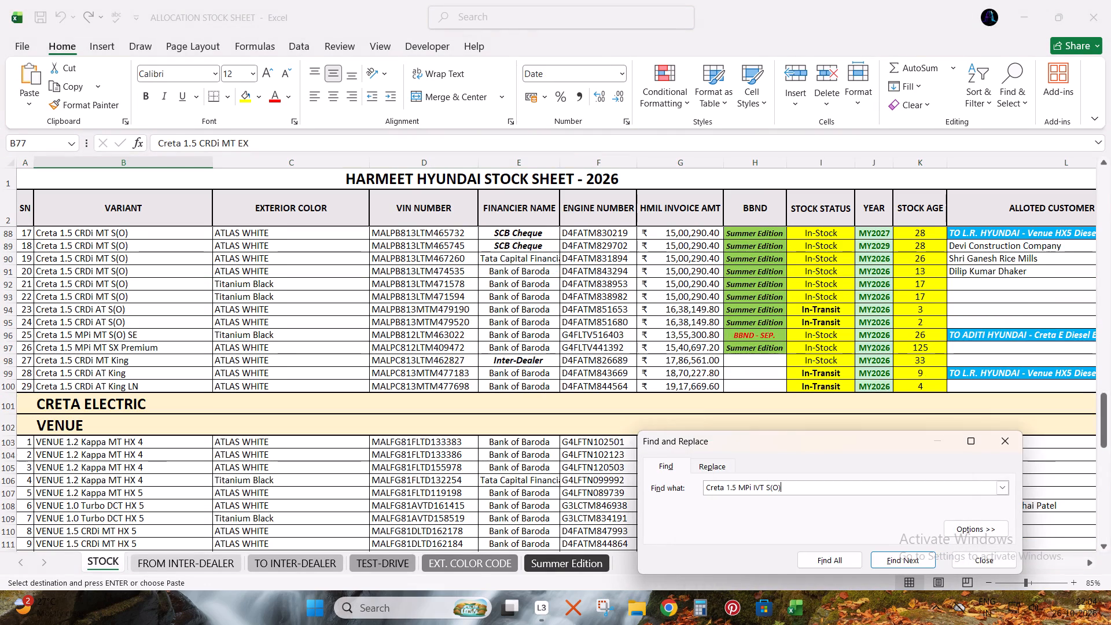
scroll(350, 344, "up", 1)
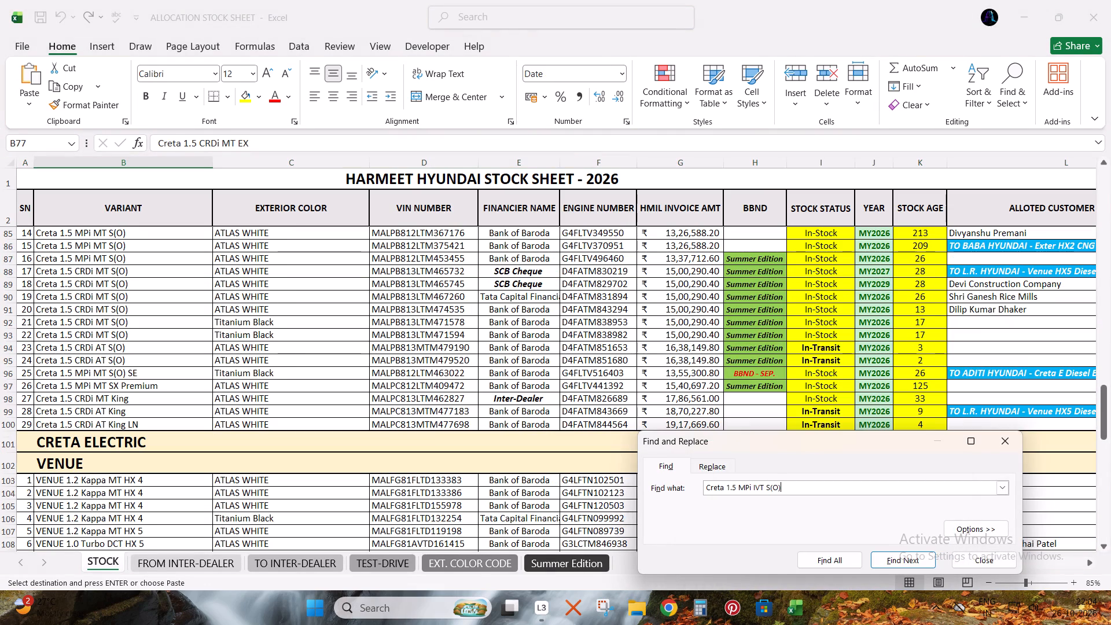
scroll(350, 344, "up", 2)
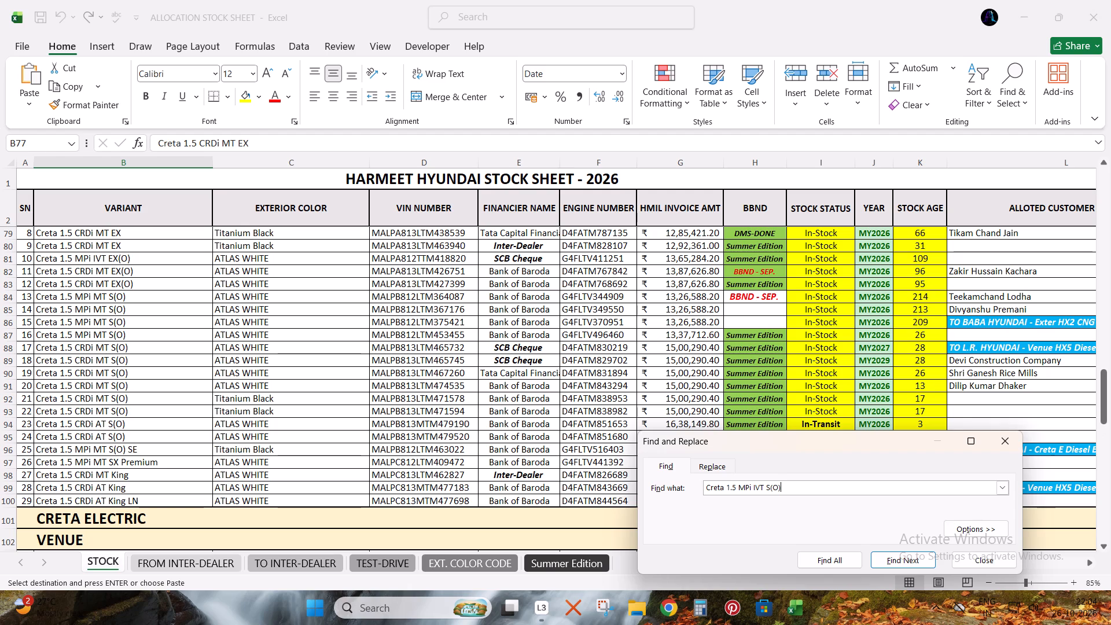
key("Escape")
key("Escape")
key("Escape")
key("Escape")
key("Escape")
key("Escape")
key("Escape")
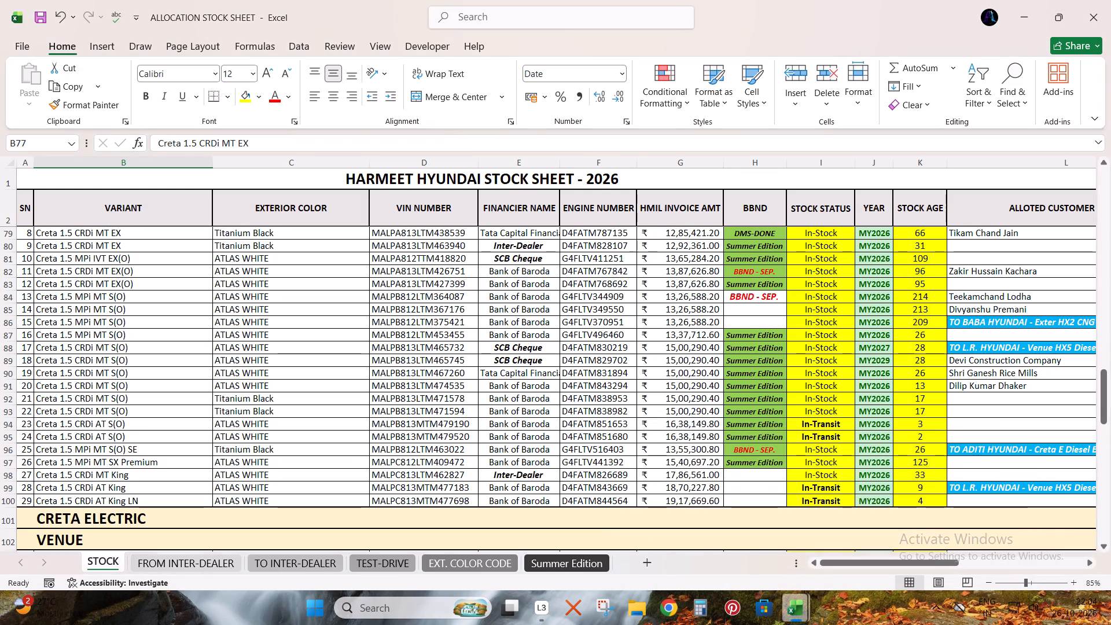
key("Escape")
Insert a blank row at row 88, directly above the first Creta 1.5 CRDi MT S(O).
left_click(100, 349)
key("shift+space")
key("ctrl+plus")
key("Down")
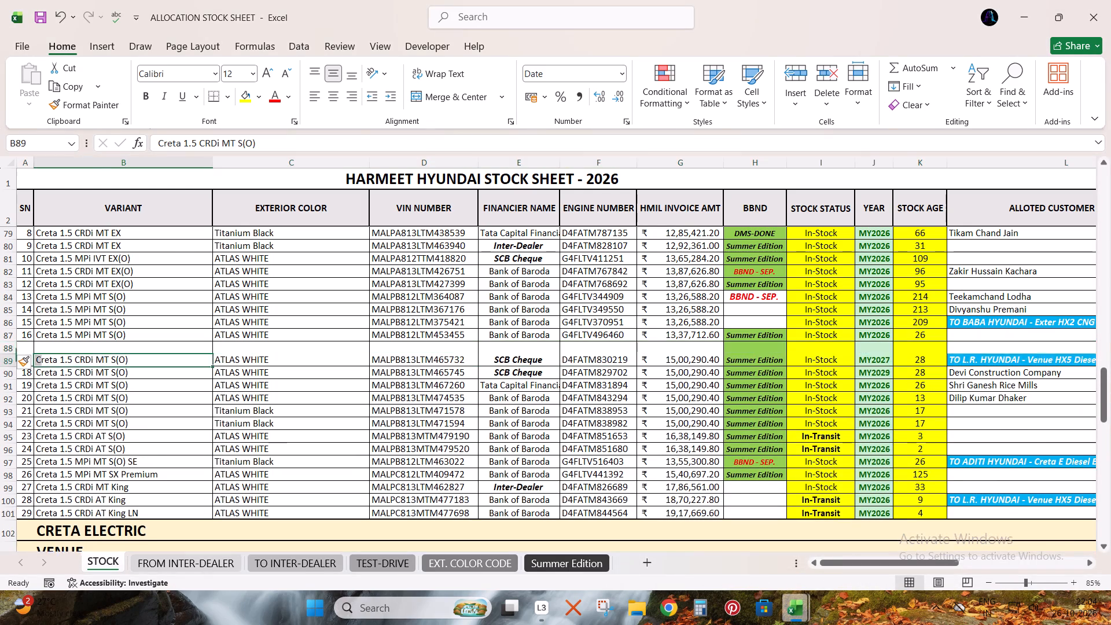
key("Up")
Copy the Titanium Black Creta 1.5 MPi IVT S(O) record, from variant through Summer Edition label, from the export into blank STOCK row 88.
key("alt+Tab")
key("ctrl+shift+Right")
key("ctrl+shift+Right")
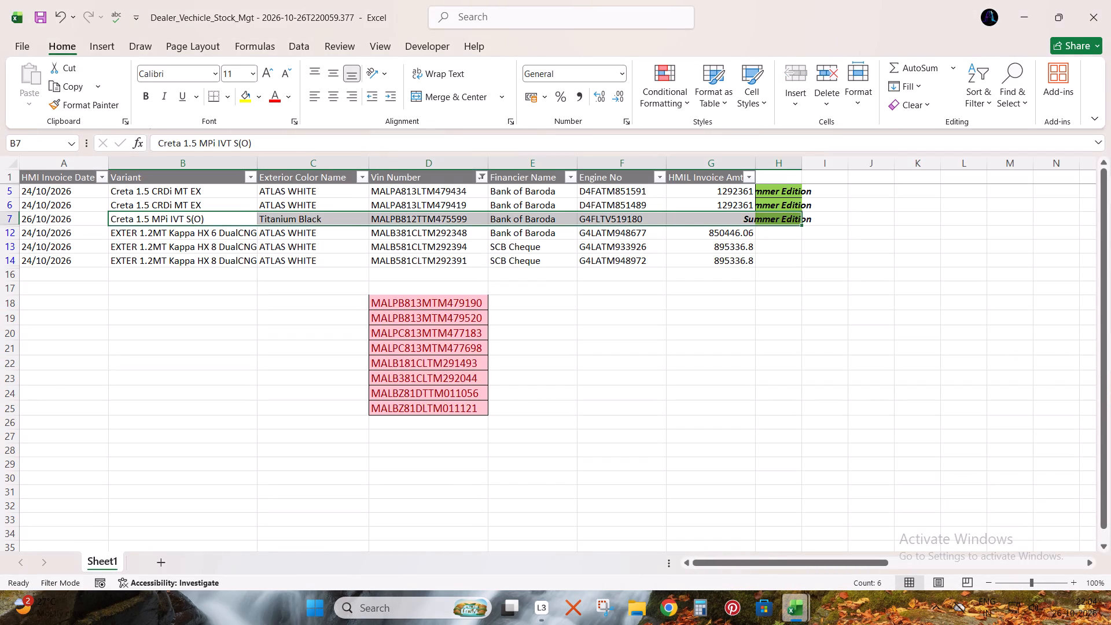
key("ctrl+c")
key("alt+Tab")
key("ctrl+v")
Copy the In-Transit status, MY2026 year and stock age cells from the Creta 1.5 CRDi AT S(O) in row 95 into row 88.
key("ctrl+Right")
key("Right")
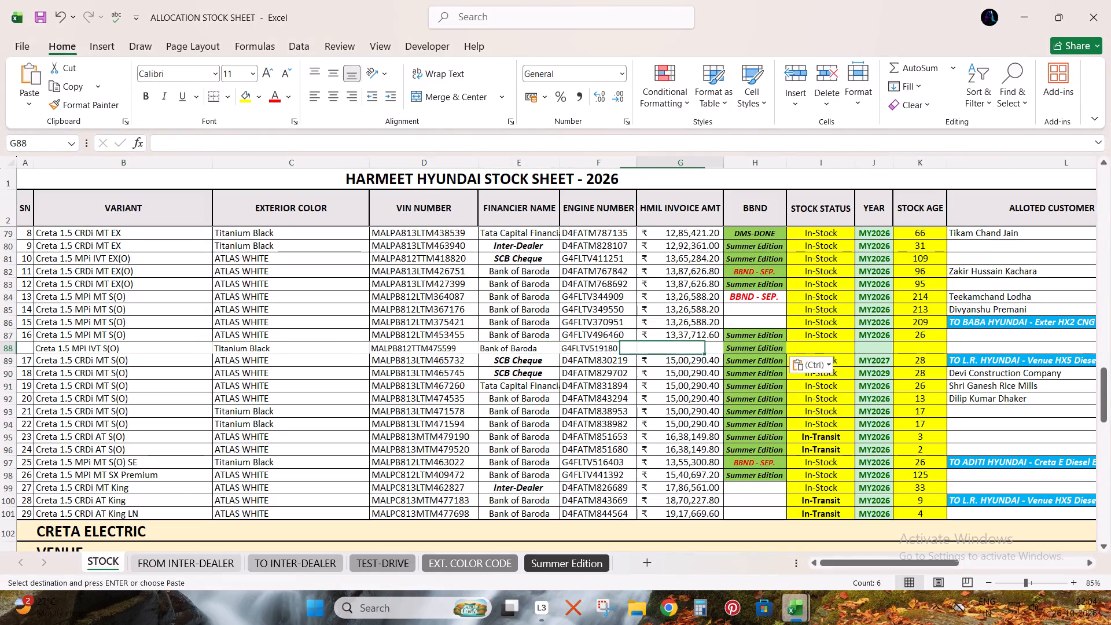
key("Down")
key("Right")
key("Down")
key("Down")
key("Down")
key("Down")
key("Right")
key("Down")
key("Down")
key("shift+Right")
key("shift+Right")
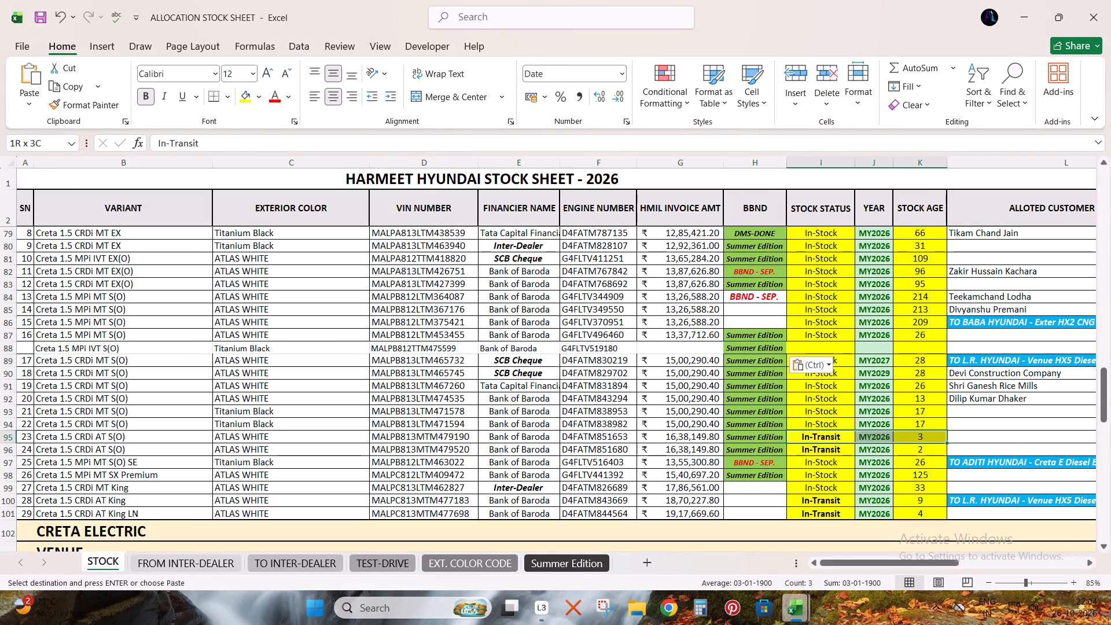
key("ctrl+c")
key("ctrl+Up")
key("Up")
key("ctrl+v")
key("Up")
key("Down")
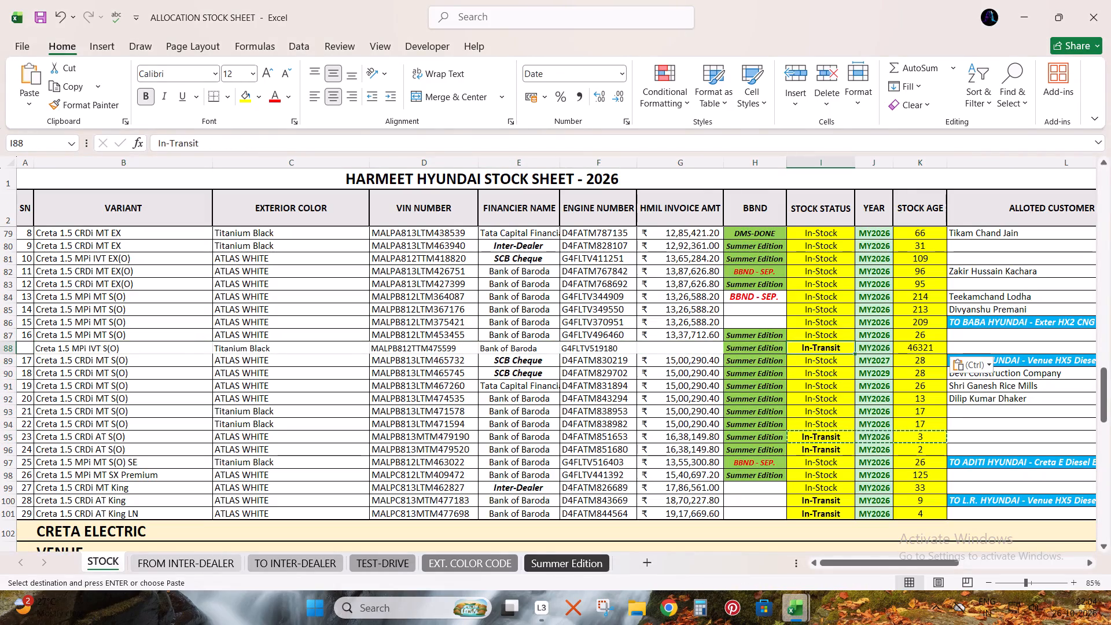
Enter the plant billing date 26-10 for the Creta 1.5 MPi IVT S(O) in row 88, and save the workbook.
key("Up")
key("ctrl+Right")
key("ctrl+Right")
key("Down")
key("alt+Tab")
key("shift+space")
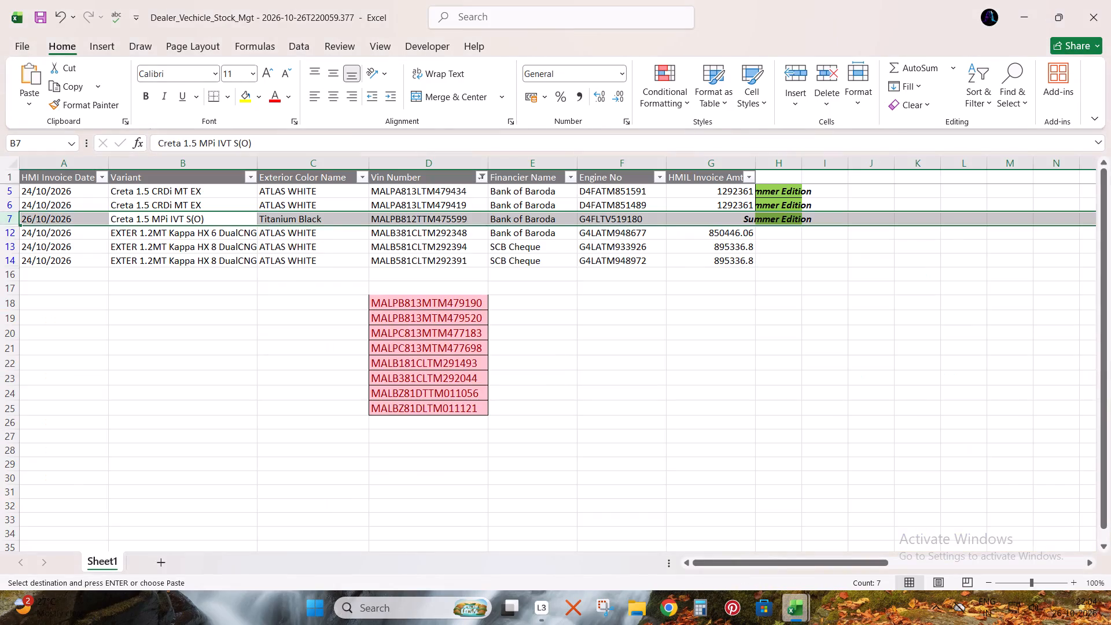
key("alt+Tab")
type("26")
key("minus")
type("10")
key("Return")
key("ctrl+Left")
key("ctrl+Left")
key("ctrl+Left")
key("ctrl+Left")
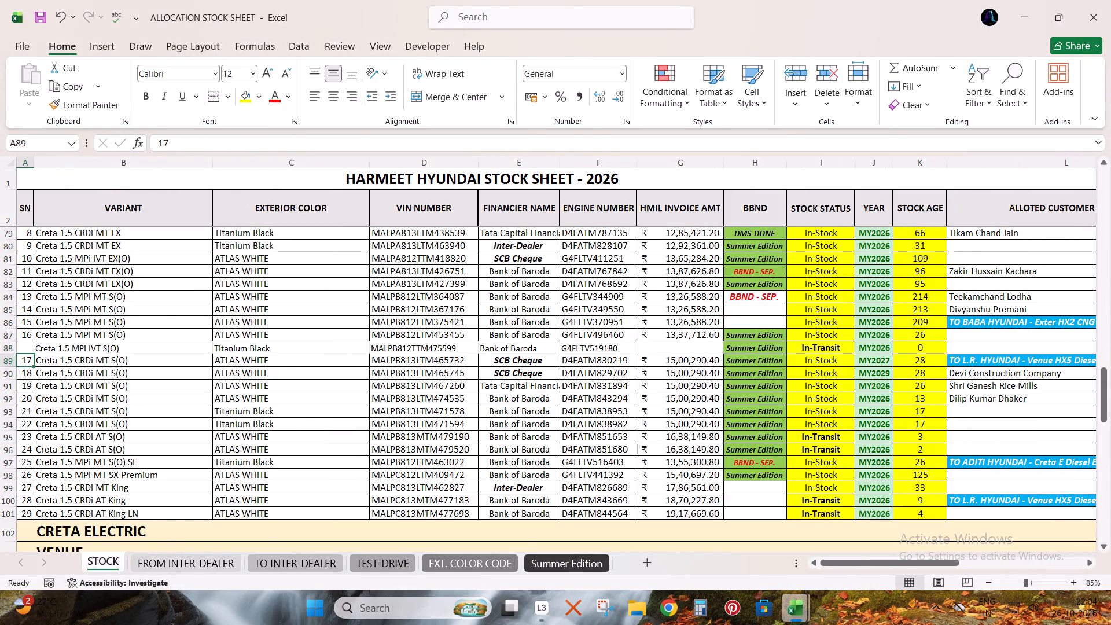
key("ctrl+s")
Apply the formatting of in-transit row 95 to the new Creta 1.5 MPi IVT S(O) row 88.
left_click(814, 438)
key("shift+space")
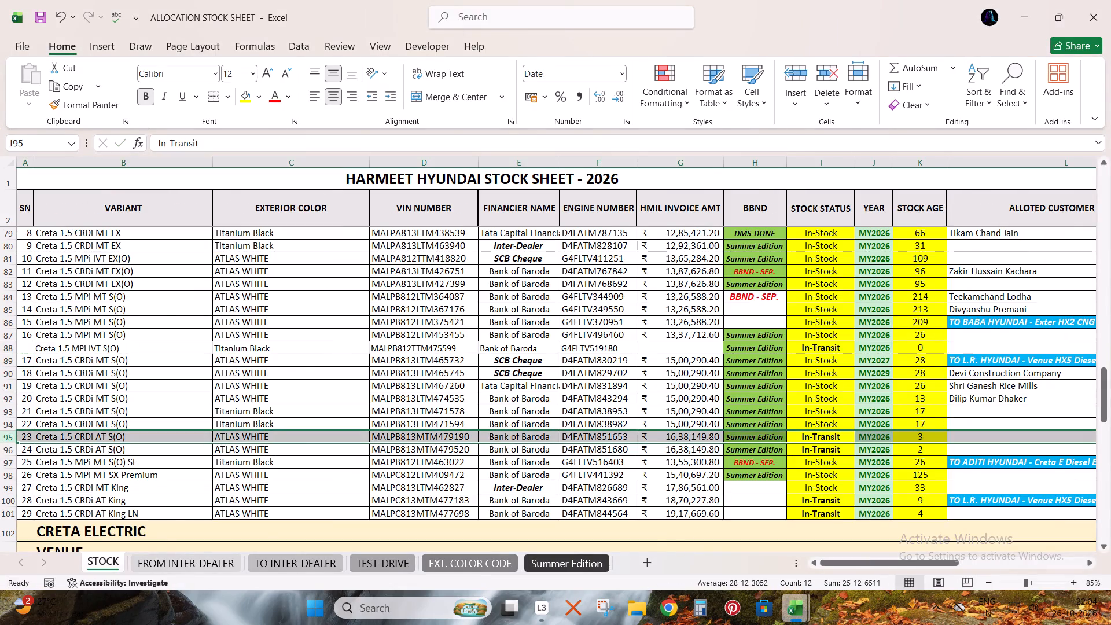
left_click(90, 105)
left_click(10, 345)
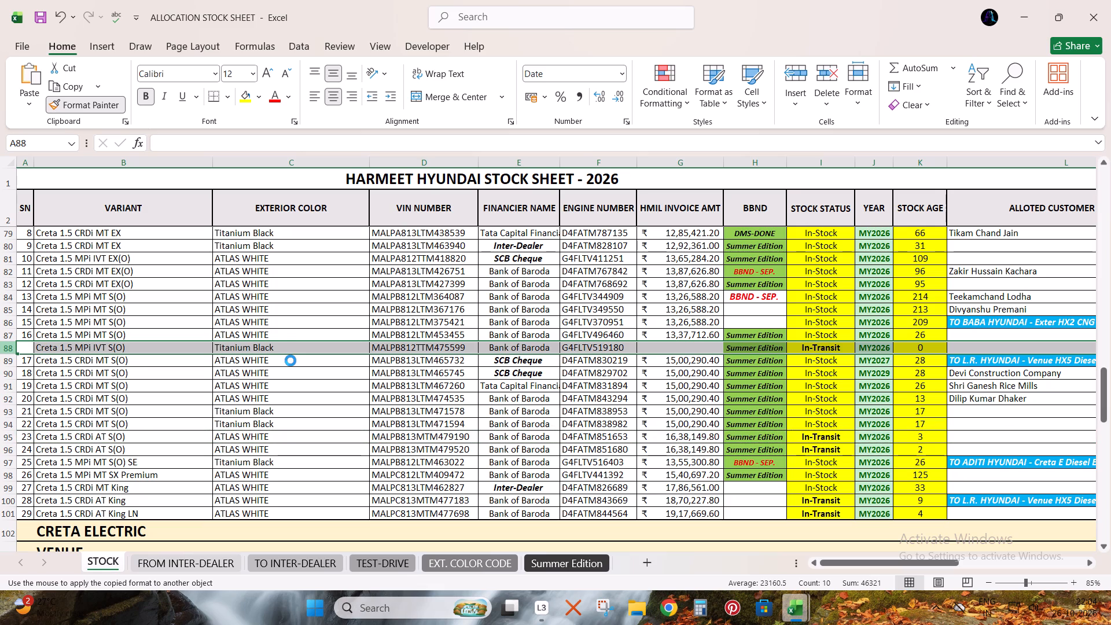
Review the new Creta 1.5 MPi IVT S(O) entry across STOCK row 88 against its record in the vehicle export.
key("Right")
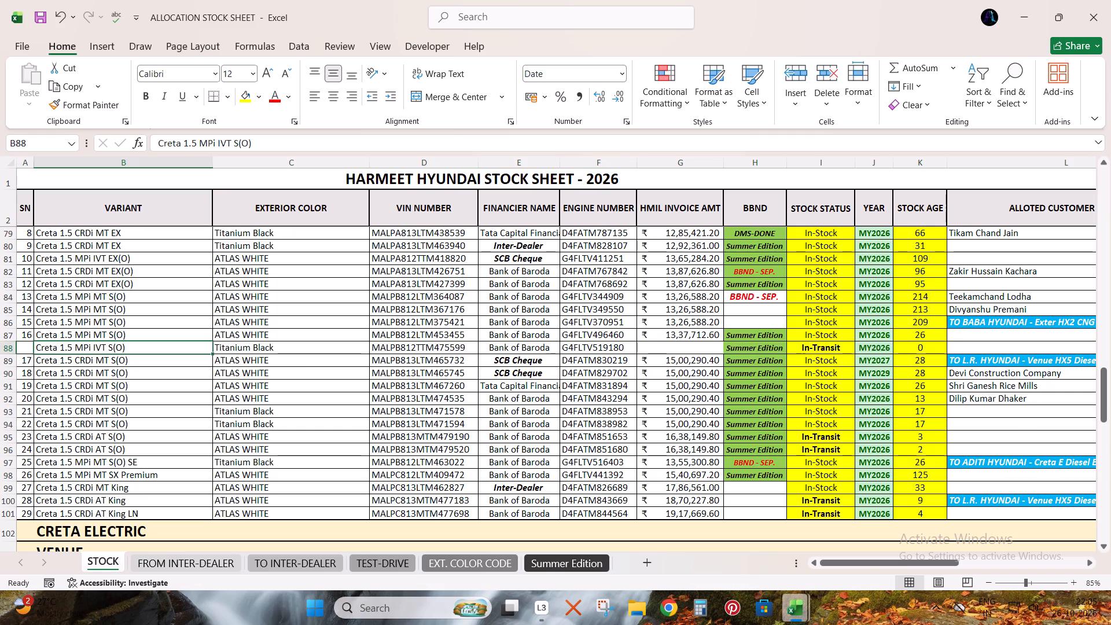
key("ctrl+Right")
key("ctrl+Right")
key("ctrl+Right")
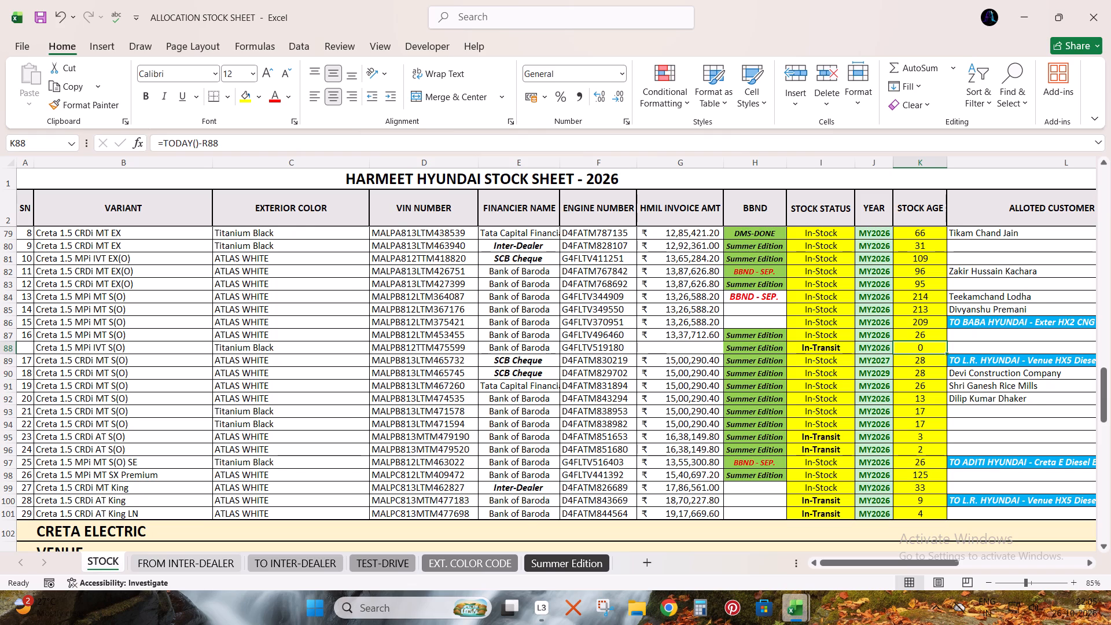
key("Right")
key("Left")
key("ctrl+Left")
key("ctrl+Left")
key("ctrl+Left")
key("ctrl+Left")
key("ctrl+Left")
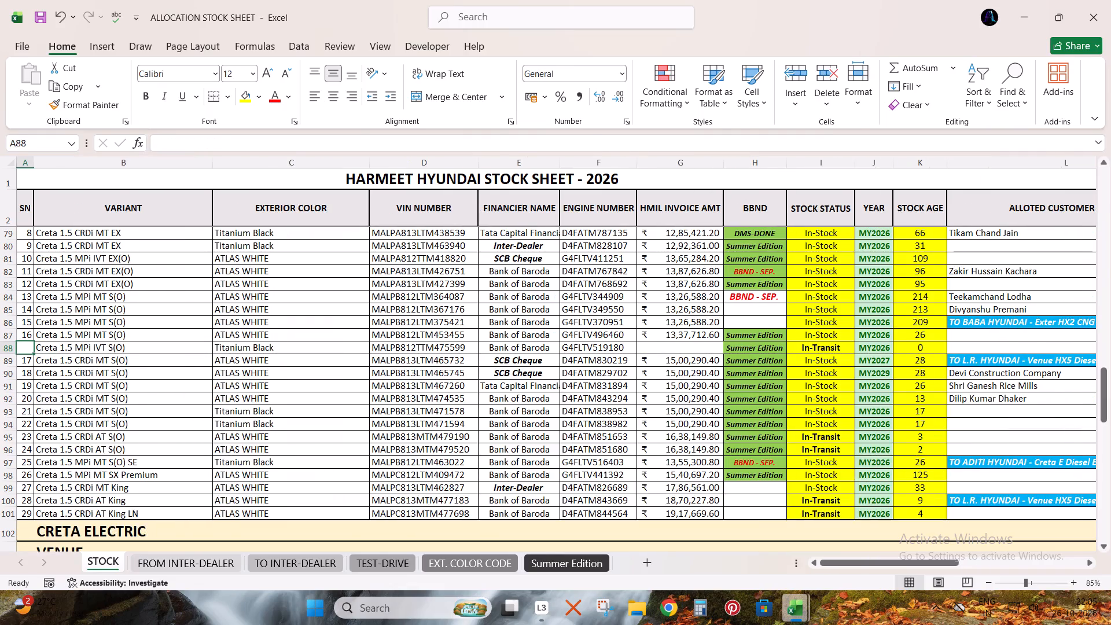
key("ctrl+Right")
key("ctrl+Right")
key("ctrl+Right")
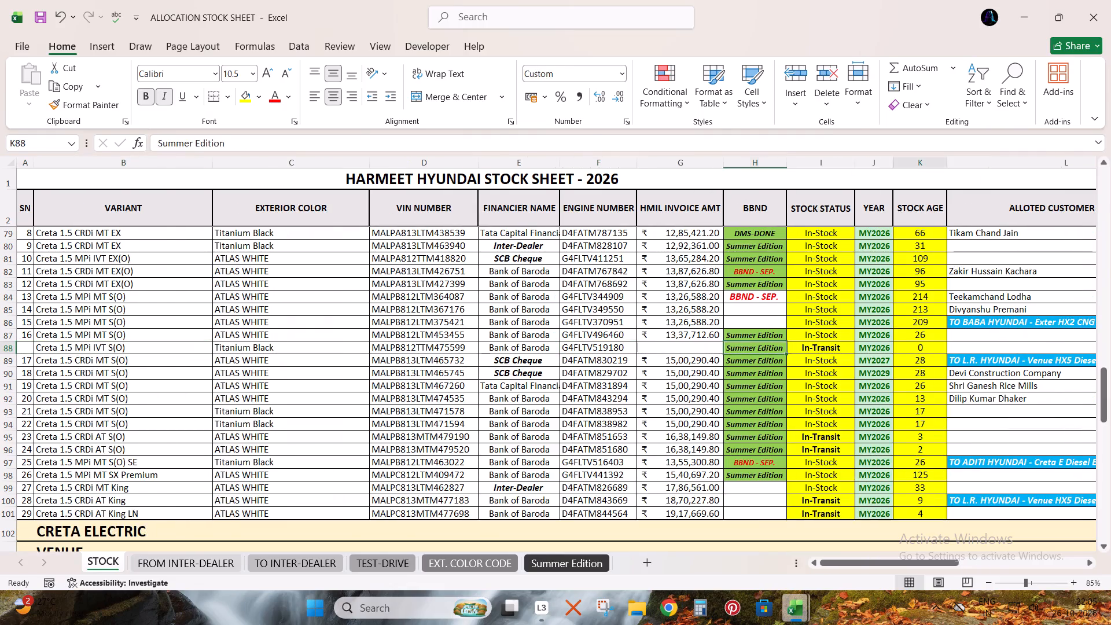
key("ctrl+Right")
key("ctrl+Right")
key("alt+Tab")
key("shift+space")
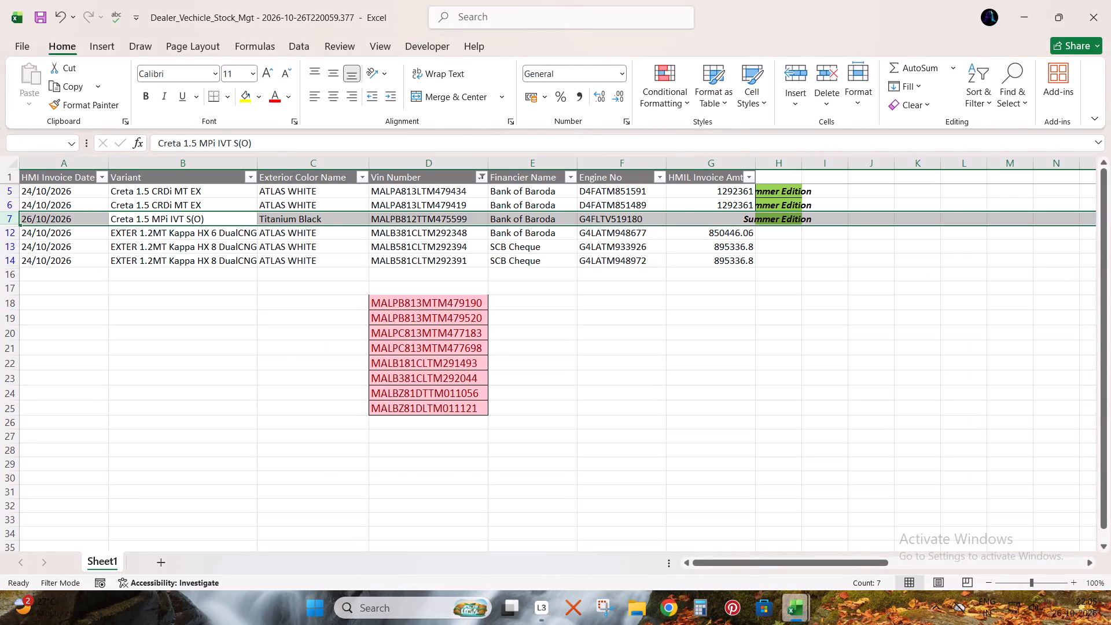
key("alt+Tab")
key("ctrl+Left")
key("Right")
key("Return")
key("ctrl+Left")
key("ctrl+Left")
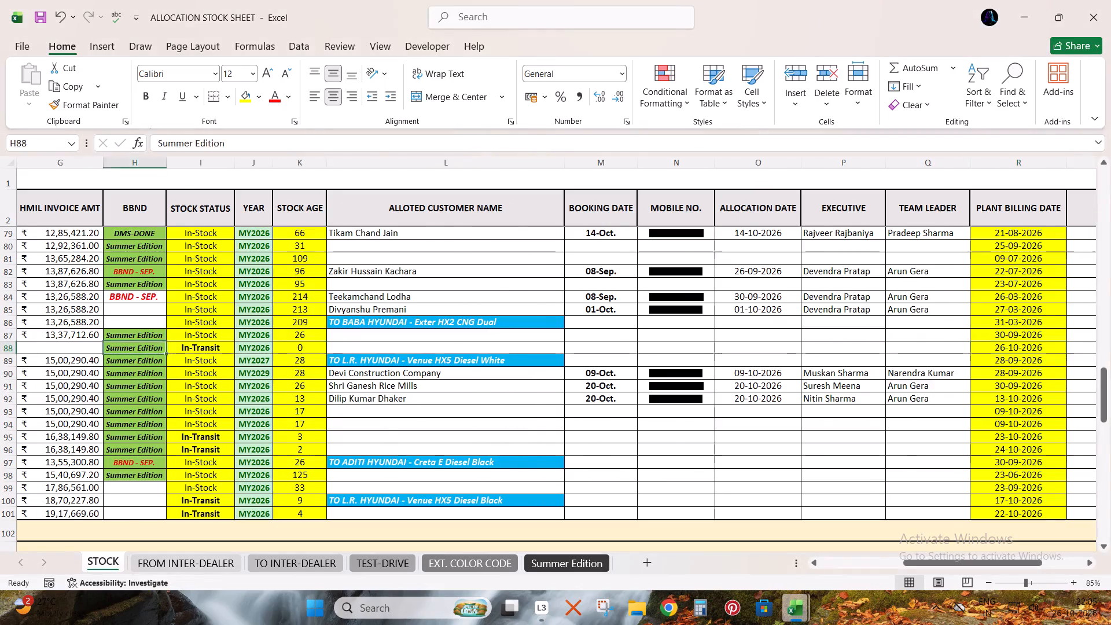
key("ctrl+Left")
key("ctrl+Left")
key("ctrl+Left")
key("ctrl+Left")
key("ctrl+Left")
key("Right")
key("Right")
key("Right")
key("Right")
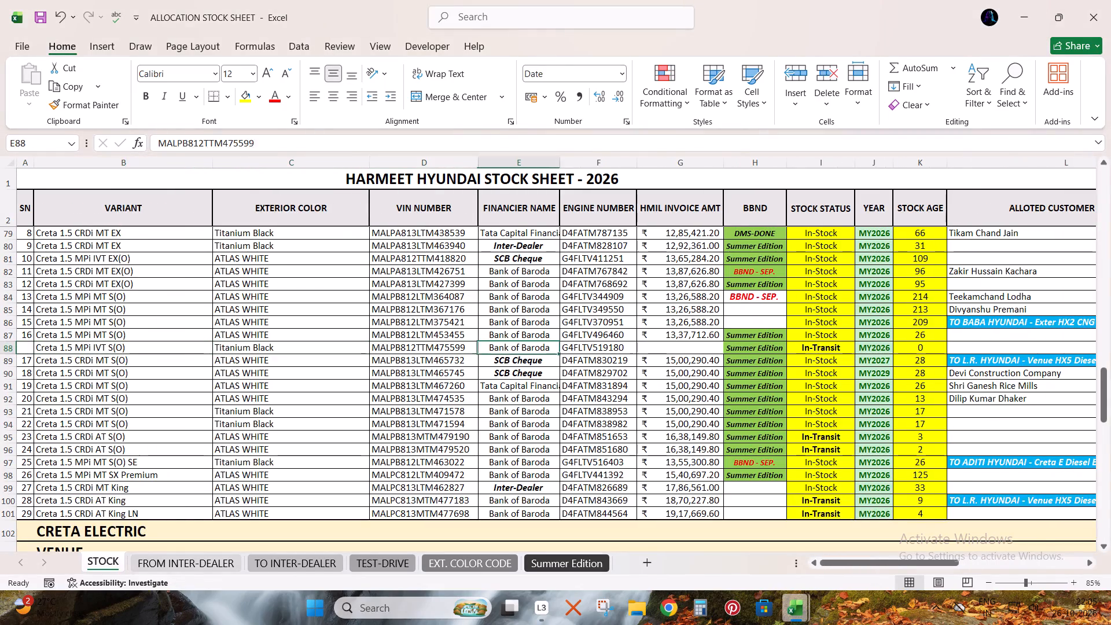
key("Right")
key("Right")
key("Right")
key("Right")
key("Right")
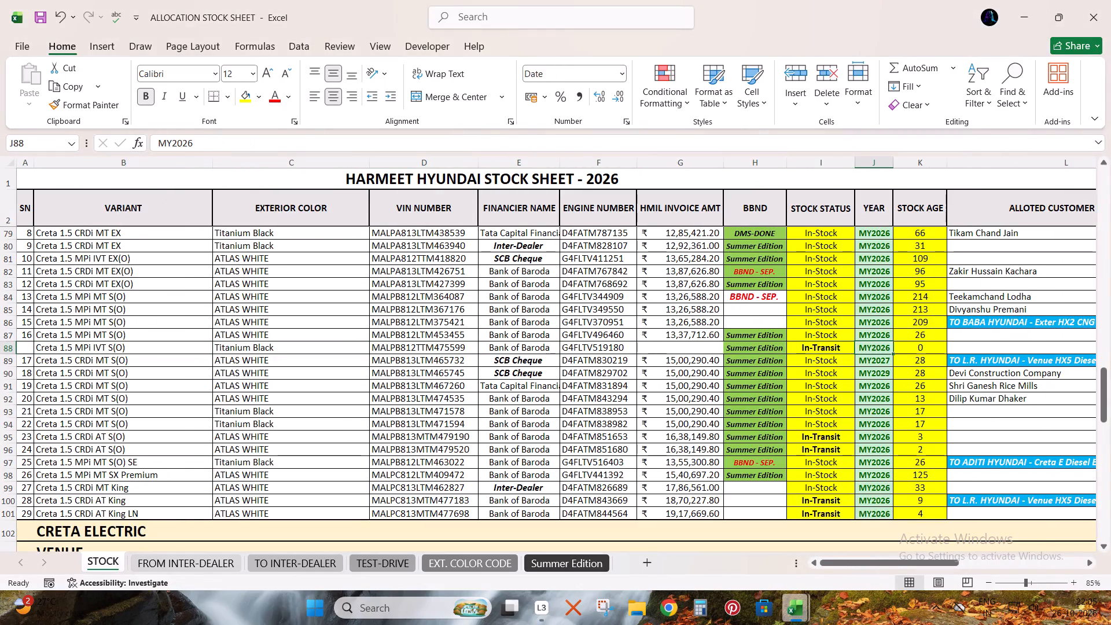
key("alt+Tab")
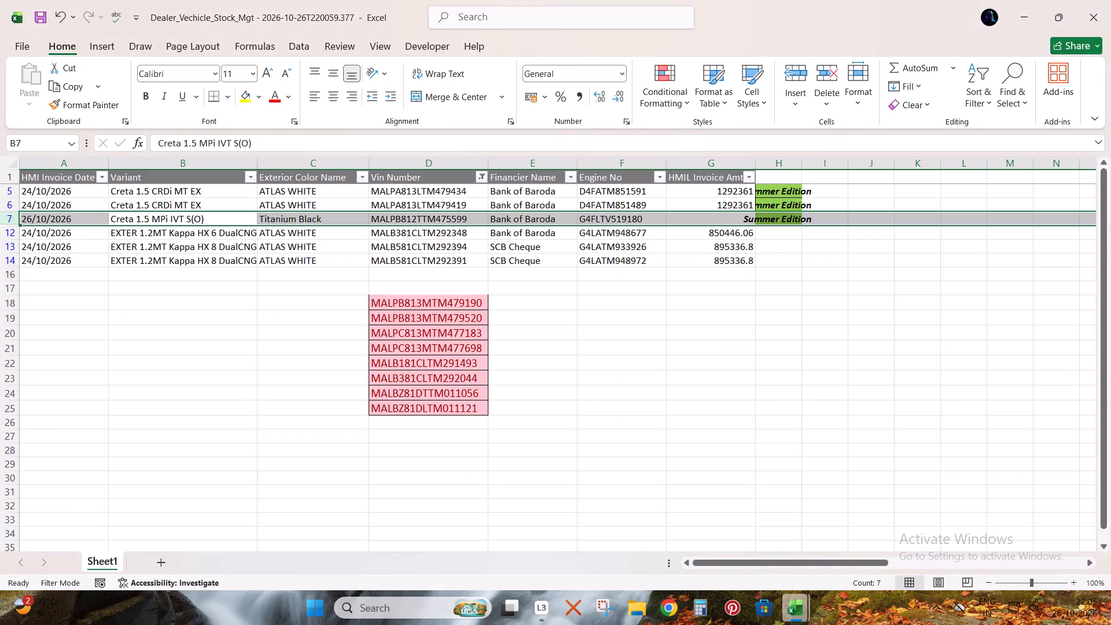
key("alt+Tab")
Switch to the vehicle export workbook and autofit the Variant column to its contents.
key("alt+Tab")
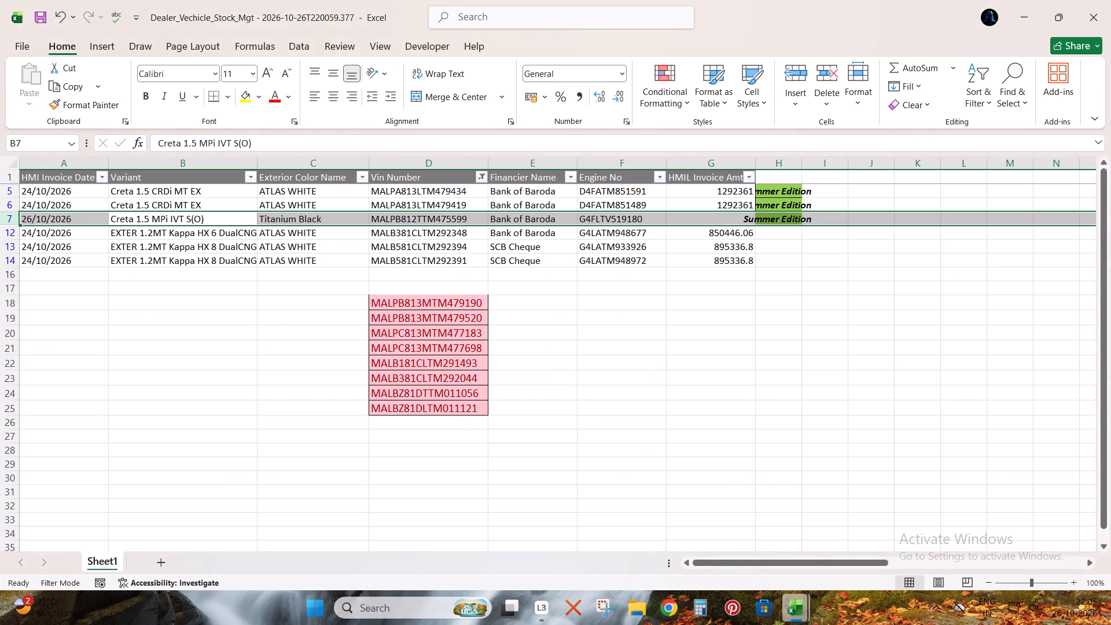
double_click(260, 159)
double_click(257, 160)
left_click(281, 253)
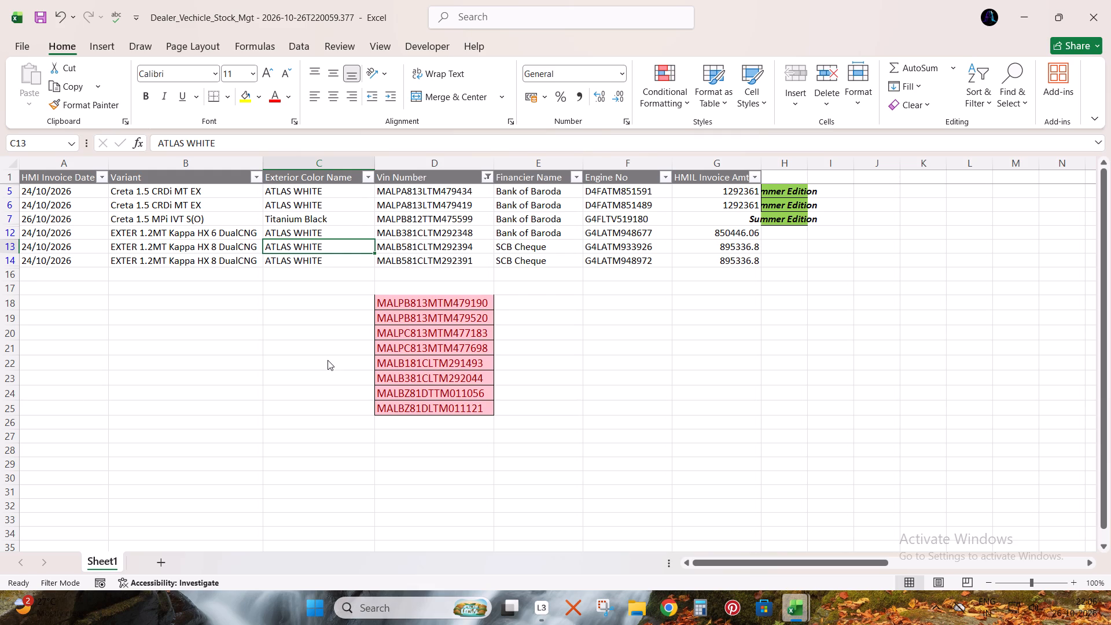
Return to the allocation stock sheet and select the entire Creta 1.5 MPi IVT S(O) row 88.
key("Tab")
key("grave")
key("alt+Tab")
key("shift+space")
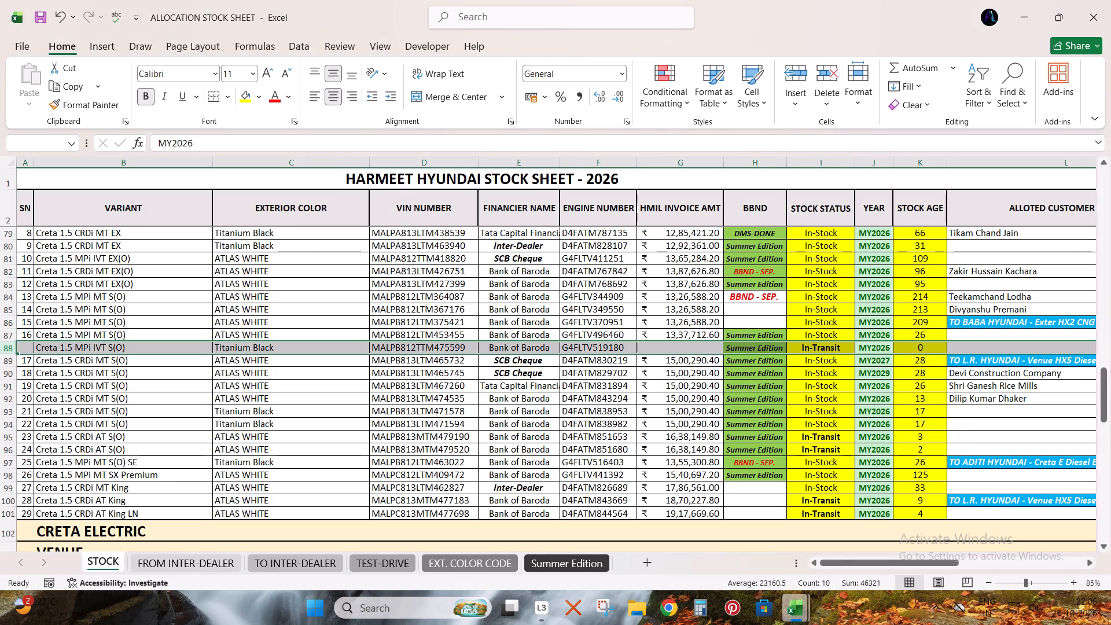
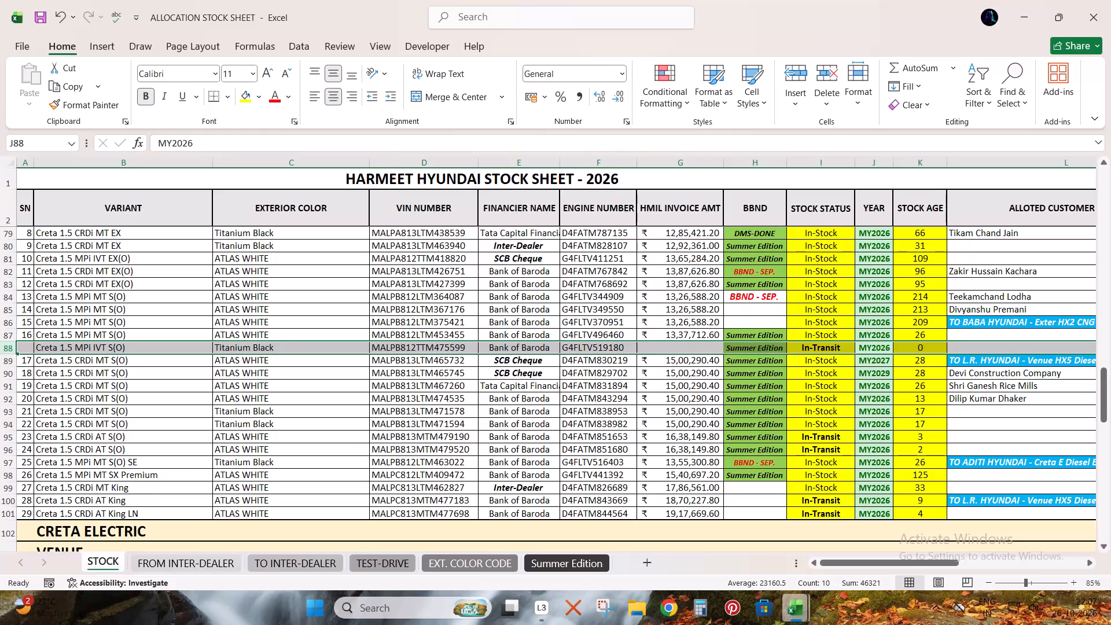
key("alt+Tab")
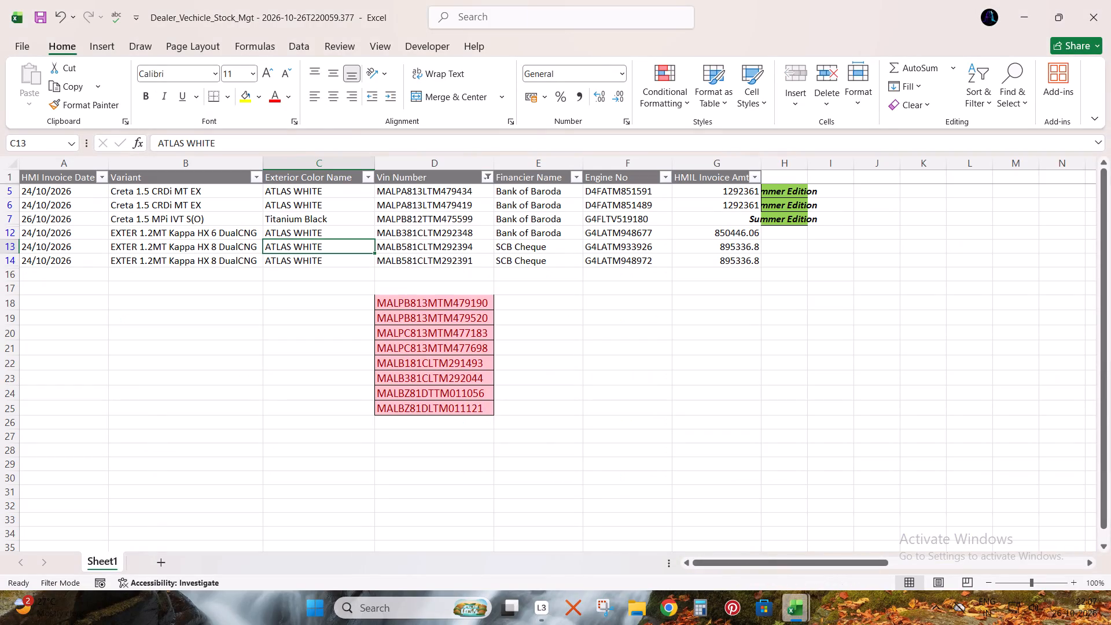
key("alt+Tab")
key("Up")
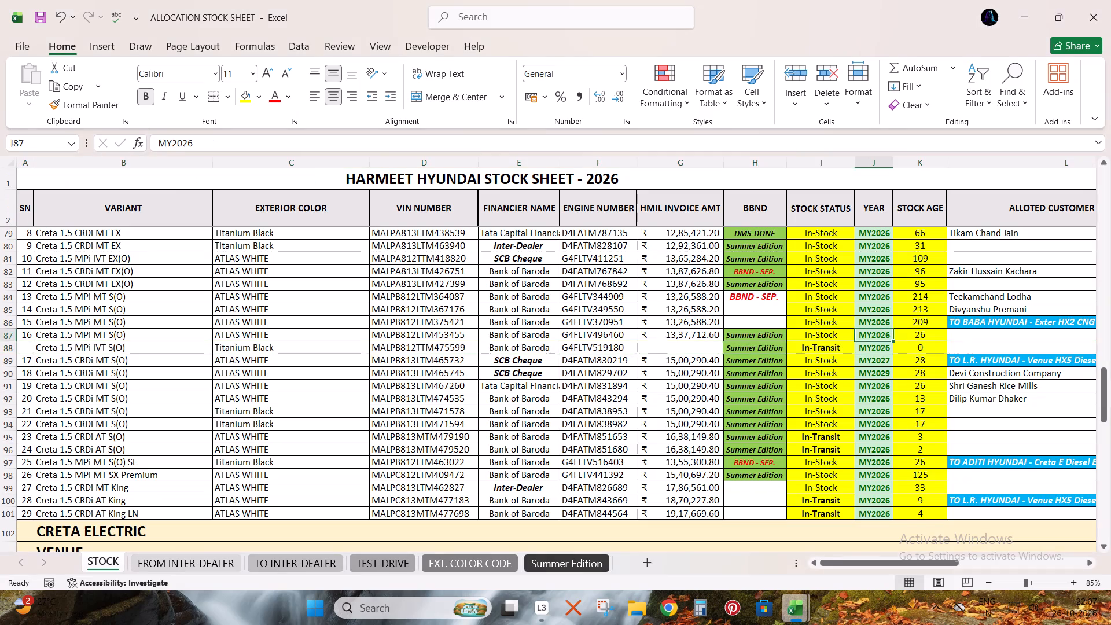
Copy the EXTER 1.2MT Kappa HX 6 DualCNG variant from the vehicle export and search the STOCK sheet for it.
key("alt+Tab")
key("Up")
key("Left")
key("Up")
key("Down")
key("ctrl+c")
key("alt+Tab")
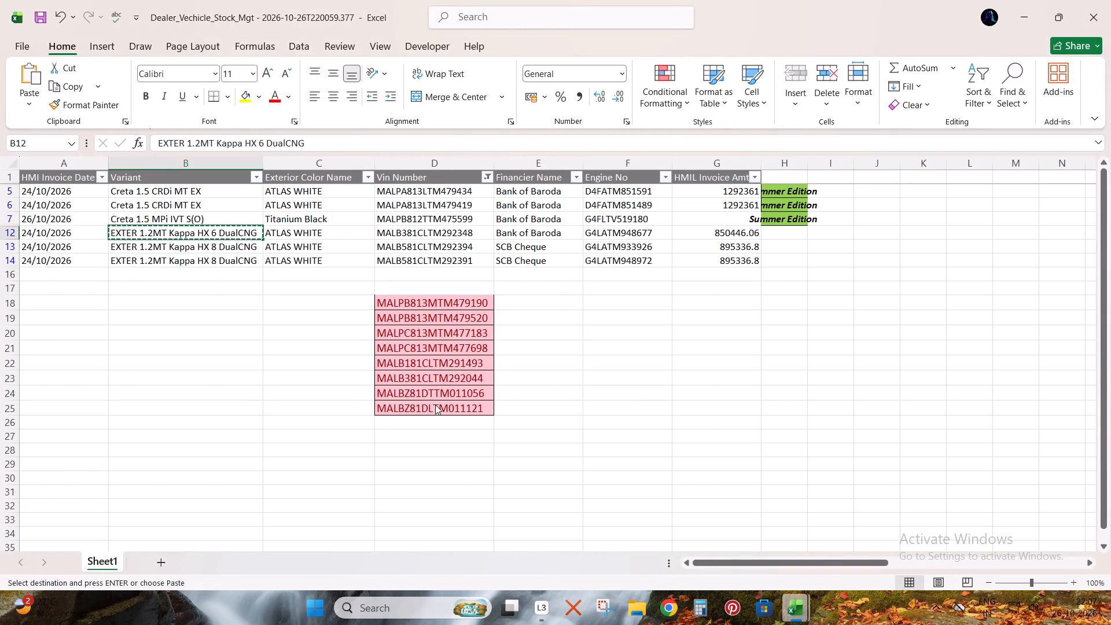
key("Right")
key("ctrl+f")
key("ctrl+v")
key("Return")
key("Escape")
key("alt+Tab")
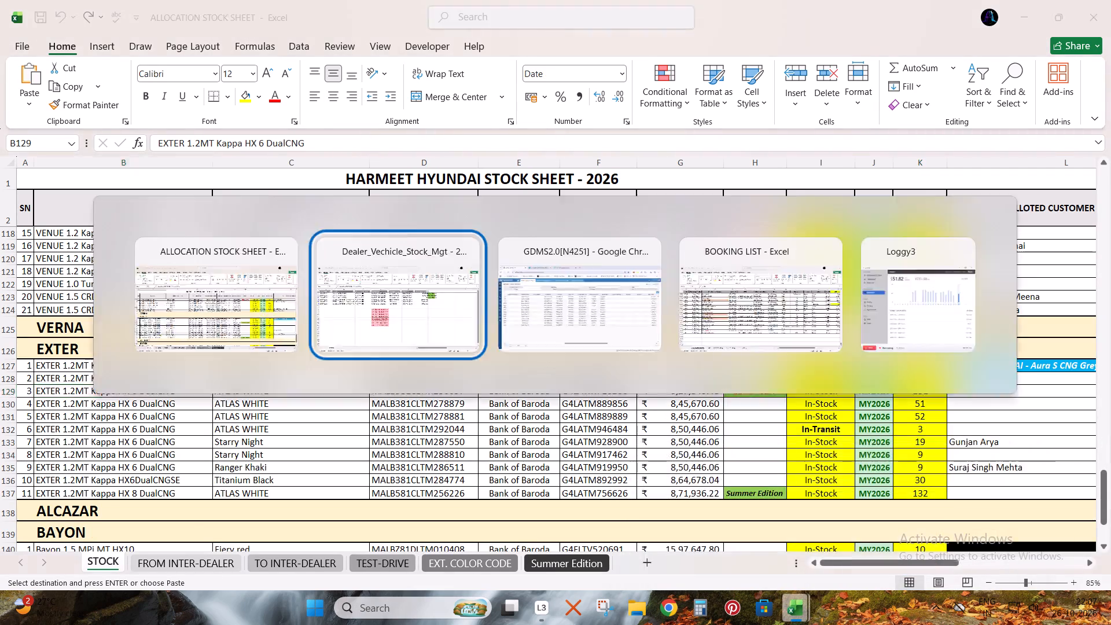
key("alt+Tab")
key("Right")
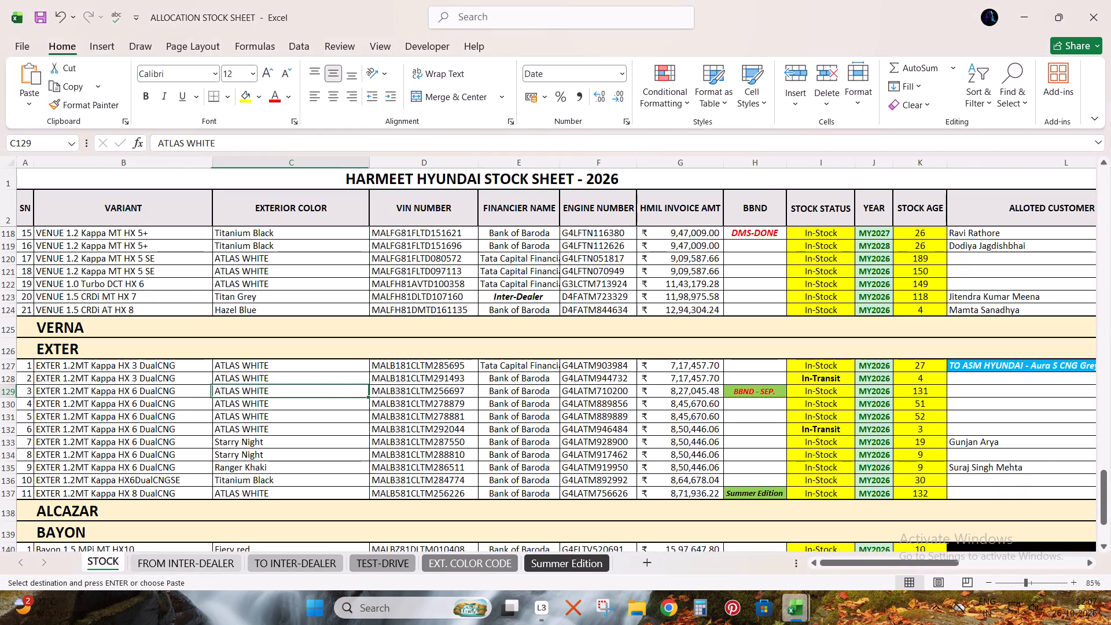
Step through the EXTER 1.2MT Kappa HX 6 DualCNG matches in the STOCK sheet, ending on the first Starry Night entry.
key("ctrl+f")
key("ctrl+v")
key("Return")
key("Return")
key("Return")
key("Return")
key("Return")
key("Return")
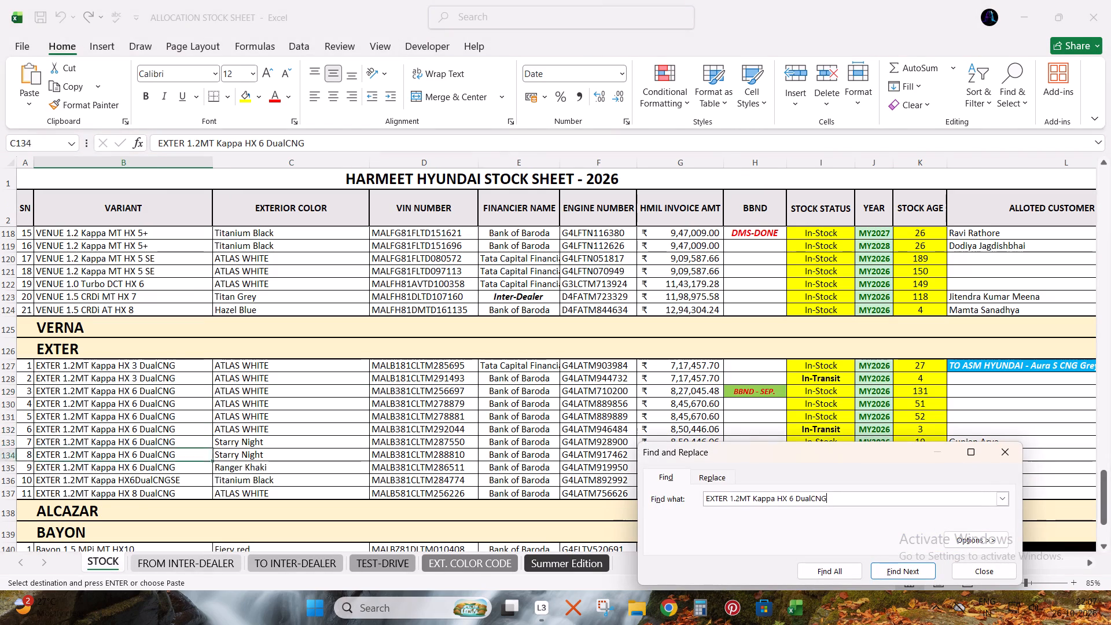
key("Return")
key("Return")
key("Return")
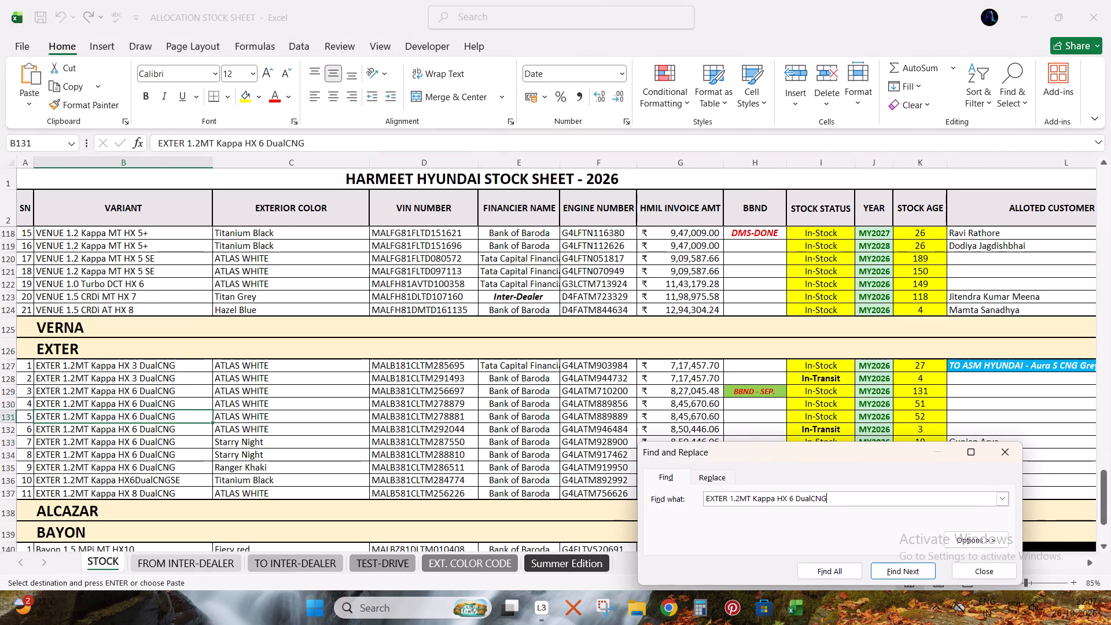
key("Return")
key("Return")
key("Return")
key("Return")
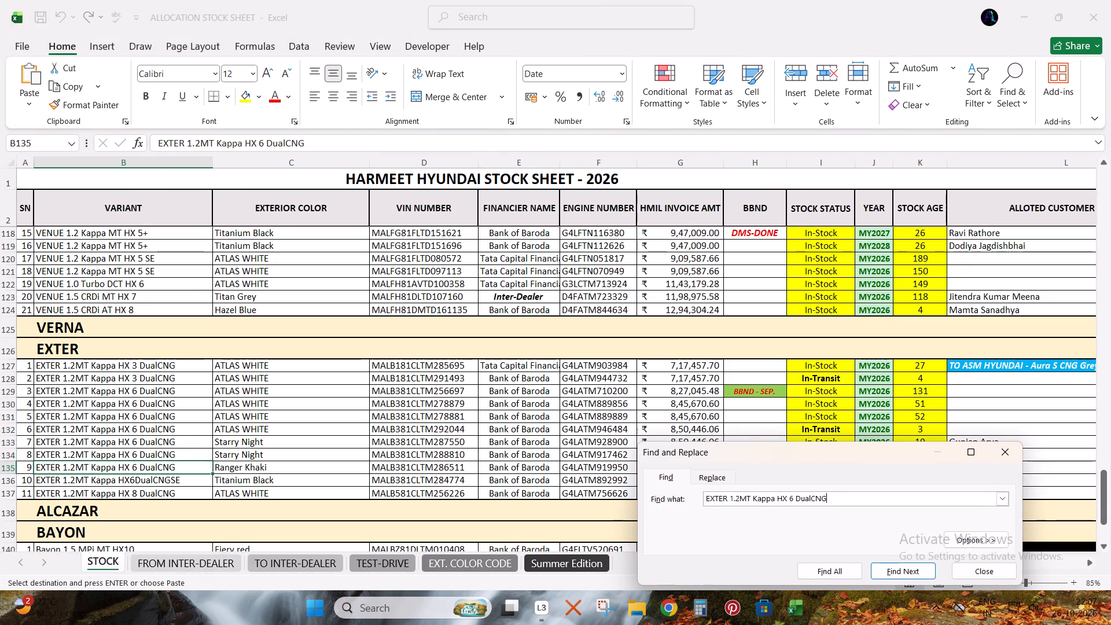
key("Return")
key("Return")
key("Return")
key("Return")
key("Return")
key("Escape")
key("Escape")
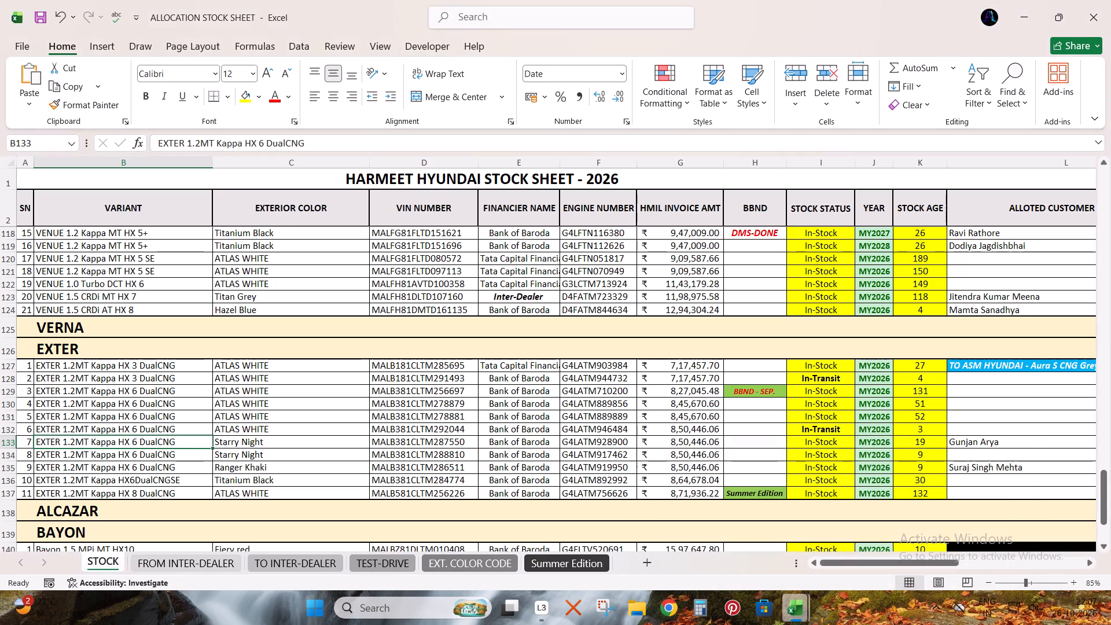
Insert a blank row 133 above the first Starry Night EXTER HX 6 entry.
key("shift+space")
key("ctrl+plus")
key("Down")
key("Up")
Copy the EXTER HX 6 record, from variant to invoice amount, from export row 12 into STOCK row 133.
key("alt+Tab")
key("ctrl+shift+Right")
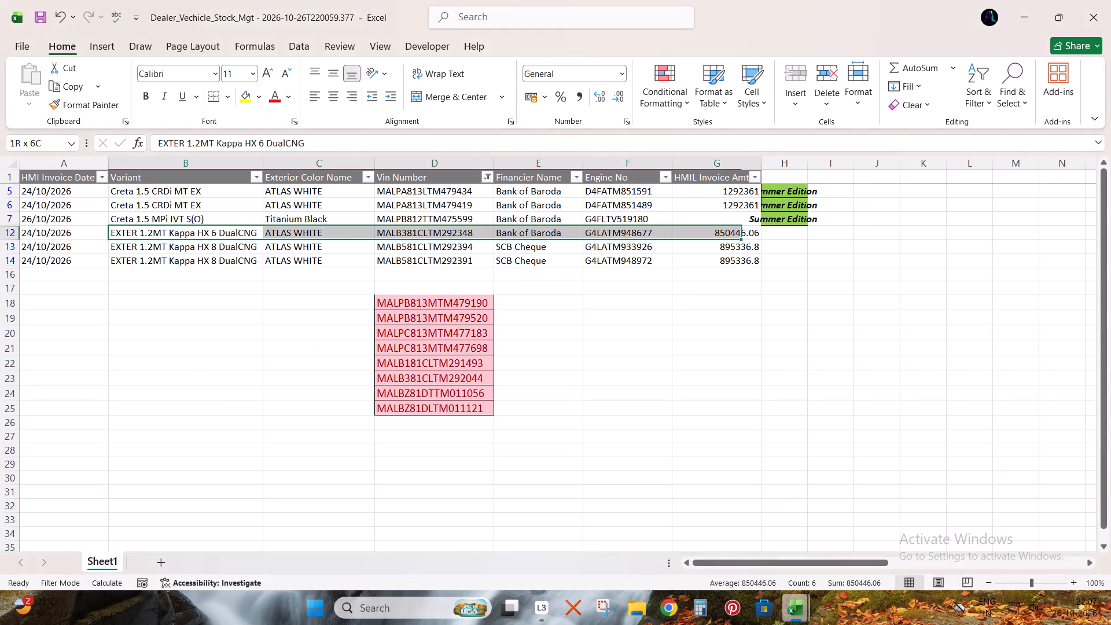
key("ctrl+c")
key("alt+Tab")
key("ctrl+v")
Fill the In-Transit status, MY2026 year and stock age formula from row 132 down into row 133.
key("ctrl+Right")
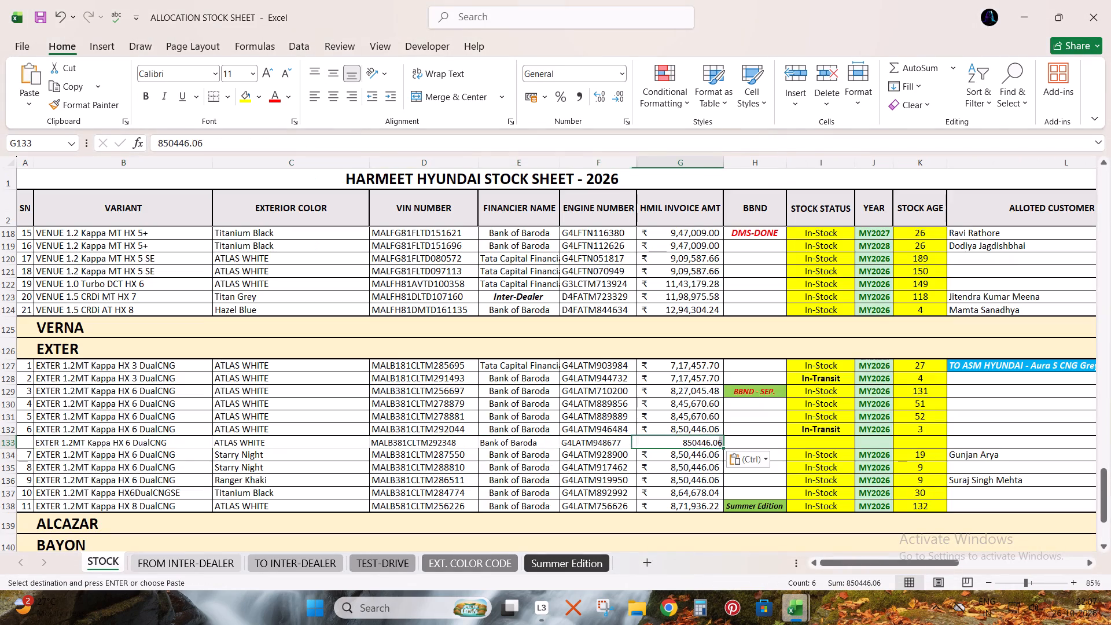
key("Right")
key("Right")
key("shift+Right")
key("shift+Right")
key("ctrl+d")
Check the EXTER HX 6 invoice date in the export and enter 24-10 as row 133's plant billing date.
key("Up")
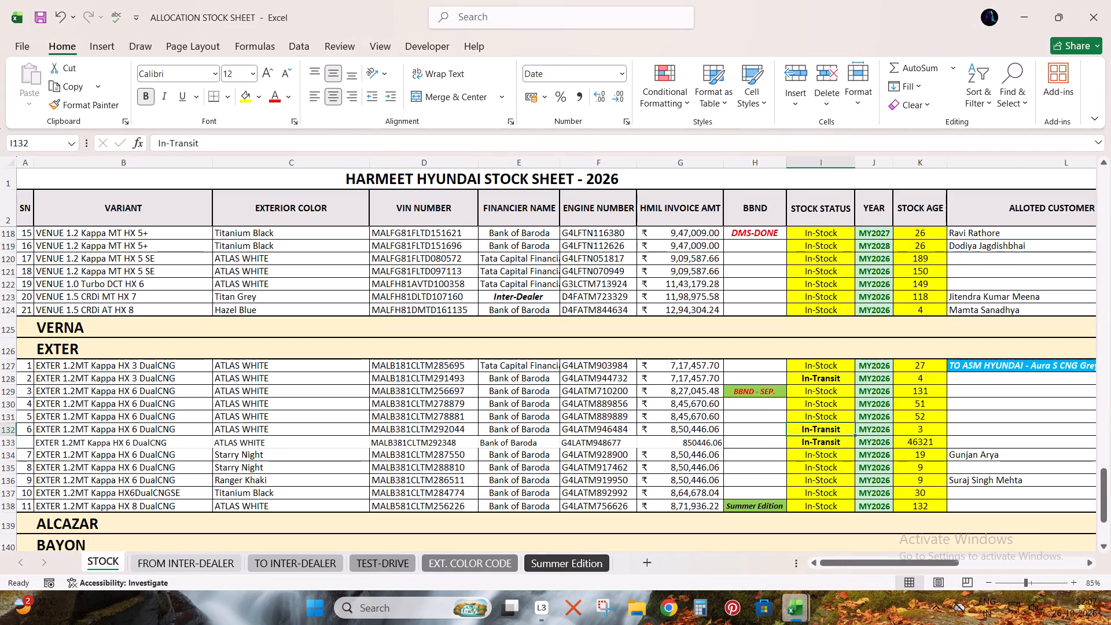
key("ctrl+Right")
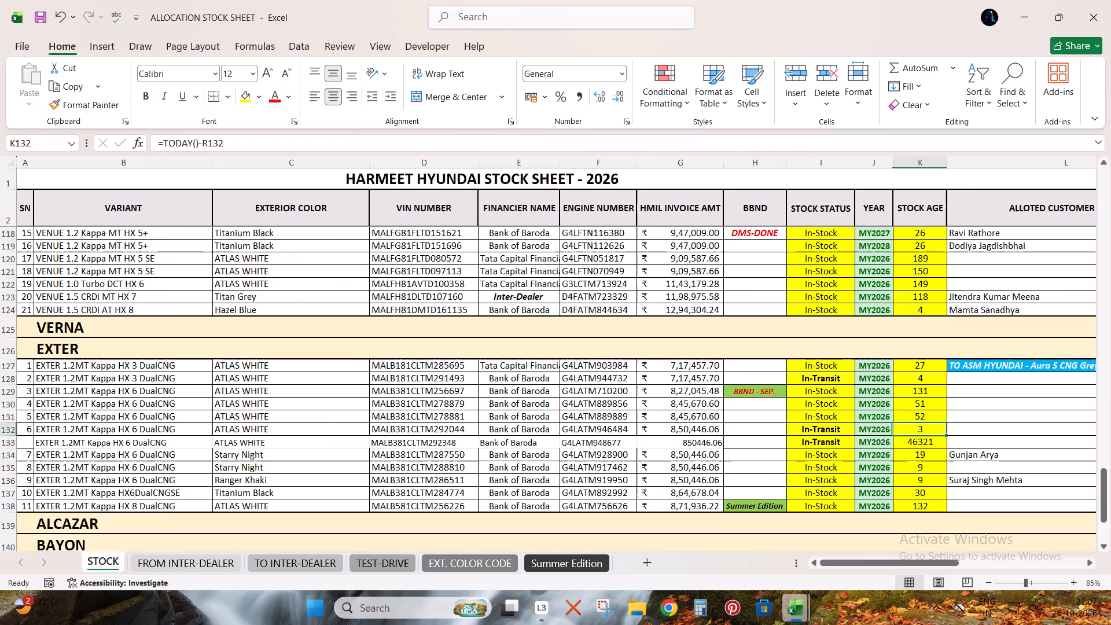
key("ctrl+Right")
key("Down")
key("alt+Tab")
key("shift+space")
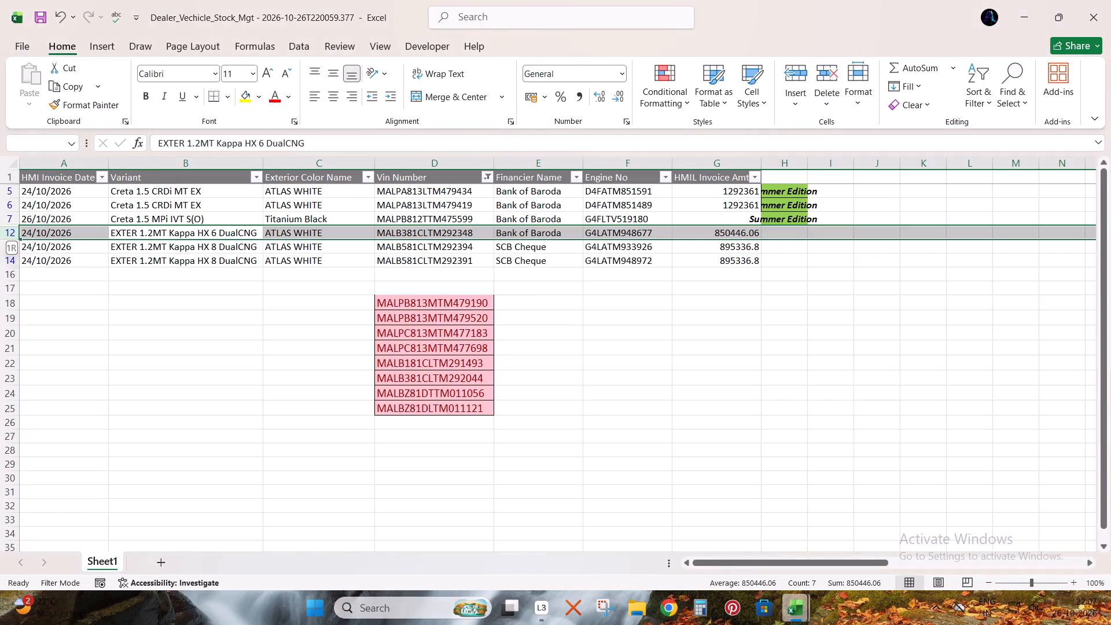
key("alt+Tab")
key("alt+Tab")
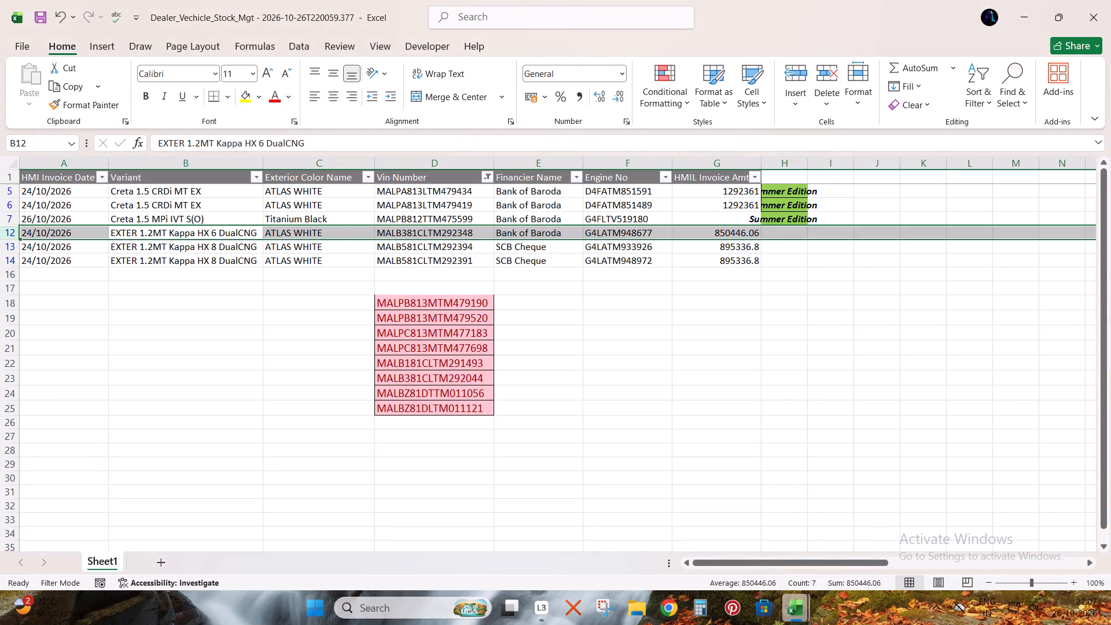
key("alt+Tab")
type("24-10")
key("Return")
Apply the formatting of in-transit row 132 to the new EXTER HX 6 row 133.
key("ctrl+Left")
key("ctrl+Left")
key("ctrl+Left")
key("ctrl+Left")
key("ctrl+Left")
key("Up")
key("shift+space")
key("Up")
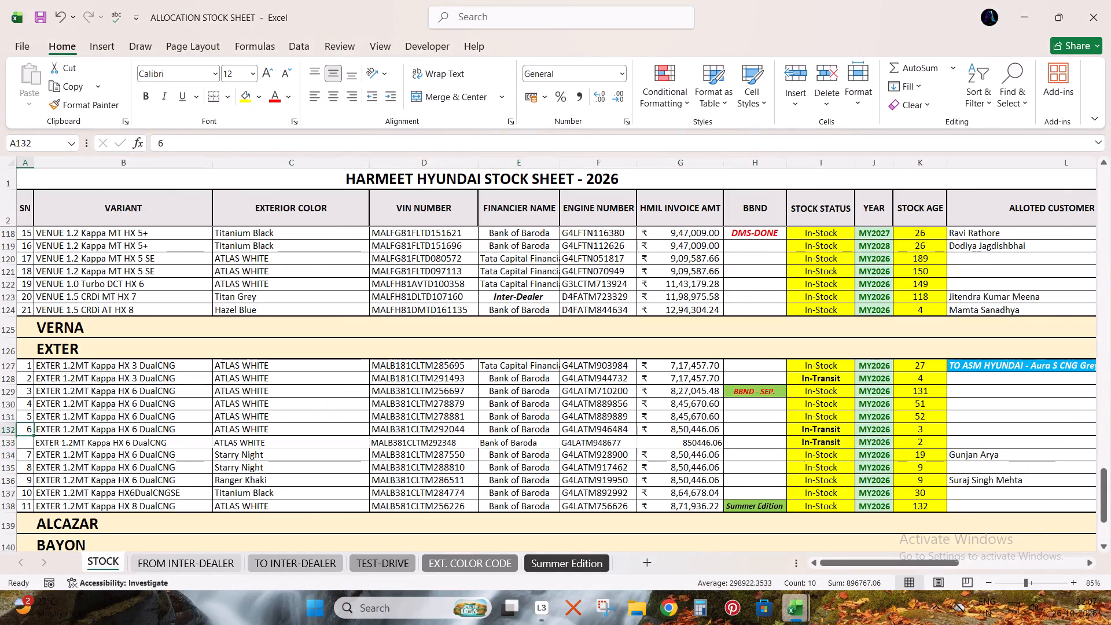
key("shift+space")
left_click(72, 109)
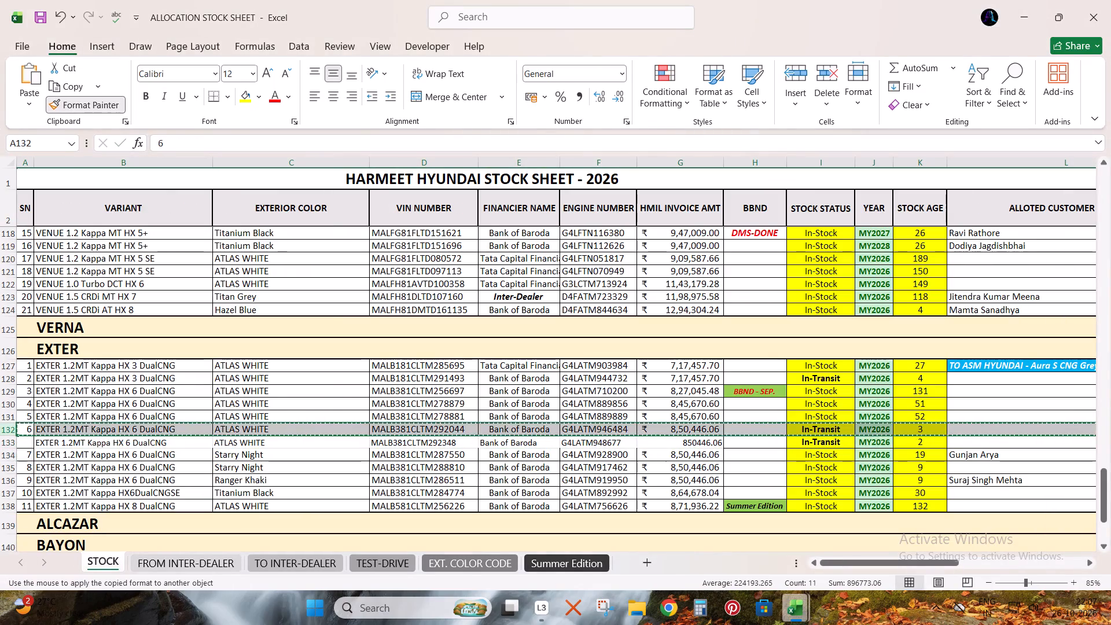
left_click(8, 442)
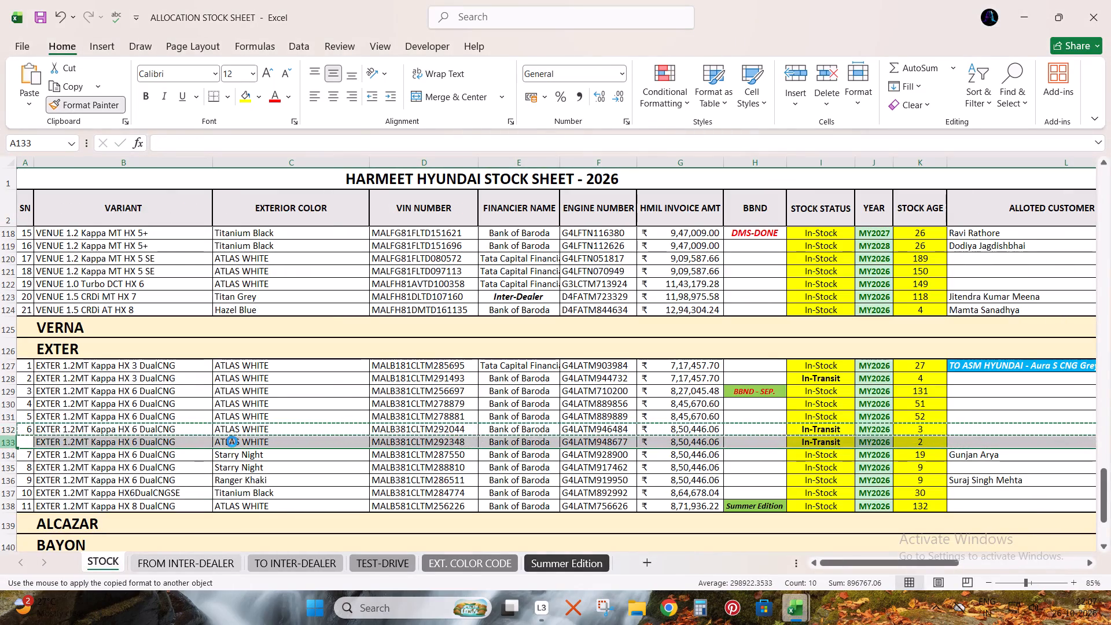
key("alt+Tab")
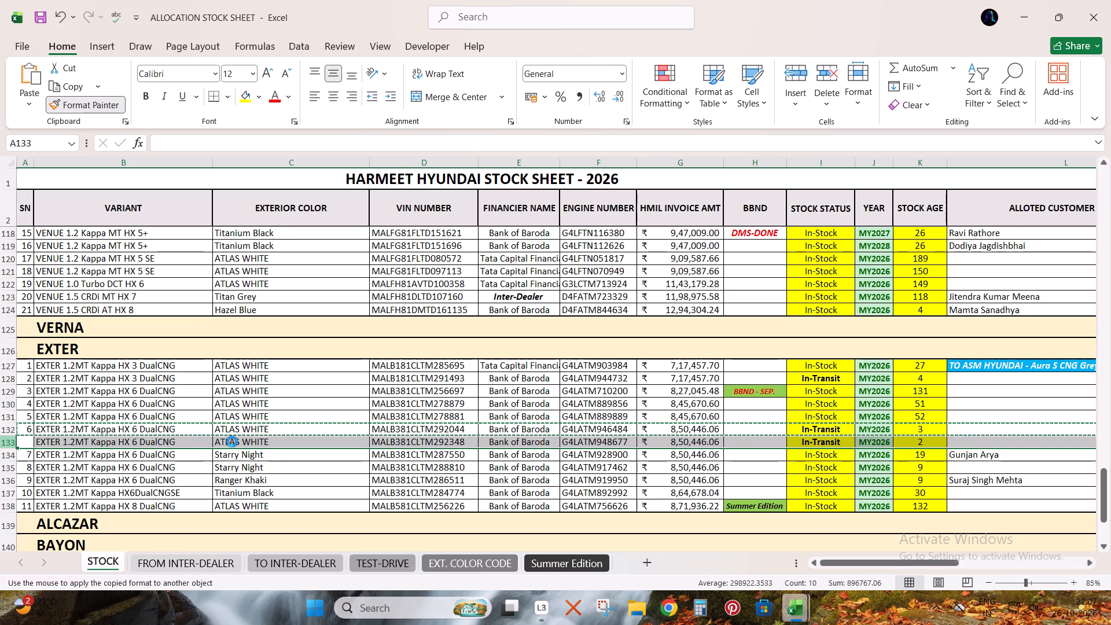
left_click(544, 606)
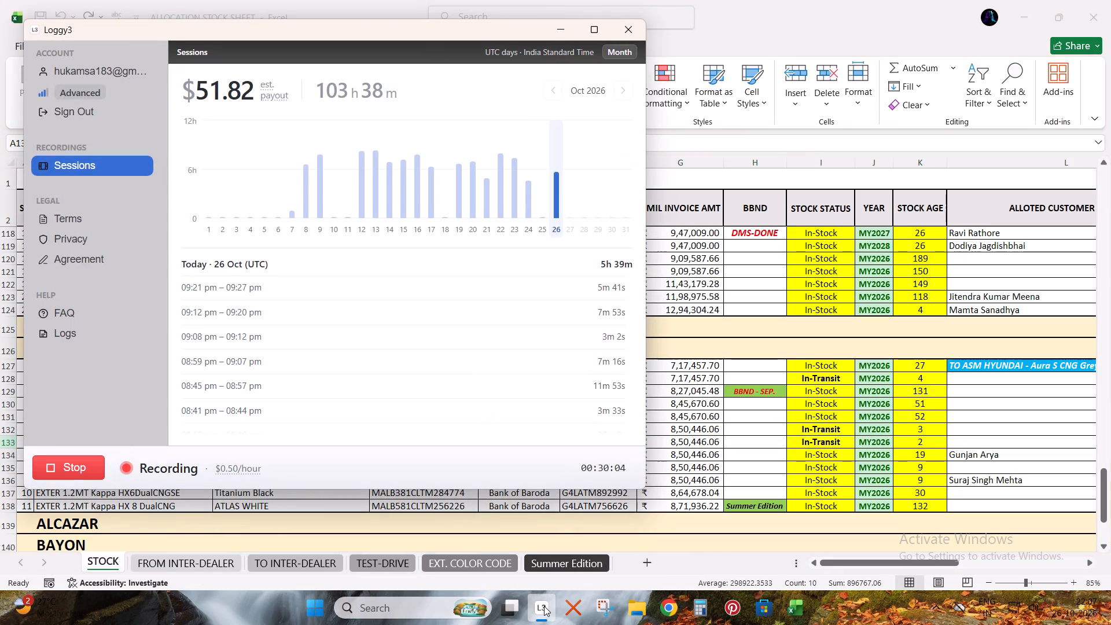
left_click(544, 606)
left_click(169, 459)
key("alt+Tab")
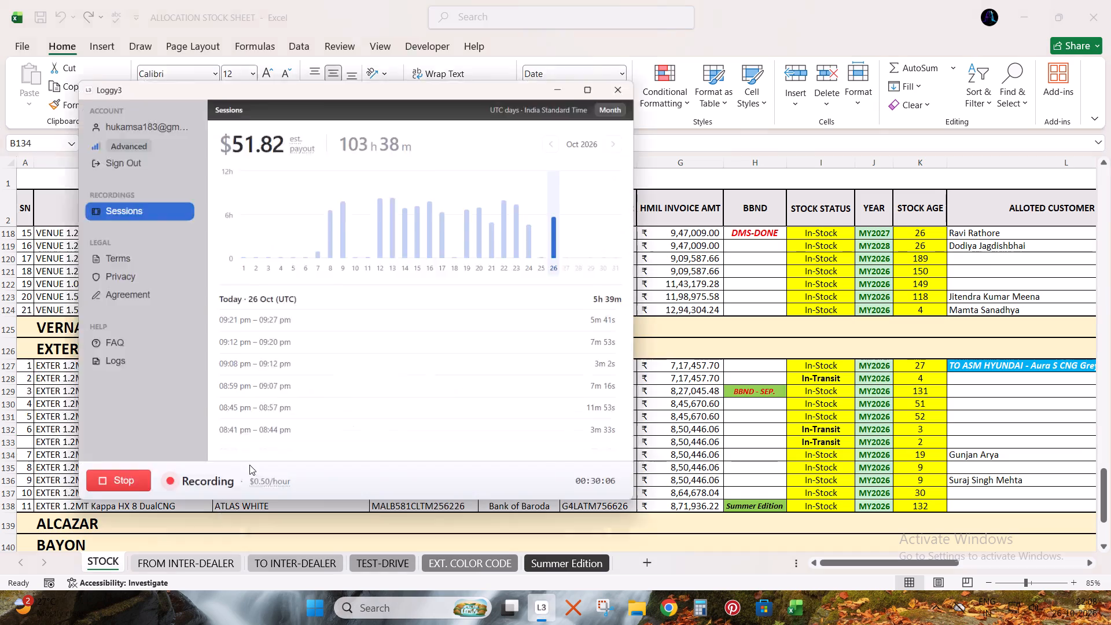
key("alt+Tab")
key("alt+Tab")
Copy the EXTER 1.2MT Kappa HX 8 DualCNG variant from the vehicle export and locate its entry in the STOCK sheet.
key("alt+Tab")
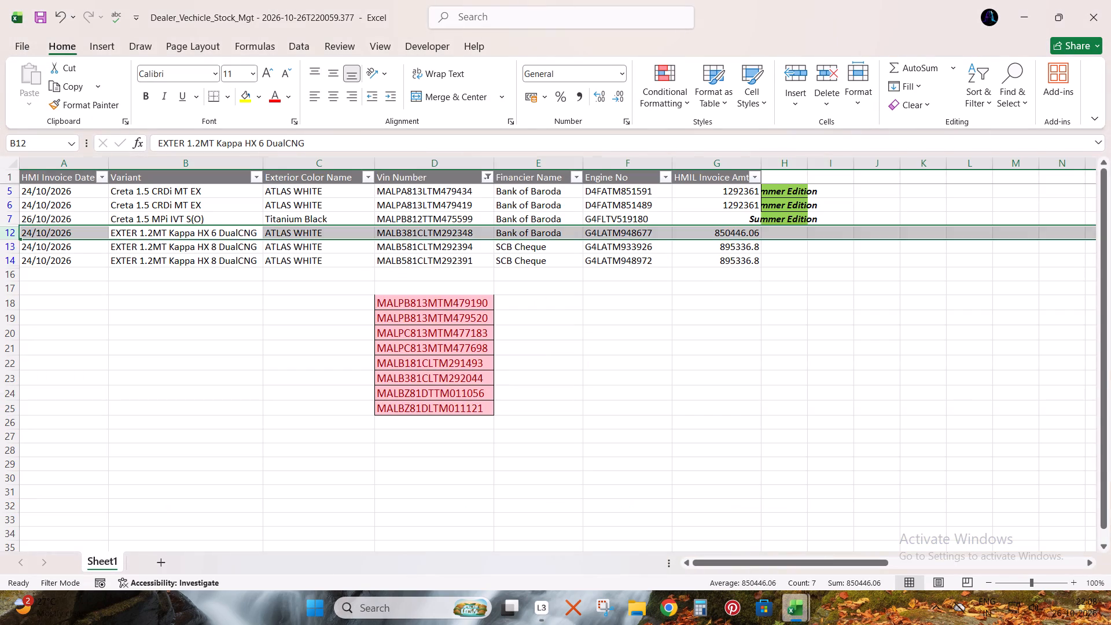
key("Down")
key("shift+Down")
key("Down")
key("Up")
key("ctrl+c")
key("alt+Tab")
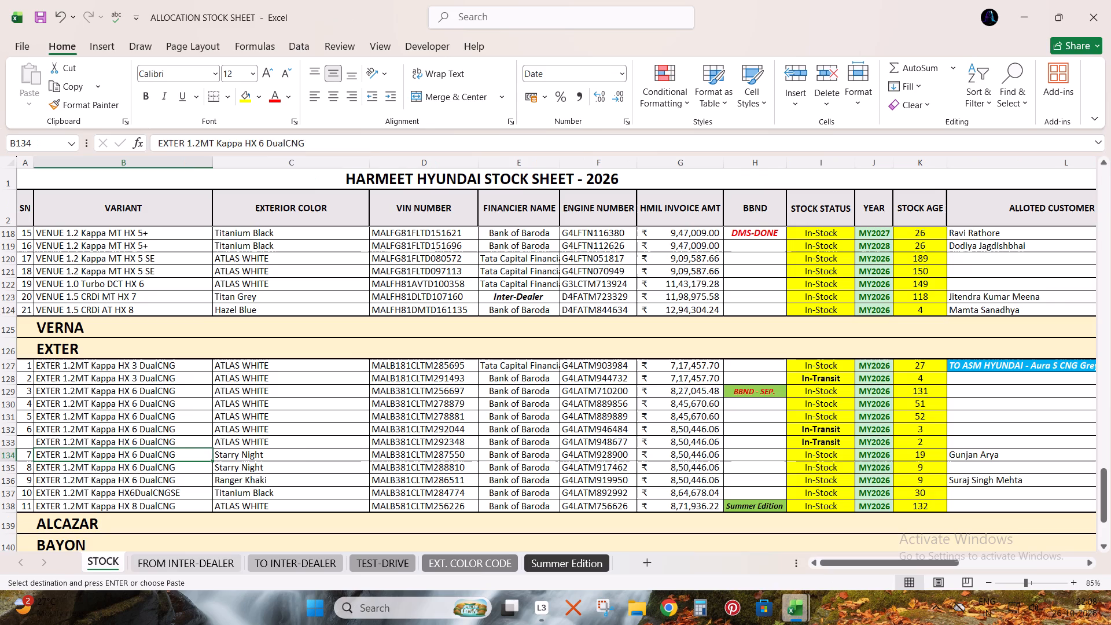
key("Right")
key("ctrl+f")
key("ctrl+v")
key("Return")
key("Return")
key("Return")
key("Return")
key("Return")
key("Return")
key("Escape")
key("Escape")
key("Escape")
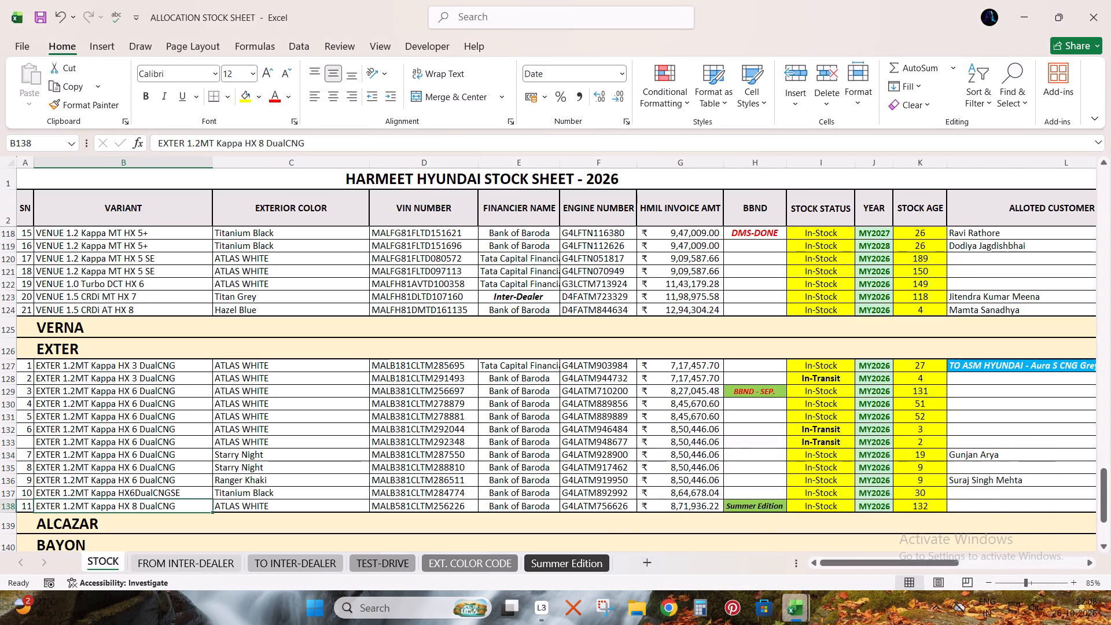
key("Escape")
Insert two blank rows, 139 and 140, below the EXTER HX 8 entry and above the ALCAZAR heading.
key("Down")
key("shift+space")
key("ctrl+plus")
key("ctrl+plus")
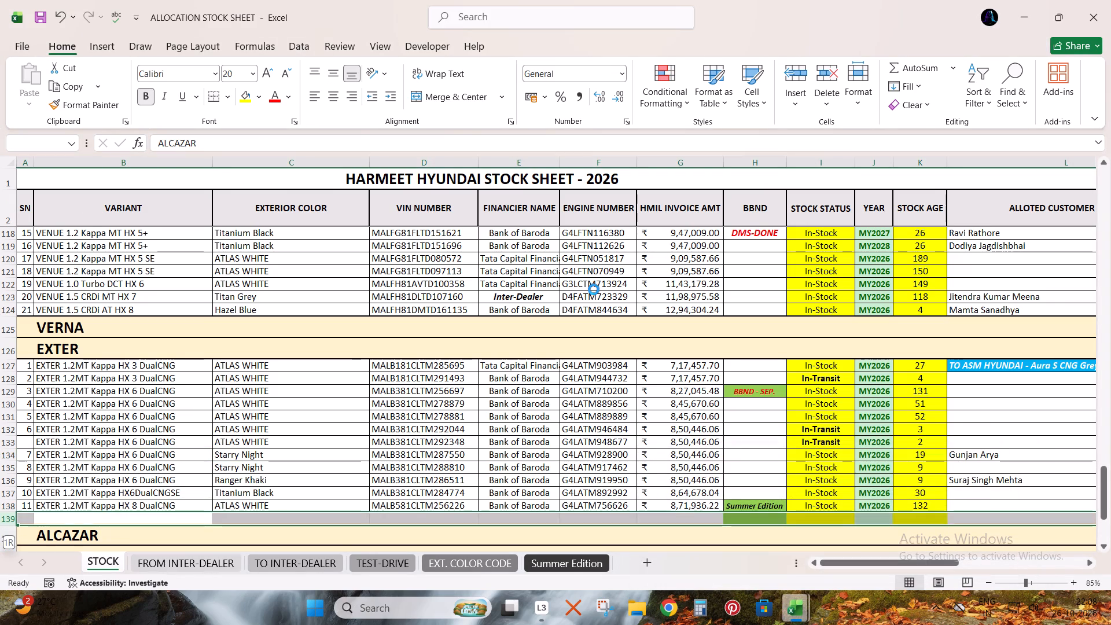
key("Down")
key("Up")
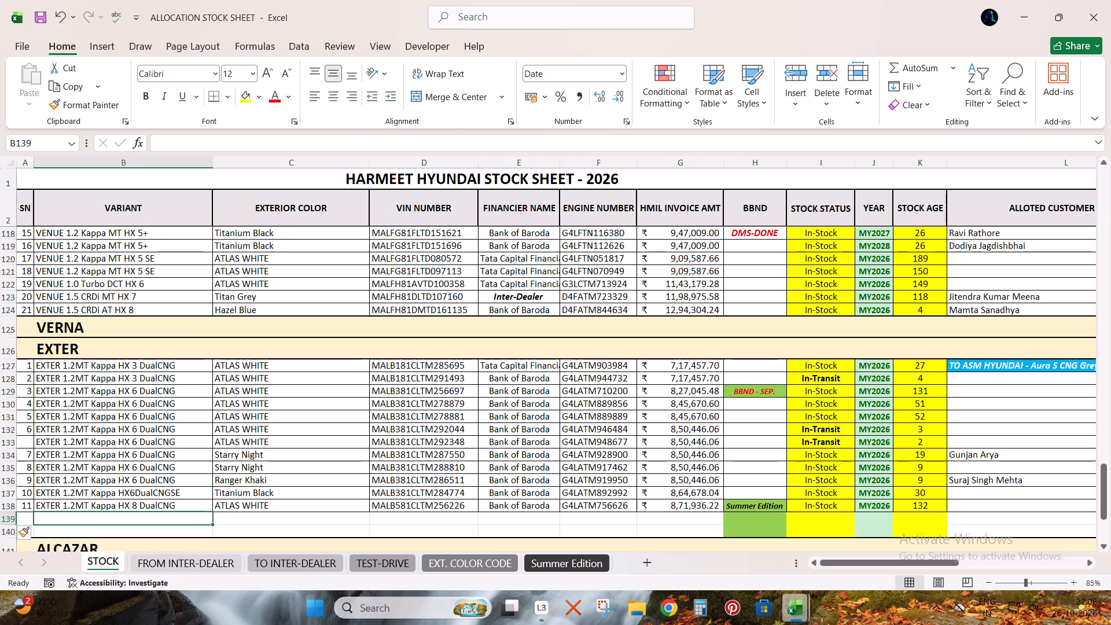
key("Down")
key("Up")
Copy both EXTER HX 8 records, from variant to invoice amount, from export rows 13 and 14 into STOCK rows 139 and 140.
key("alt+Tab")
key("ctrl+shift+Right")
key("shift+Down")
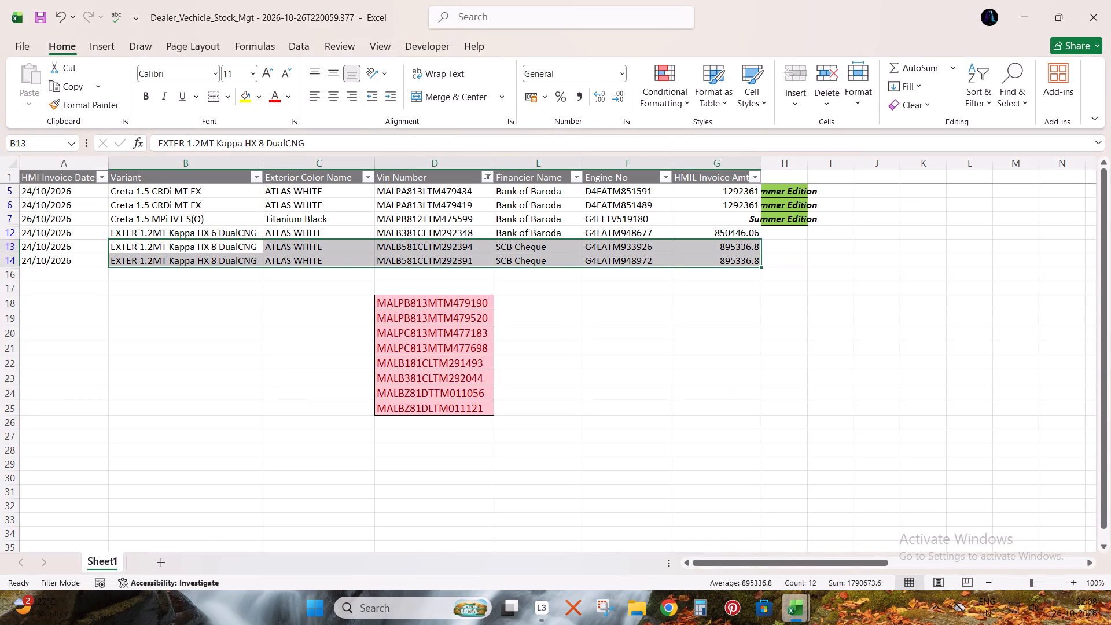
key("ctrl+c")
key("alt+Tab")
key("ctrl+v")
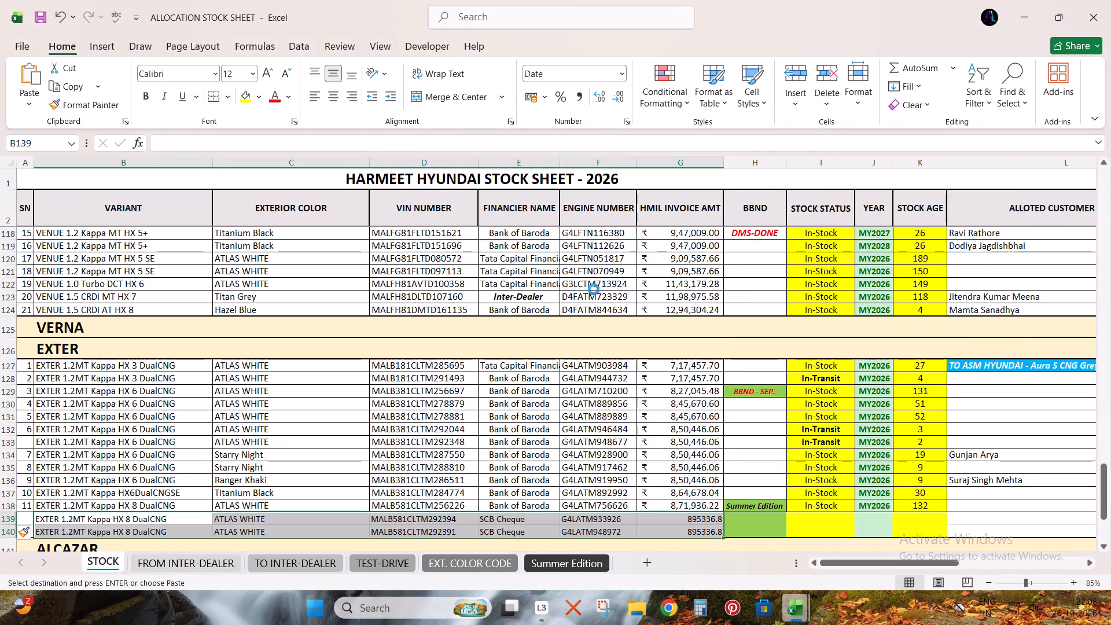
Copy the In-Transit status, MY2026 year and stock age formula from row 133 into rows 139 and 140.
key("ctrl+Right")
key("Right")
key("Up")
key("Right")
key("Up")
key("Up")
key("Up")
key("Up")
key("Up")
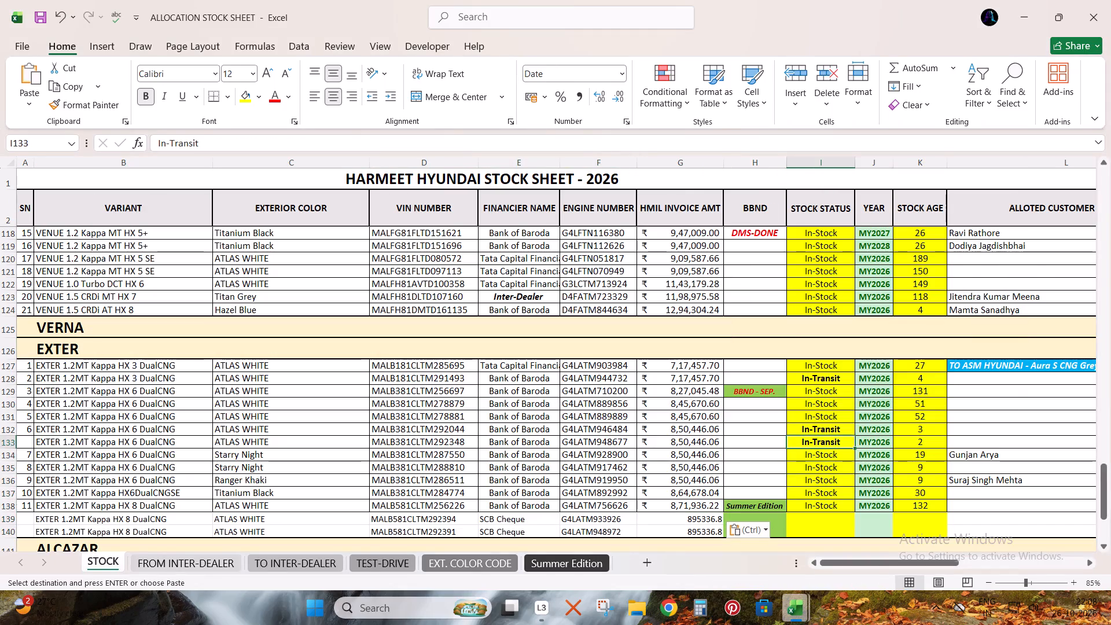
key("shift+Right")
key("shift+Right")
key("ctrl+c")
key("ctrl+Down")
key("Down")
key("shift+Down")
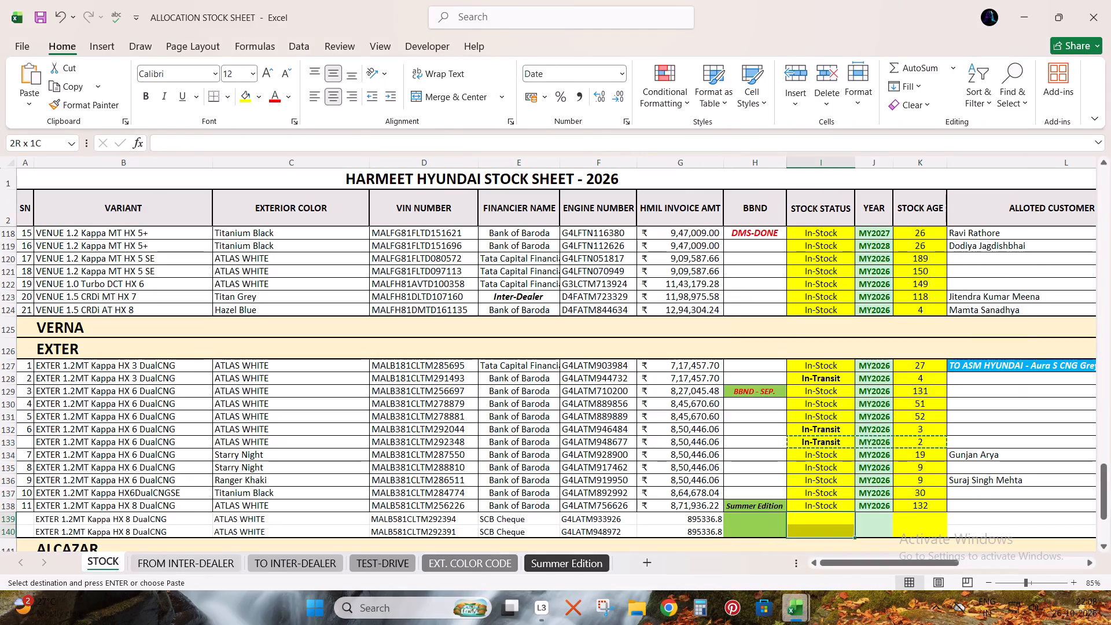
key("ctrl+v")
Check the EXTER HX 8 invoice dates in the export and enter 24-10 as the plant billing date for rows 139 and 140.
key("Up")
key("ctrl+Right")
key("ctrl+Right")
key("Down")
key("alt+Tab")
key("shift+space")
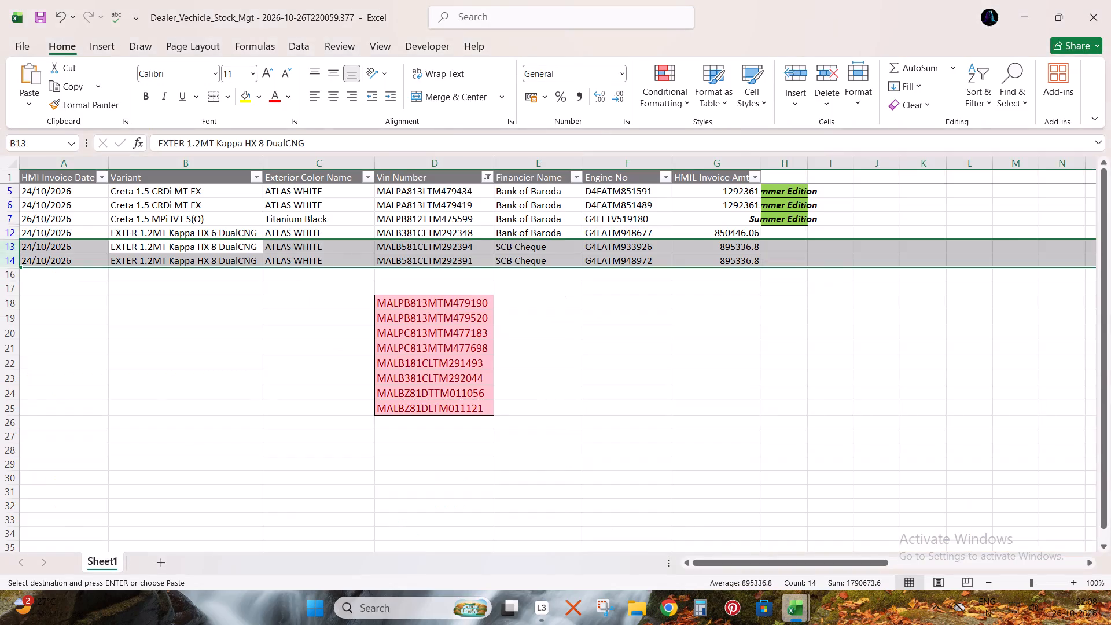
key("alt+Tab")
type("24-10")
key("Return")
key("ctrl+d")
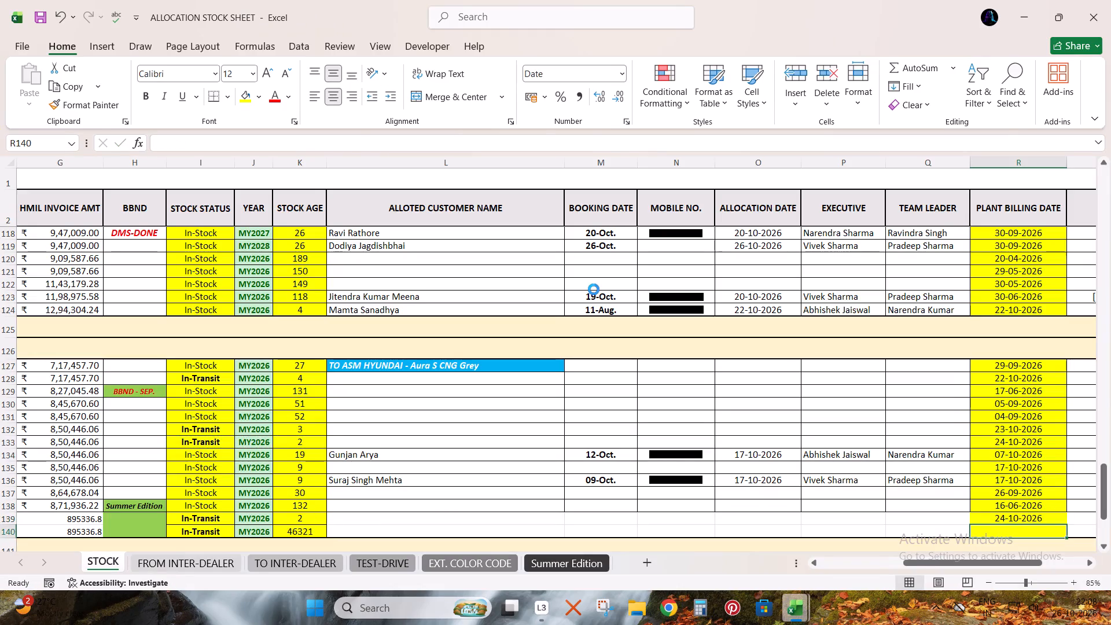
Apply the formatting of in-transit row 132 to the new EXTER HX 8 rows 139 and 140.
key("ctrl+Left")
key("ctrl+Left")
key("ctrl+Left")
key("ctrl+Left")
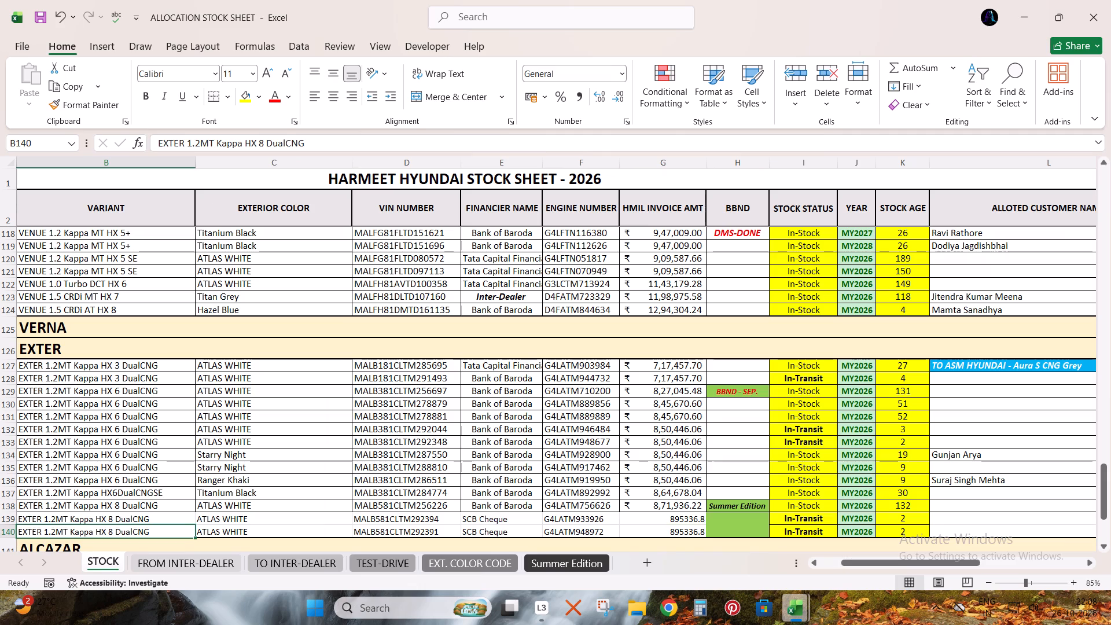
left_click(840, 435)
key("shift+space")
left_click(71, 105)
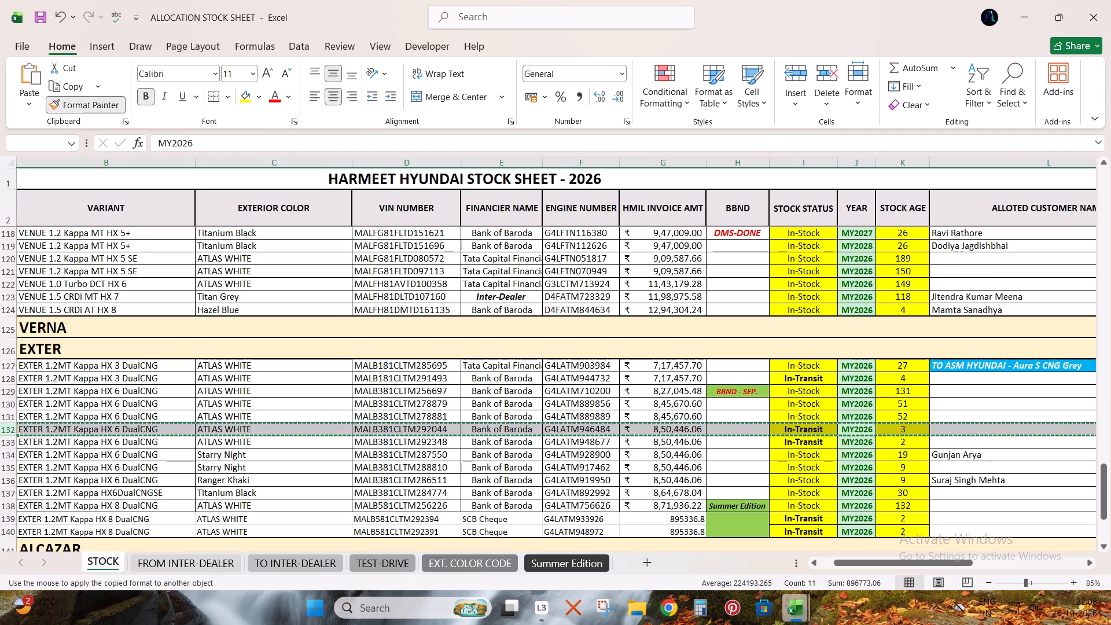
left_click_drag(5, 520, 8, 528)
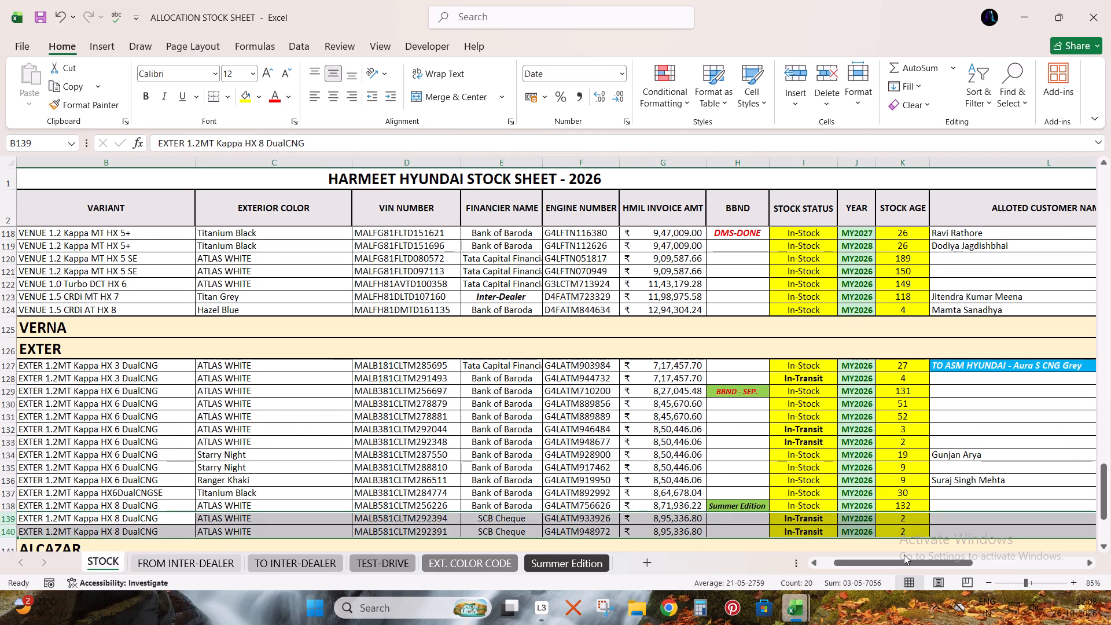
Save the allocation stock sheet with the new in-transit rows.
left_click(825, 561)
left_click(38, 20)
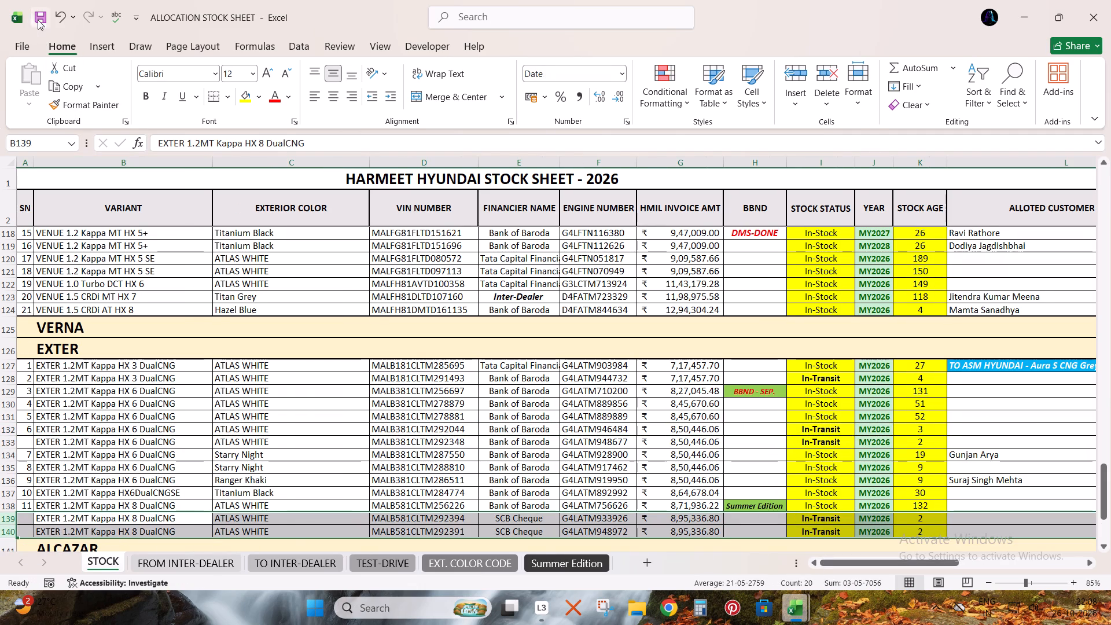
key("alt+Tab")
key("alt+Tab")
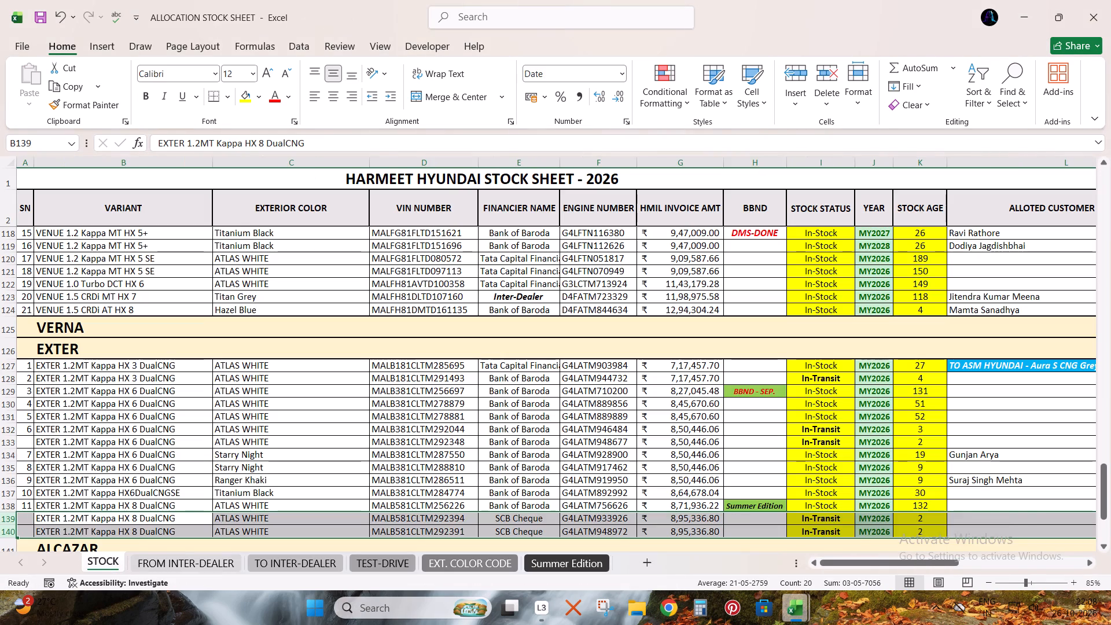
Filter the STOCK sheet's SN column to show only rows with a blank serial number.
left_click(23, 214)
key("ctrl+shift+l")
key("alt+Down")
key("Down")
key("Down")
key("Down")
key("Down")
key("Down")
key("Down")
key("Down")
key("Down")
key("Down")
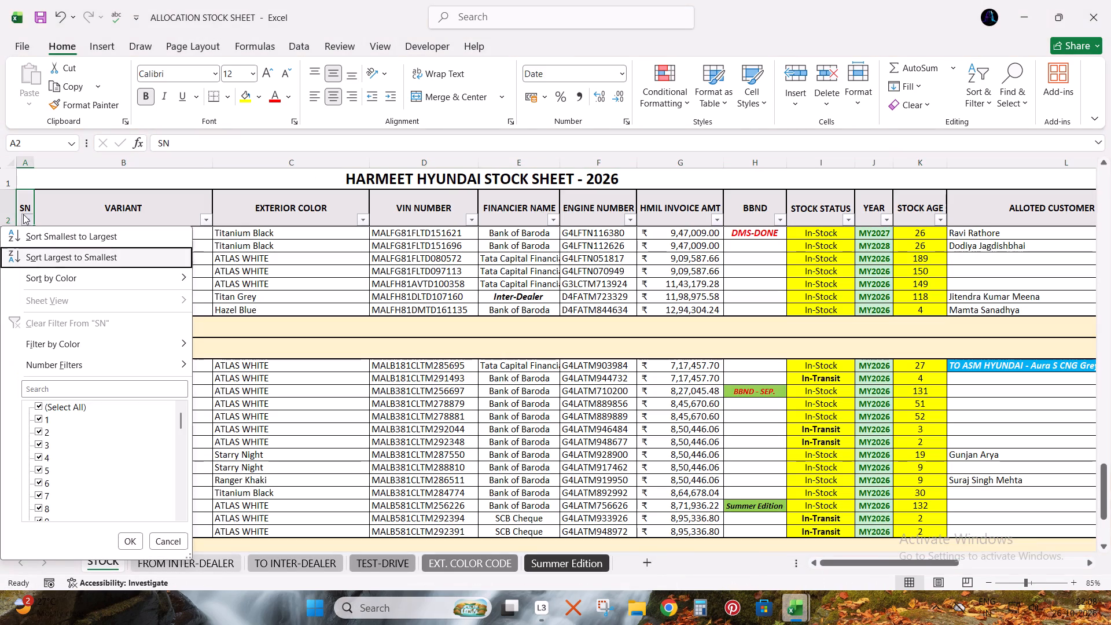
key("Up")
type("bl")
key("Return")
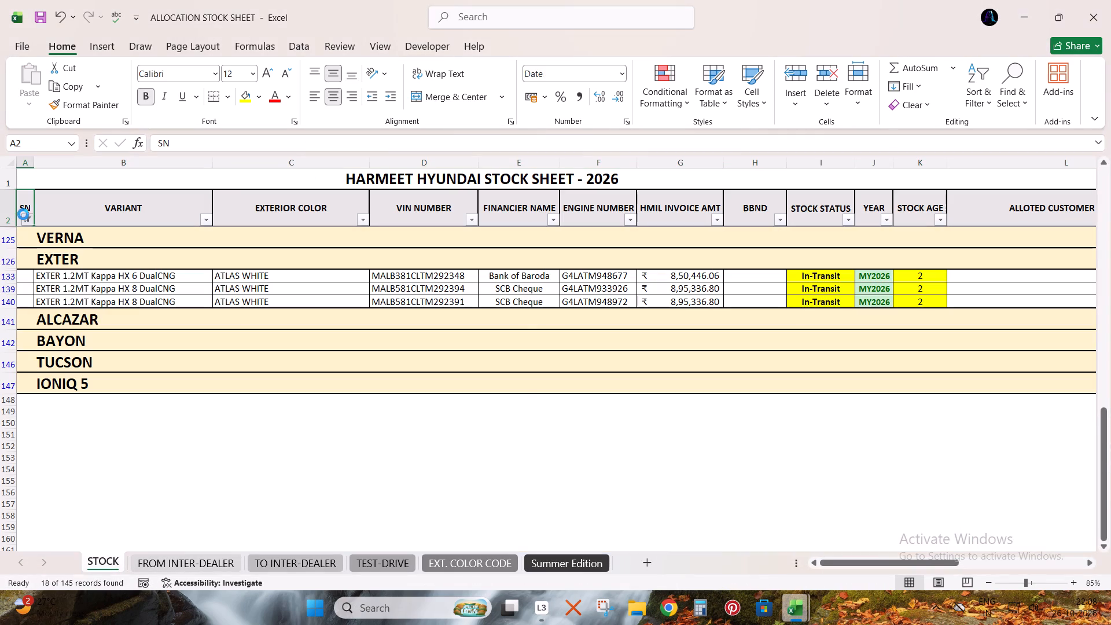
Close the exported Dealer Vehicle Stock workbook without saving its changes.
left_click(796, 610)
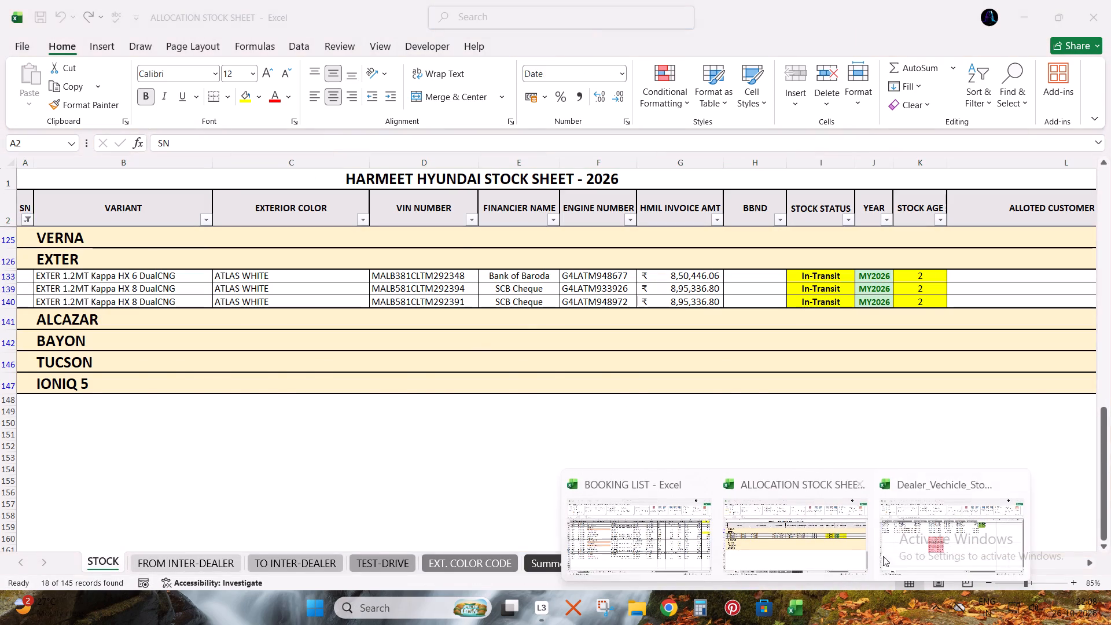
left_click(929, 534)
left_click(1110, 0)
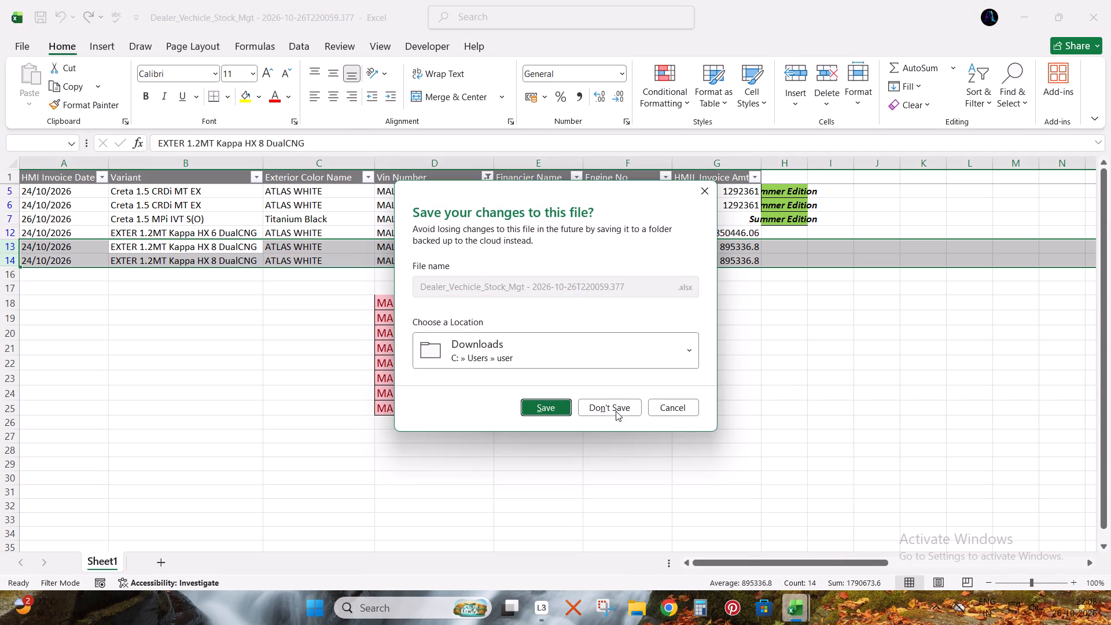
left_click(616, 411)
Open the ORDER SHEET workbook from the desktop and bring up the Dealer Order Status list in GDMS for comparison.
left_click(1110, 623)
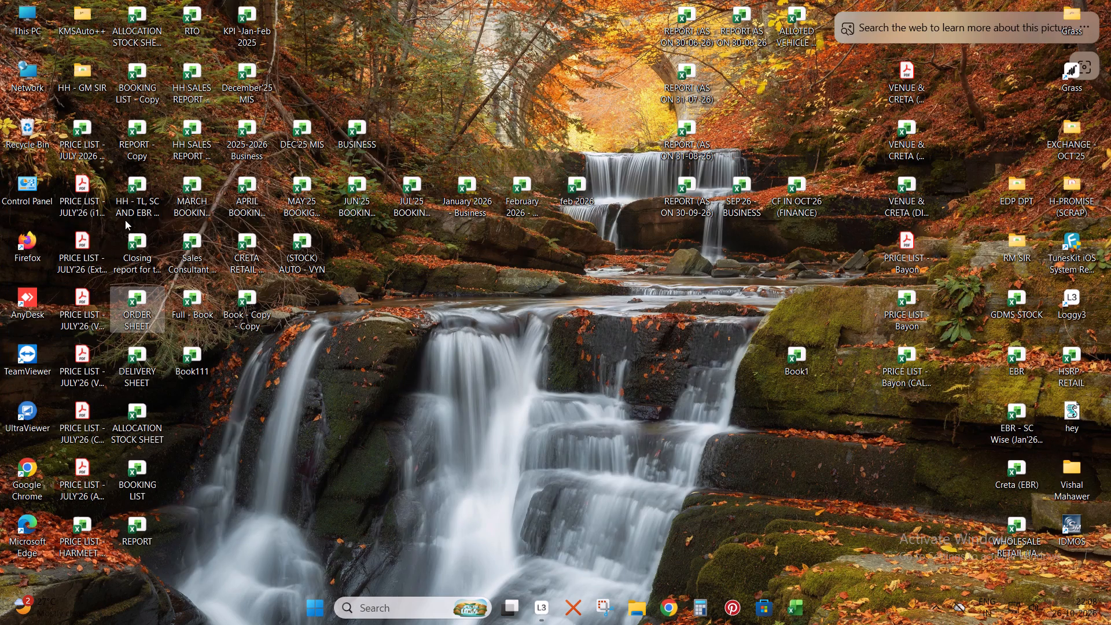
double_click(145, 311)
left_click(672, 613)
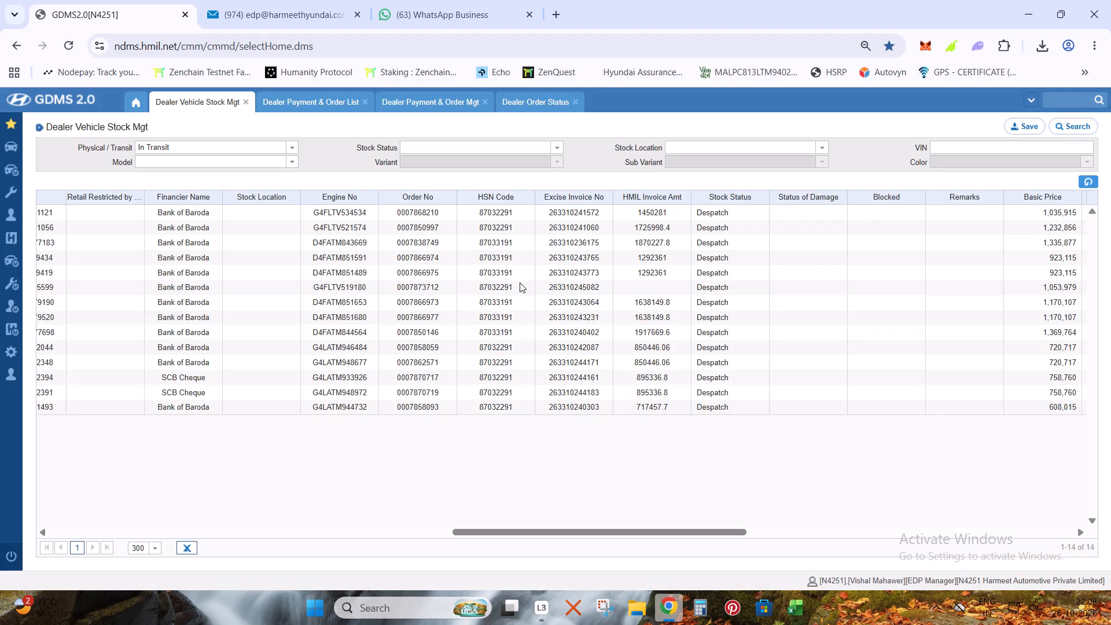
left_click(517, 105)
scroll(1009, 341, "up", 8)
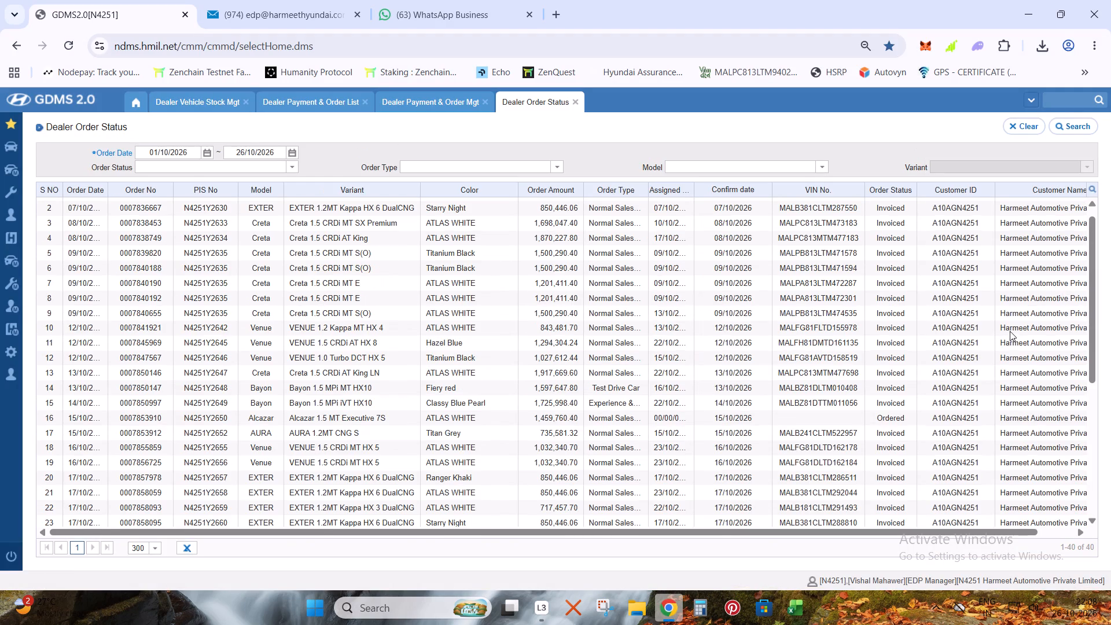
scroll(1010, 331, "up", 2)
scroll(1010, 330, "down", 3)
scroll(1010, 330, "up", 1)
scroll(1010, 330, "down", 7)
key("alt+Tab")
key("alt+Tab")
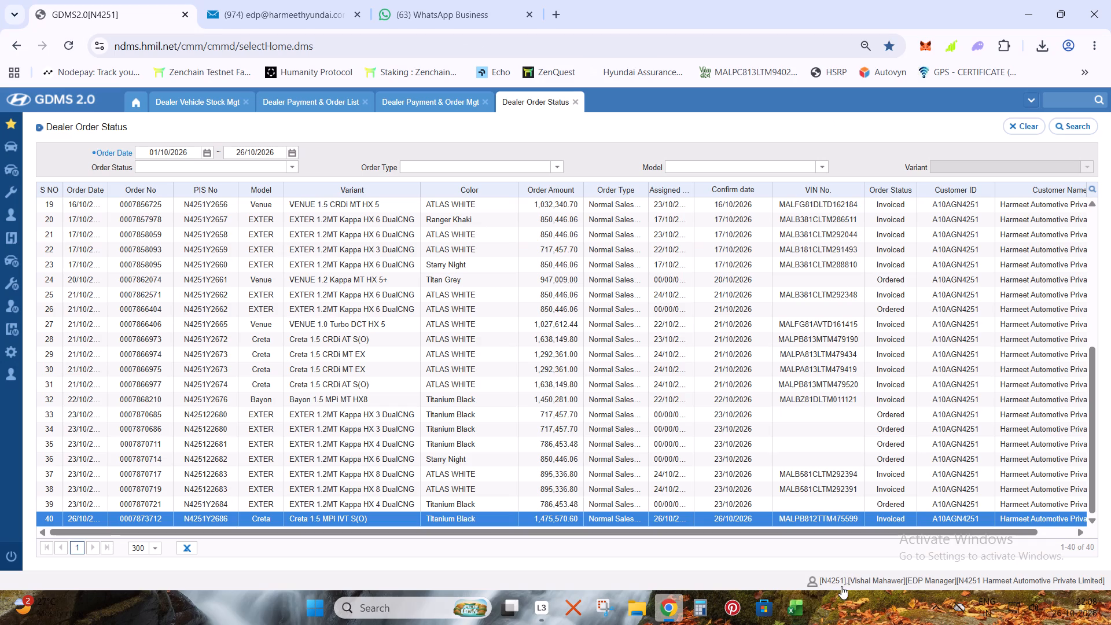
left_click(938, 539)
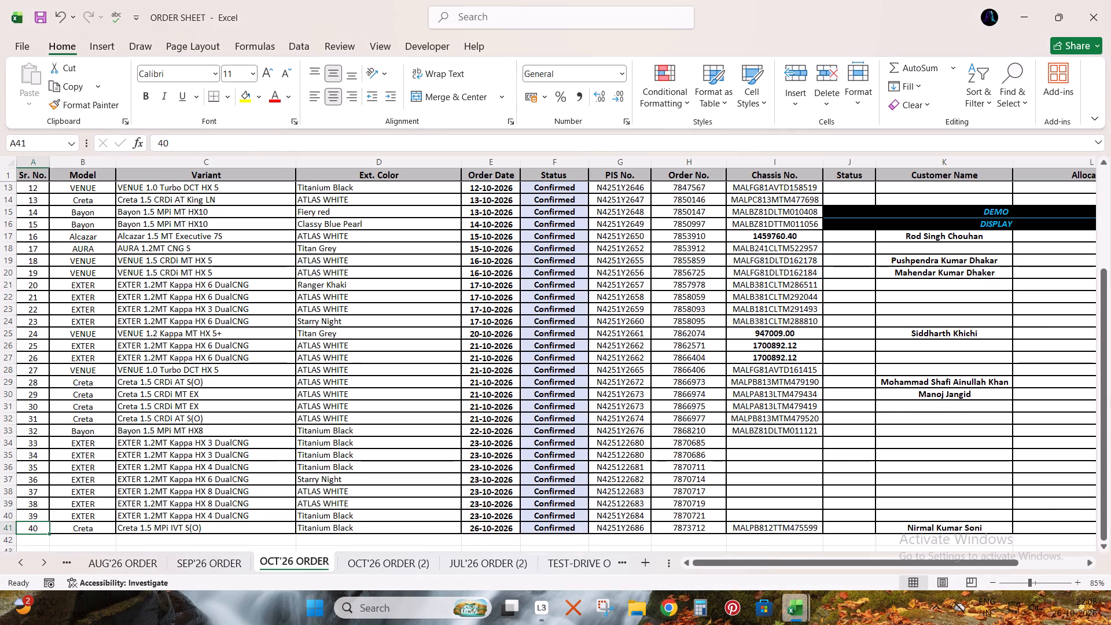
scroll(718, 411, "up", 13)
left_click(705, 370)
key("ctrl+c")
key("alt+Tab")
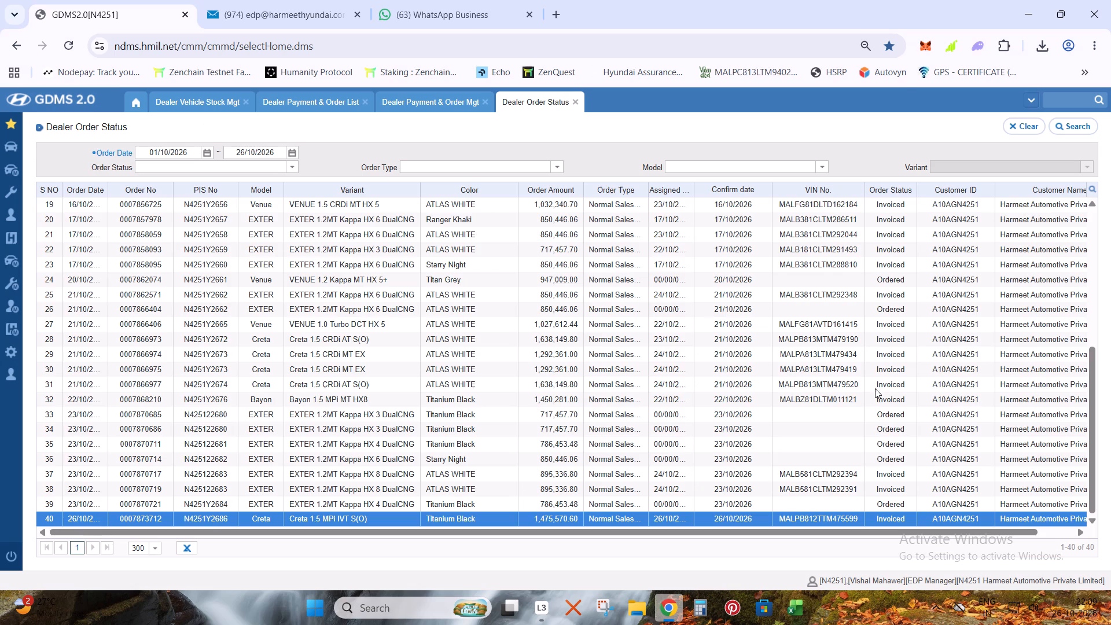
key("ctrl+f")
key("ctrl+v")
key("Return")
left_click(411, 362)
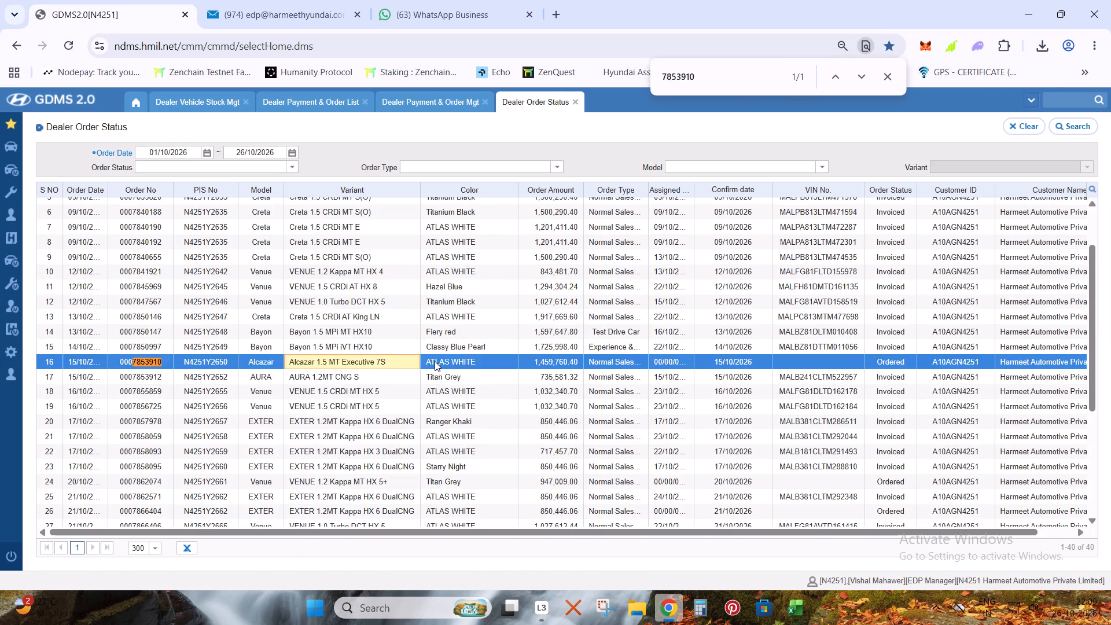
Look up VENUE HX 5+ order 7862074 in the Dealer Order Status list to check its VIN and status.
key("alt+Tab")
left_click(694, 468)
key("ctrl+c")
key("alt+Tab")
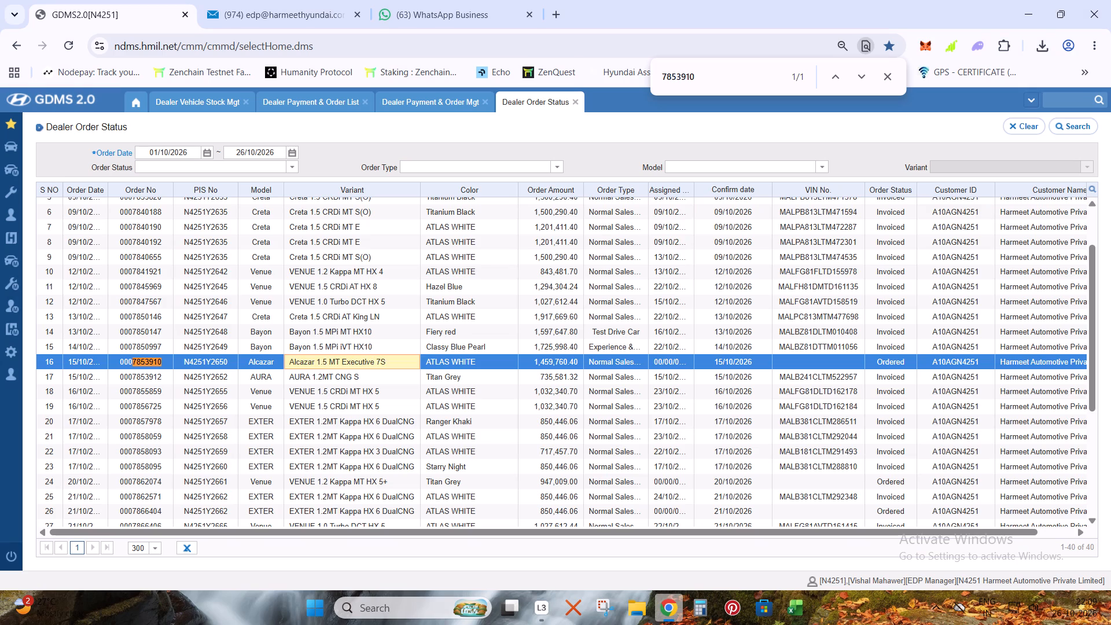
key("ctrl+f")
key("ctrl+v")
key("Return")
scroll(615, 449, "down", 3)
left_click(164, 277)
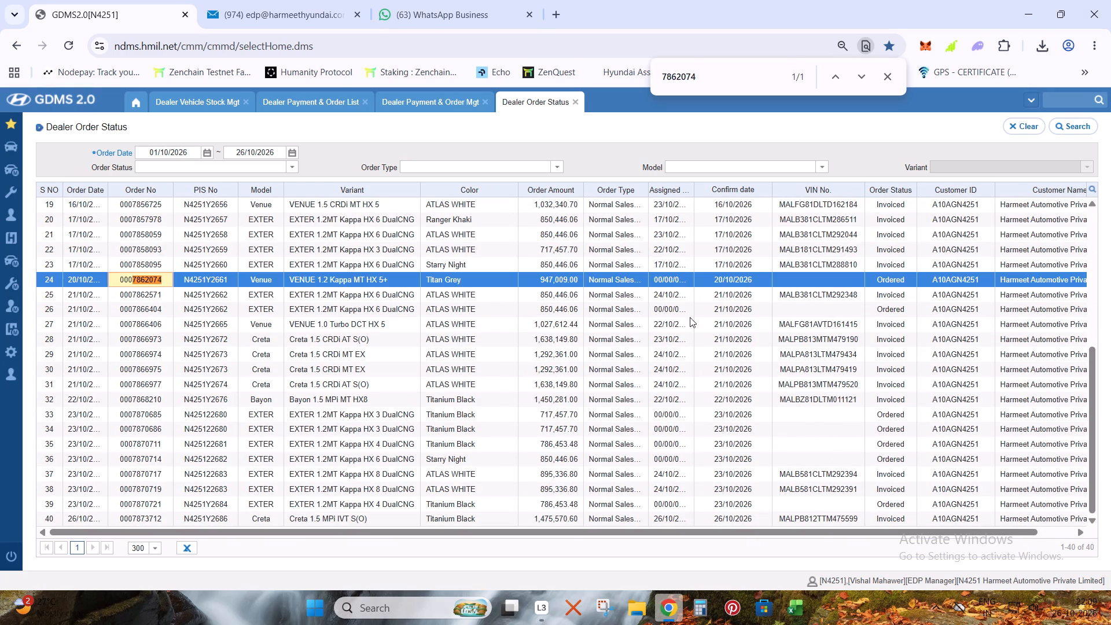
scroll(697, 317, "down", 3)
key("alt+Tab")
left_click(680, 483)
key("ctrl+c")
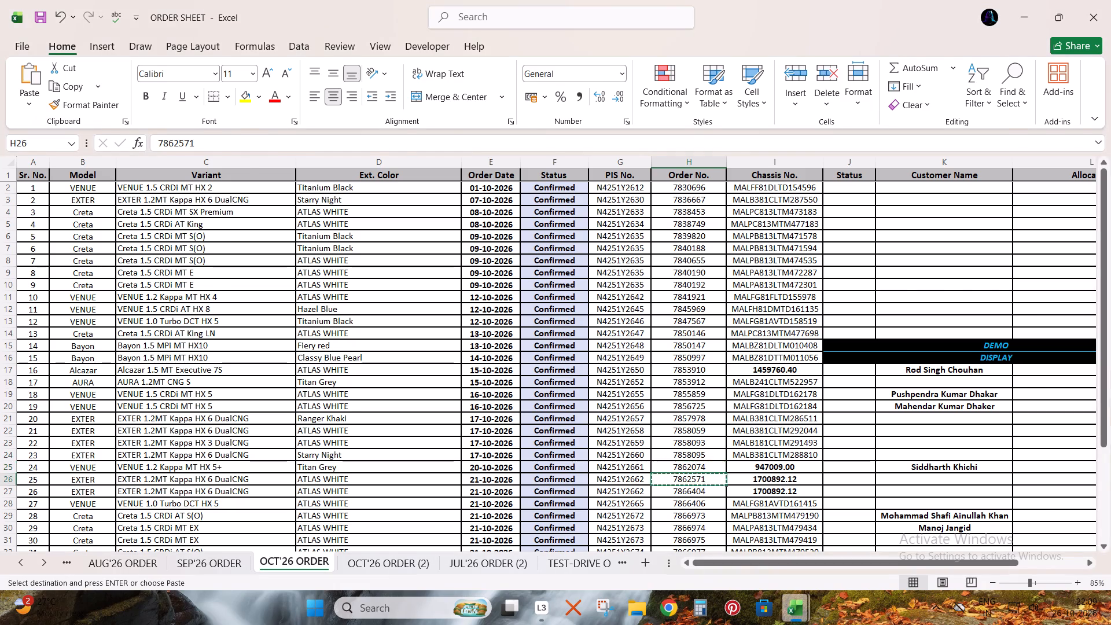
key("alt+Tab")
key("ctrl+f")
key("ctrl+v")
key("Return")
left_click(419, 289)
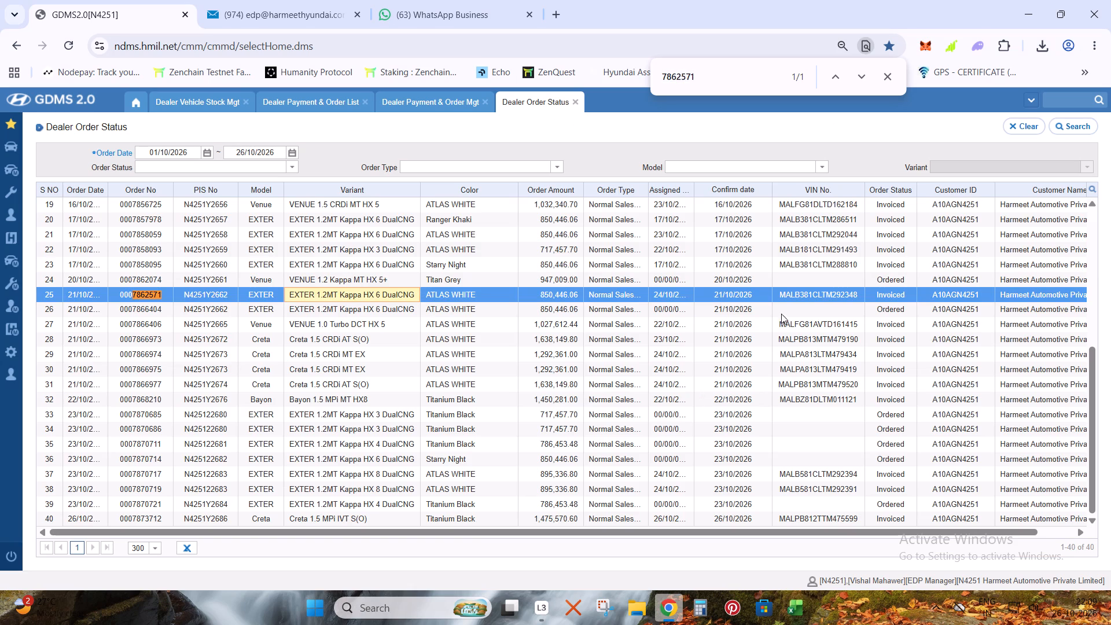
scroll(808, 314, "down", 3)
left_click_drag(777, 291, 856, 296)
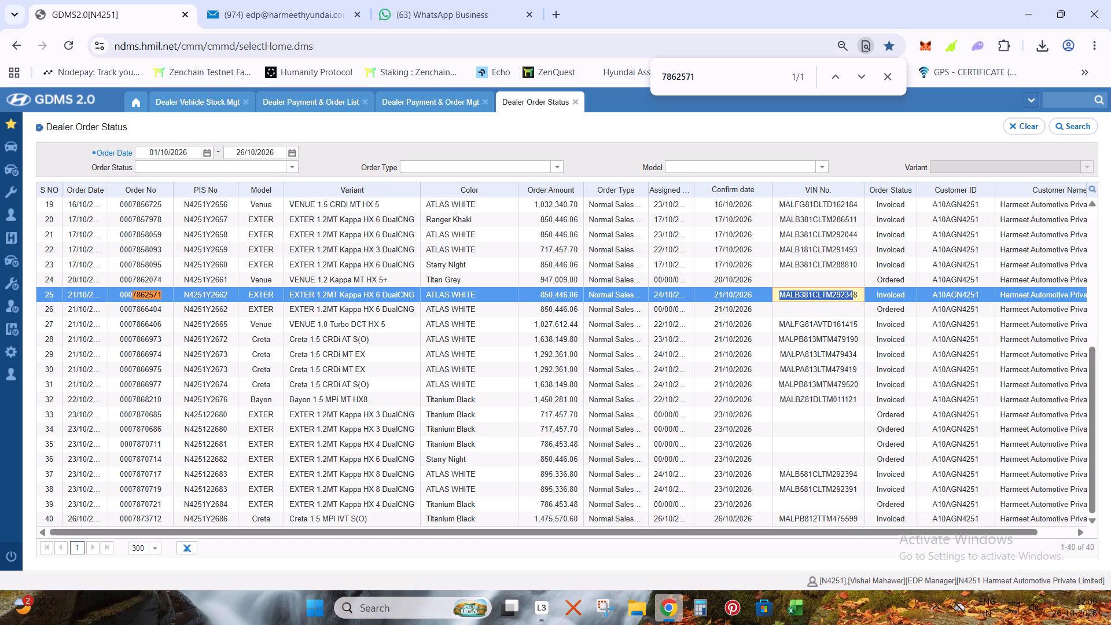
left_click_drag(856, 296, 858, 296)
key("ctrl+c")
key("alt+Tab")
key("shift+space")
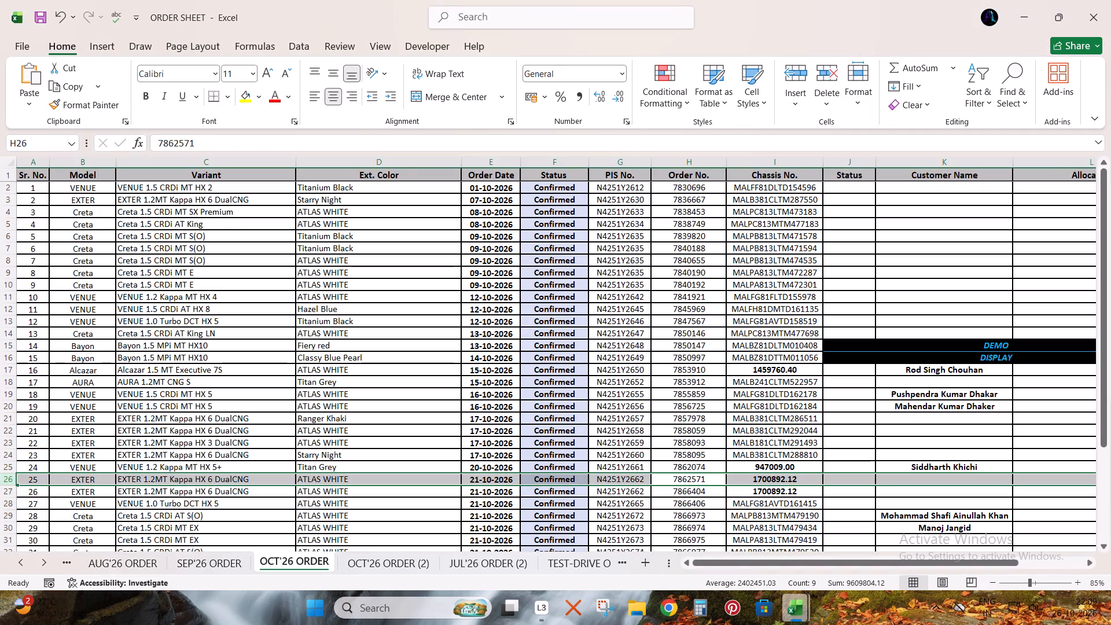
key("Right")
key("Left")
key("Right")
key("ctrl+v")
key("Down")
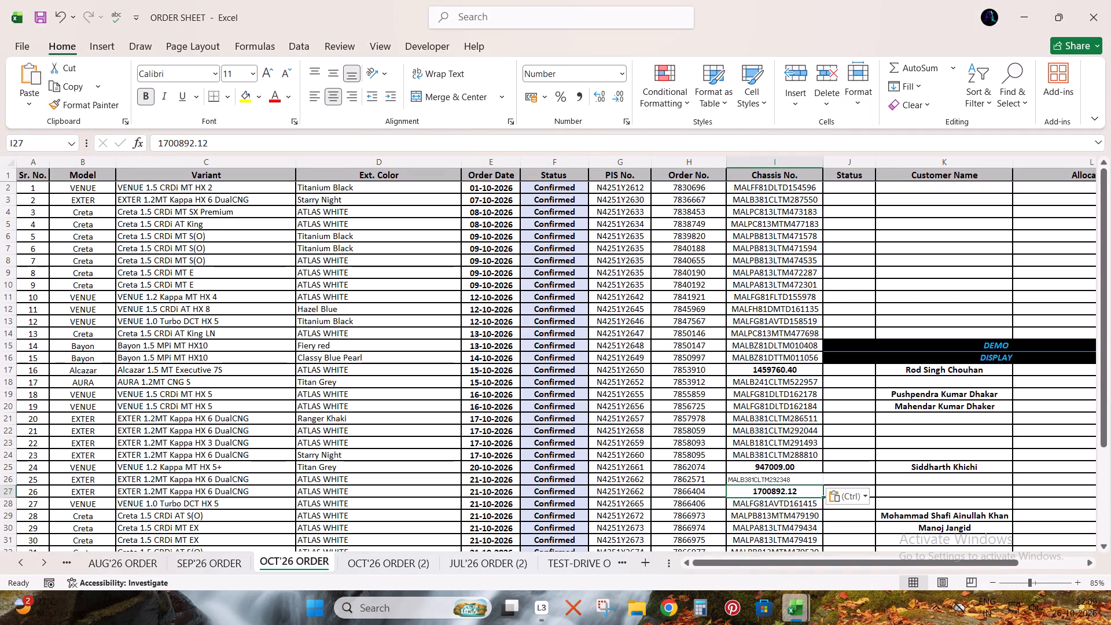
Apply the formatting of chassis cell I22 to the pasted chassis number in I26.
key("Up")
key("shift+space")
key("alt+Tab")
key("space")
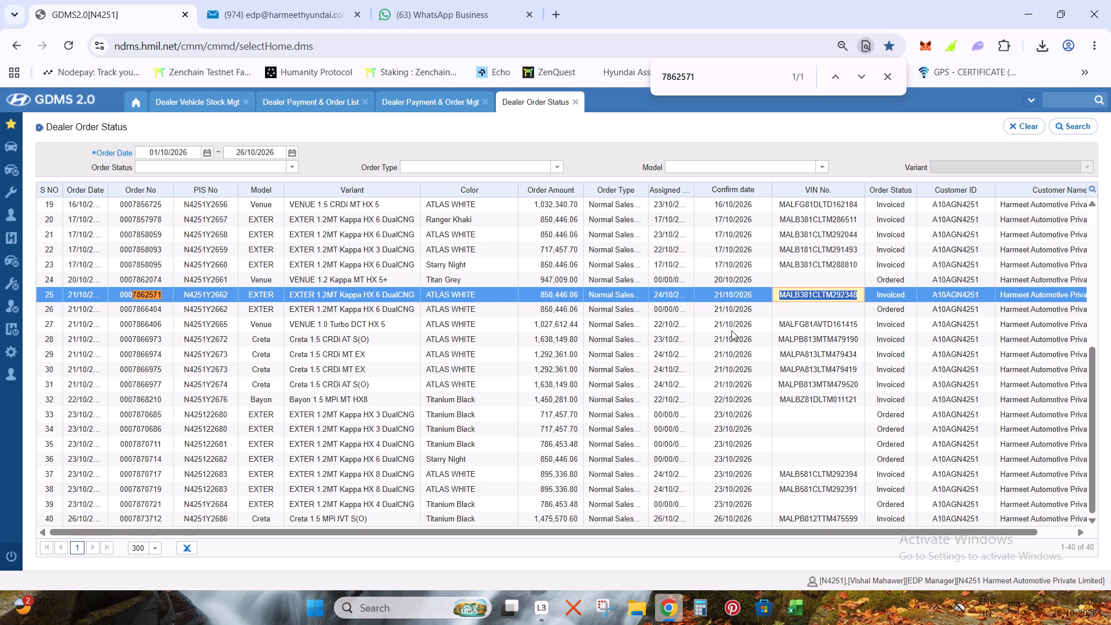
key("alt+Tab")
left_click(787, 431)
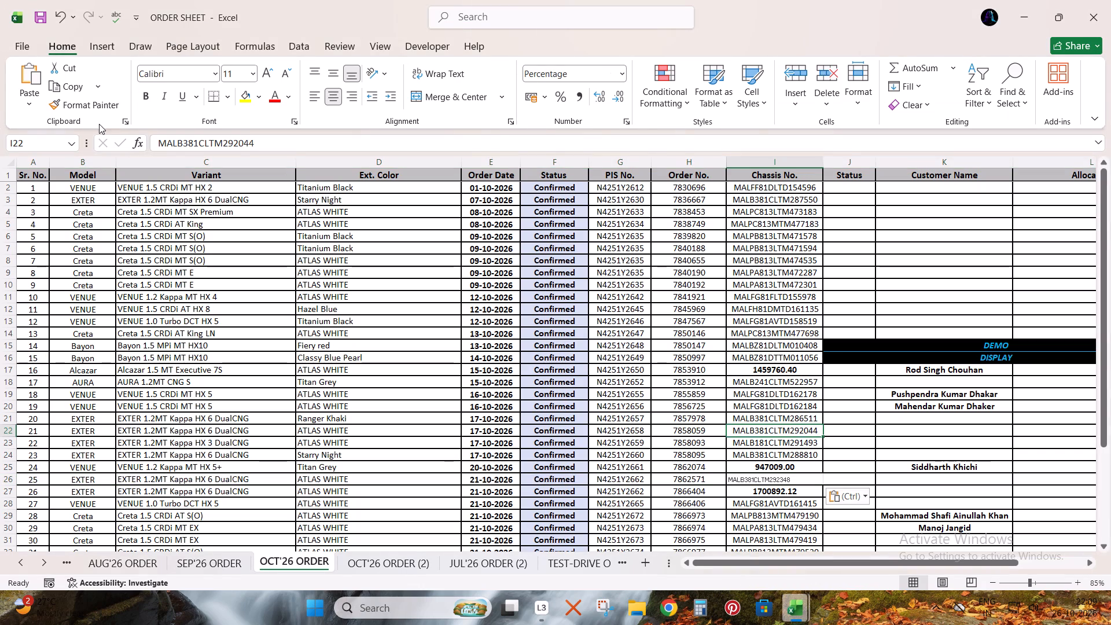
left_click(93, 112)
left_click(752, 481)
left_click(707, 488)
key("ctrl+c")
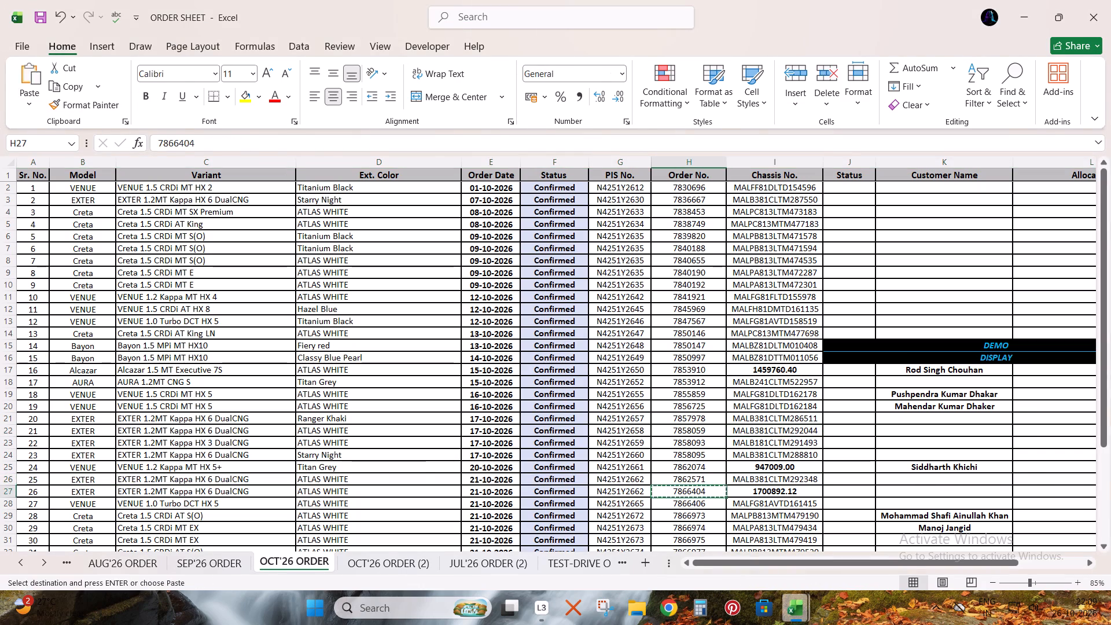
key("alt+Tab")
key("ctrl+f")
key("ctrl+v")
key("Return")
scroll(527, 396, "down", 4)
left_click(312, 307)
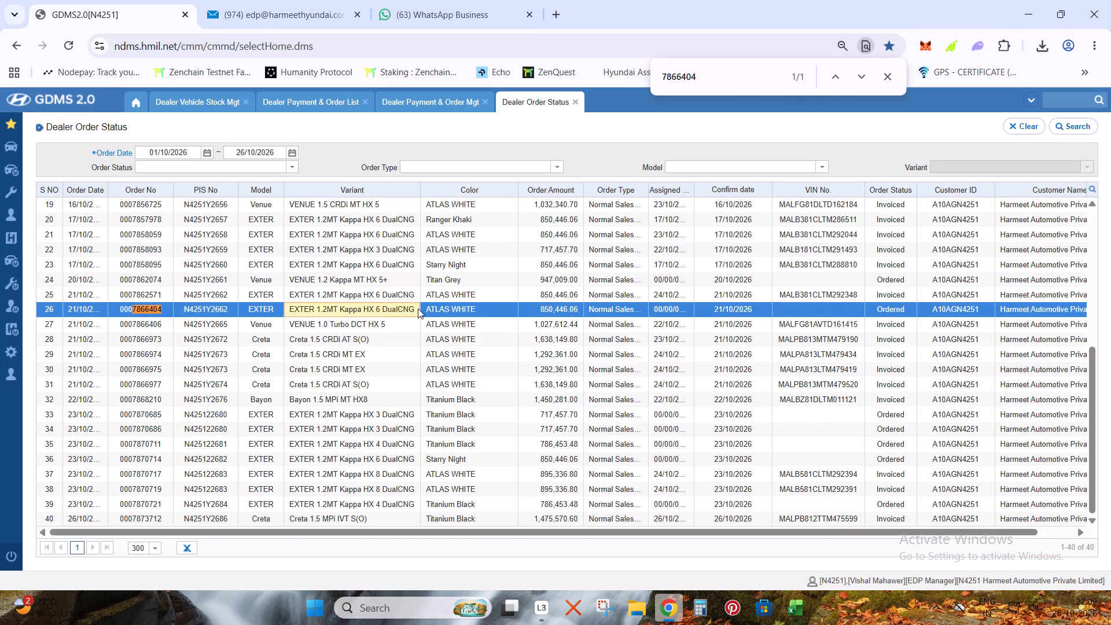
key("alt+Tab")
scroll(747, 500, "down", 3)
left_click(708, 462)
key("ctrl+c")
key("alt+Tab")
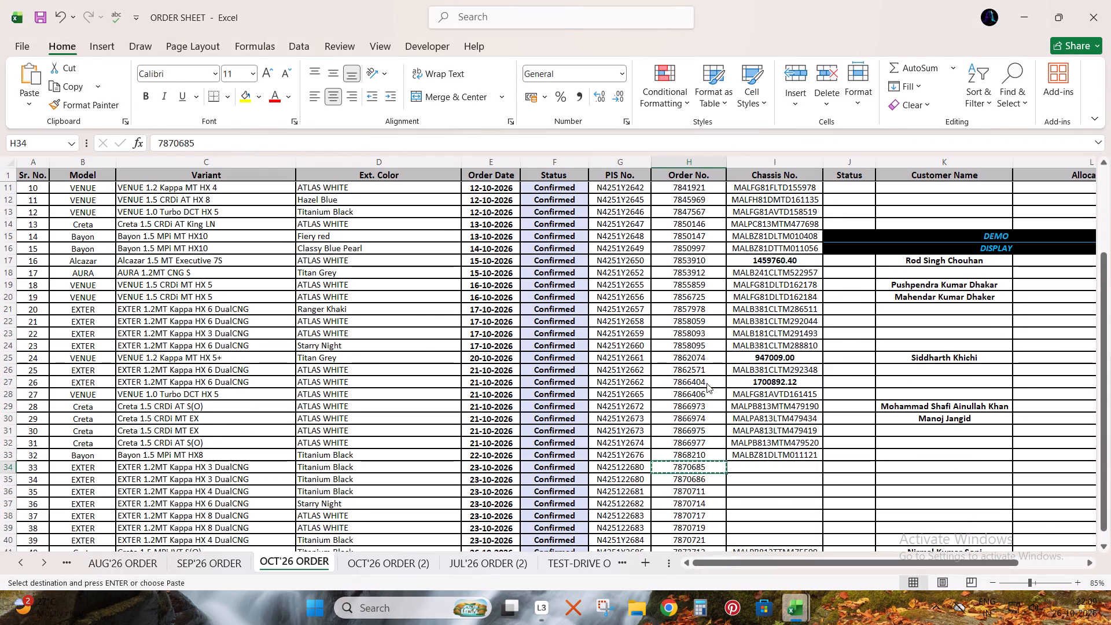
key("ctrl+f")
key("ctrl+v")
key("Return")
scroll(606, 412, "down", 3)
left_click(213, 416)
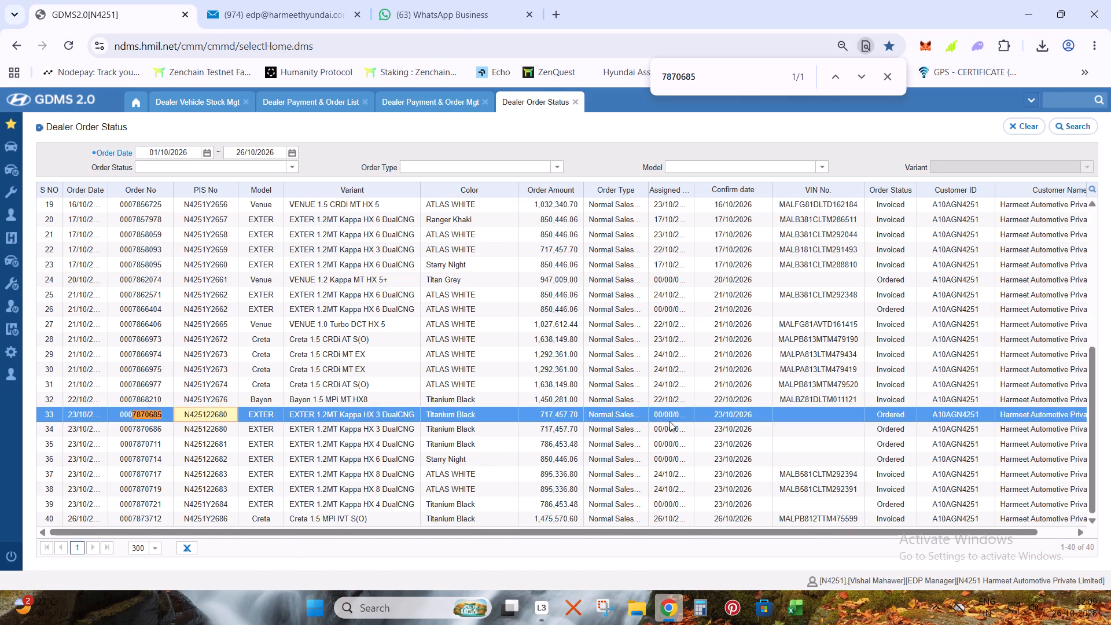
Look up EXTER HX 3 order 7870686 in the Dealer Order Status list to check its VIN and status.
key("alt+Tab")
scroll(712, 473, "down", 2)
left_click(704, 405)
key("ctrl+c")
key("alt+Tab")
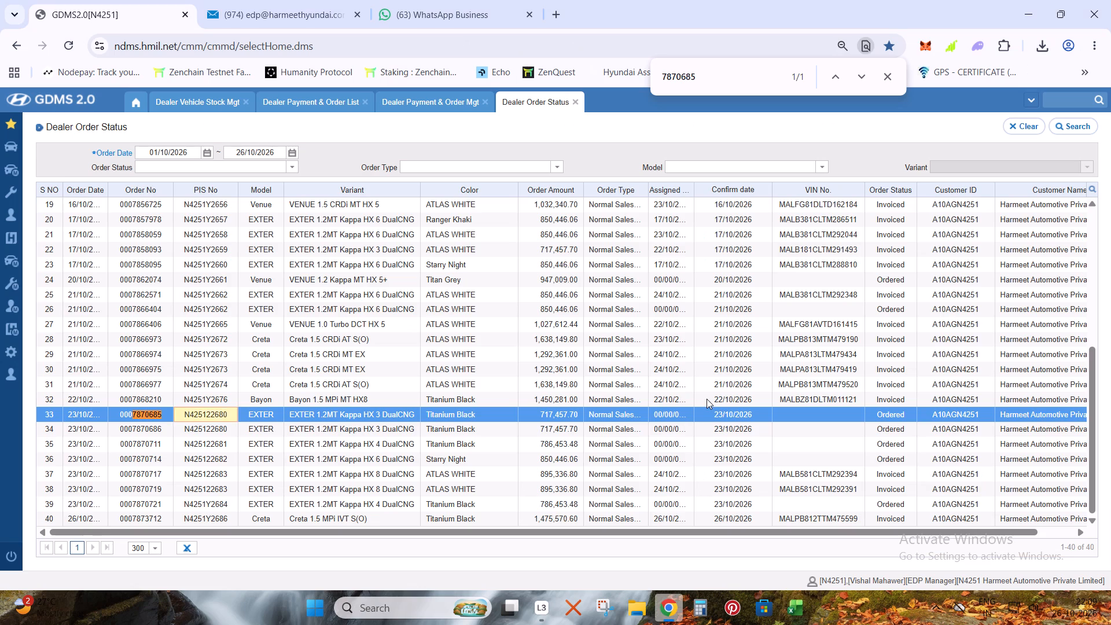
key("ctrl+f")
key("ctrl+v")
key("Return")
scroll(554, 429, "down", 1)
left_click(394, 430)
key("alt+Tab")
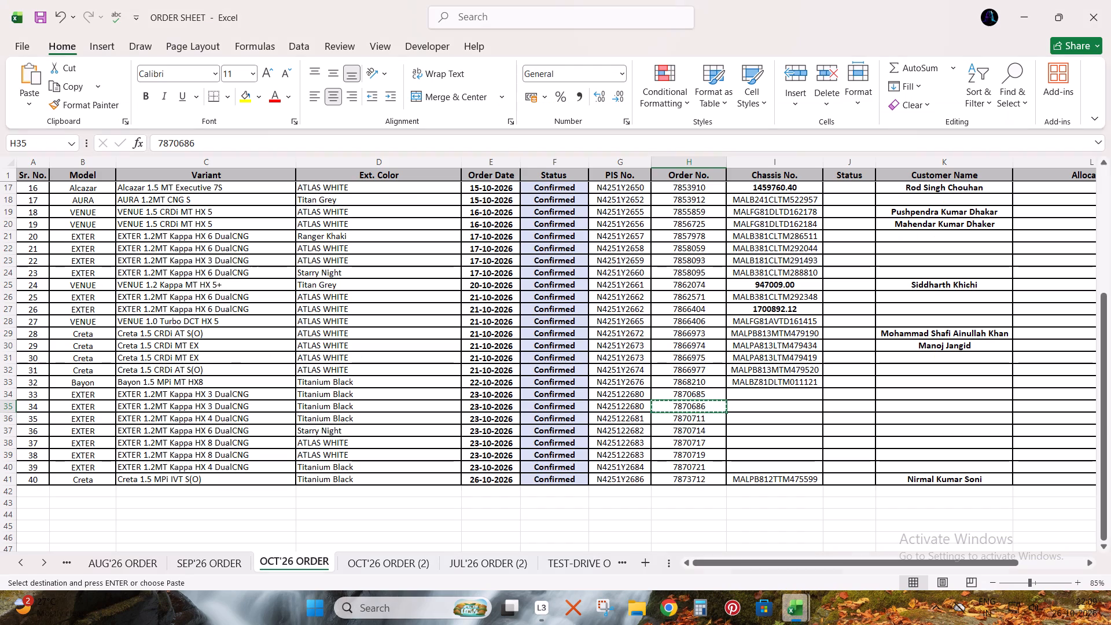
left_click(706, 421)
key("ctrl+c")
key("alt+Tab")
key("ctrl+f")
key("ctrl+v")
key("Return")
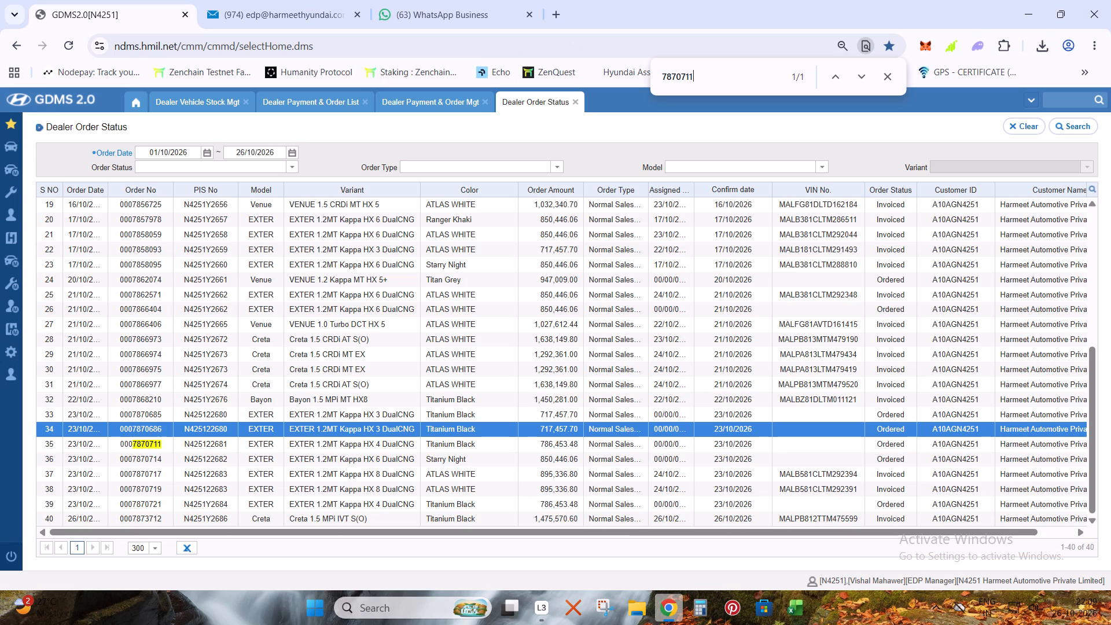
left_click(514, 444)
key("alt+Tab")
left_click(708, 437)
key("ctrl+c")
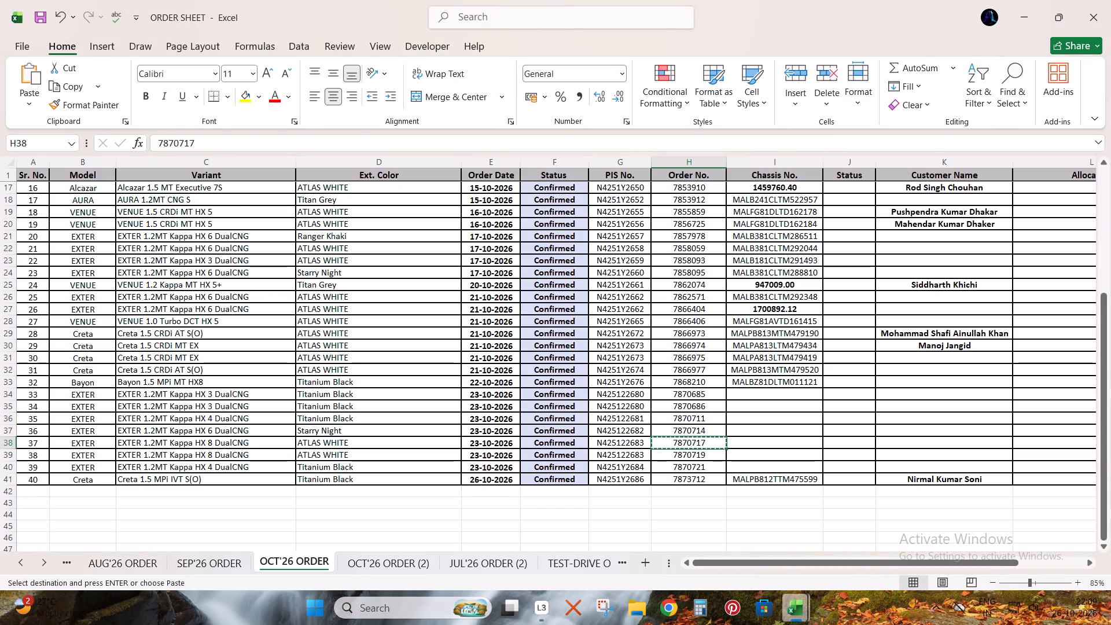
left_click(713, 429)
key("ctrl+c")
key("alt+Tab")
key("ctrl+f")
key("ctrl+v")
key("Return")
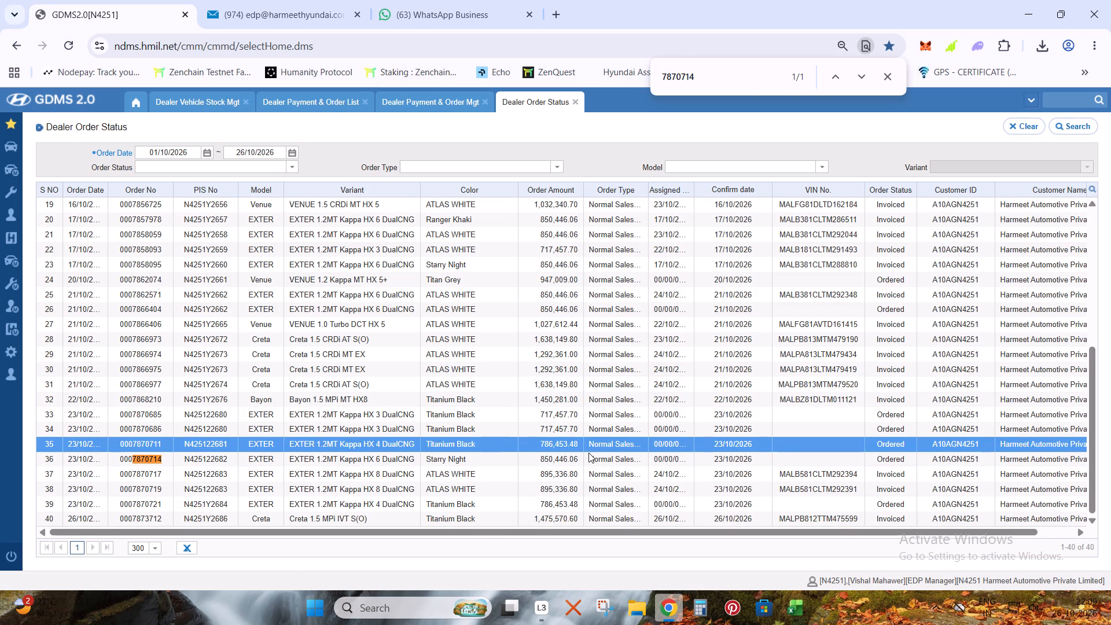
left_click(604, 458)
key("alt+Tab")
left_click(694, 443)
key("ctrl+c")
key("ctrl+v")
key("alt+Tab")
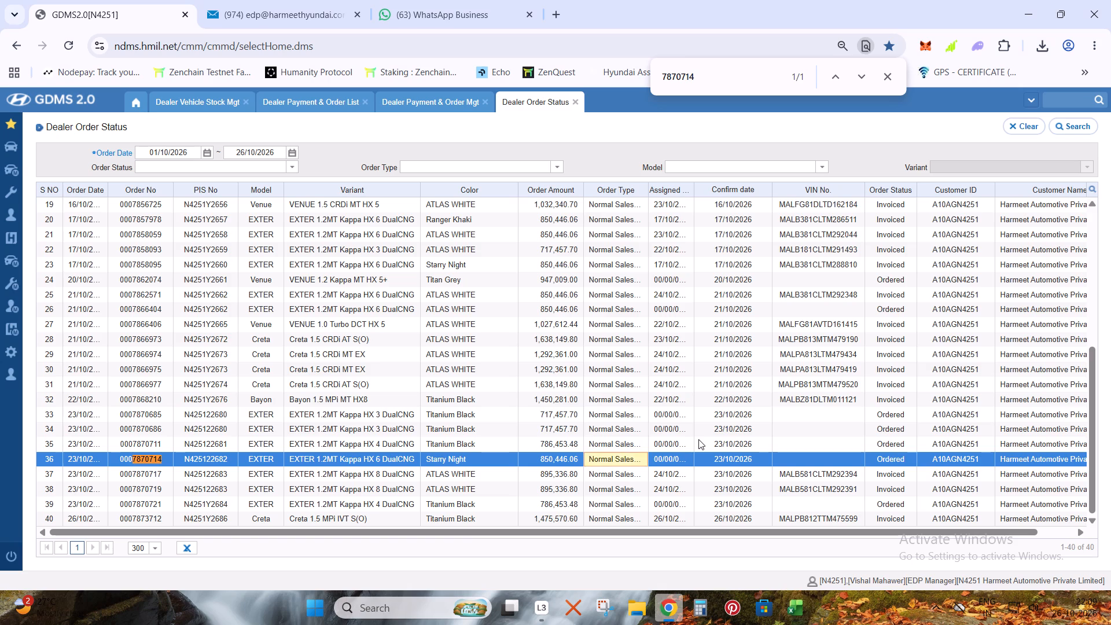
key("ctrl+f")
key("ctrl+v")
key("Return")
scroll(695, 436, "down", 3)
left_click(483, 473)
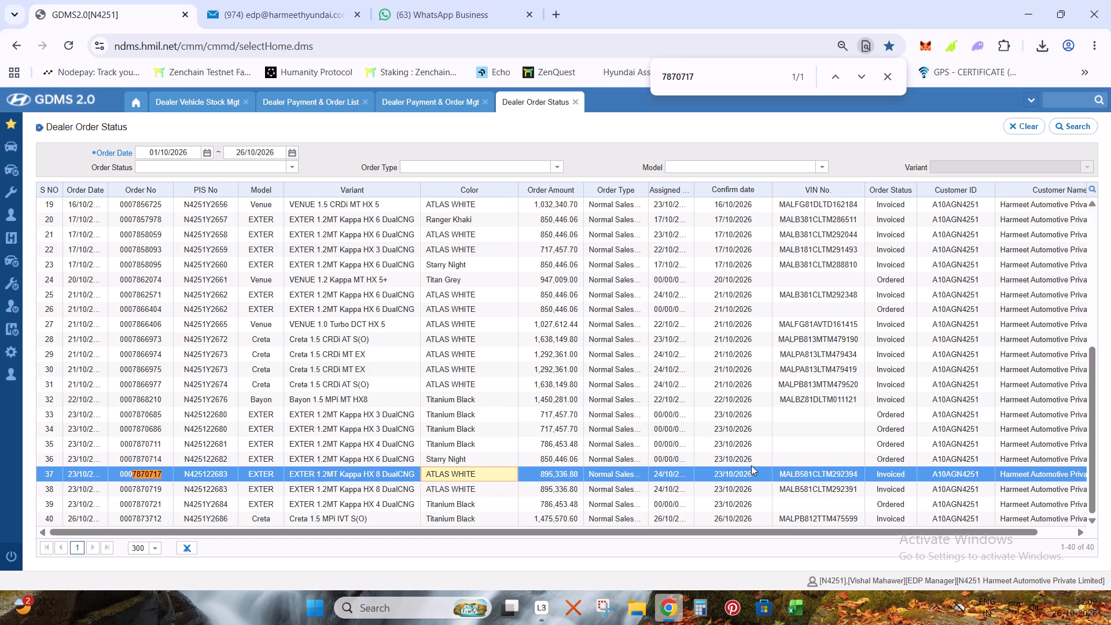
left_click_drag(776, 473, 857, 477)
key("ctrl+c")
key("alt+Tab")
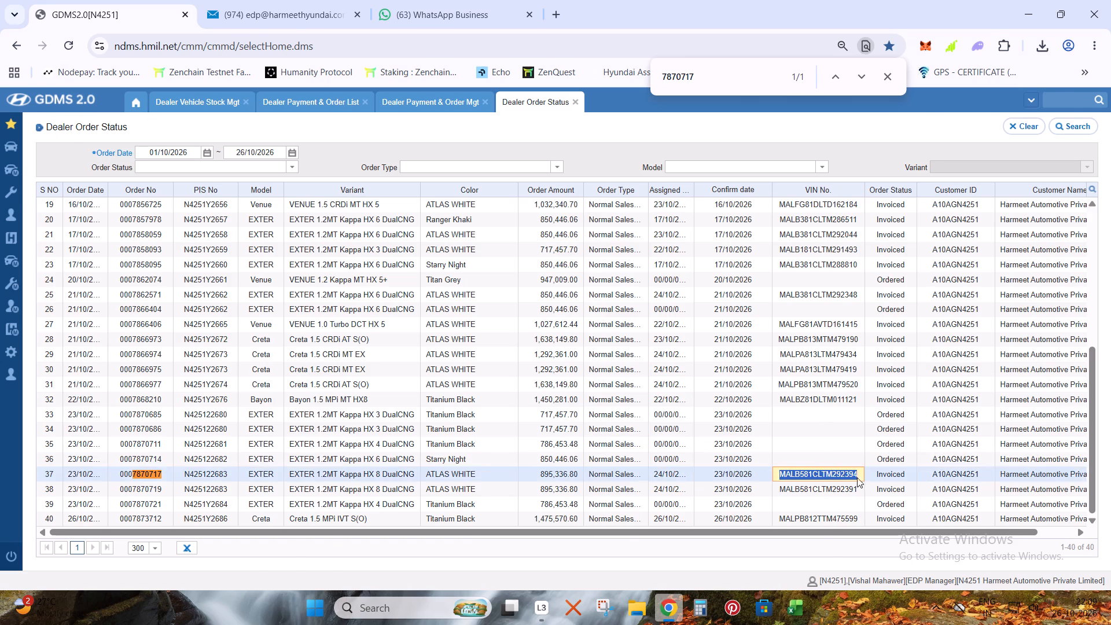
key("Right")
key("ctrl+v")
key("Up")
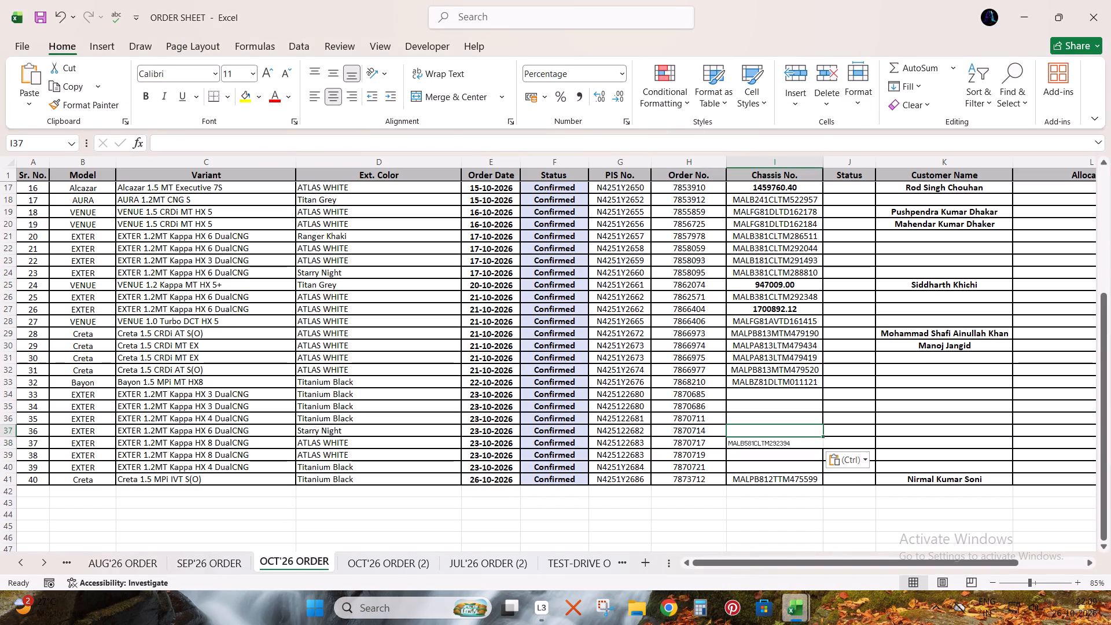
Copy the formatting of the empty Chassis No. cell I37 onto the new chassis number in I38.
left_click(93, 109)
key("Down")
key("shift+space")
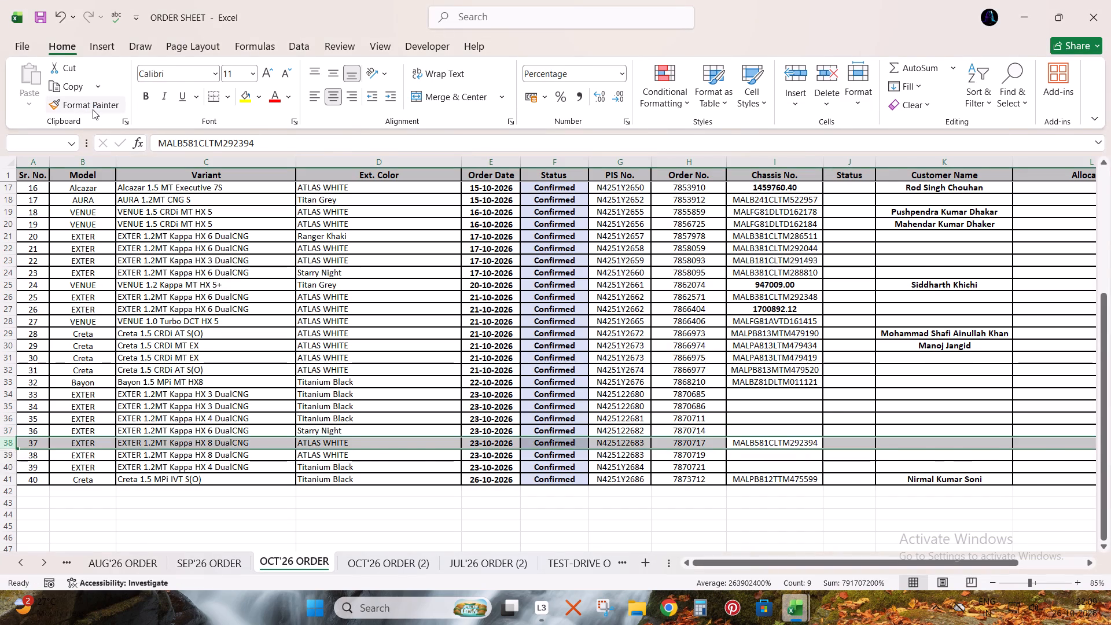
key("alt+Tab")
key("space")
key("alt+Tab")
key("Down")
key("Left")
key("ctrl+c")
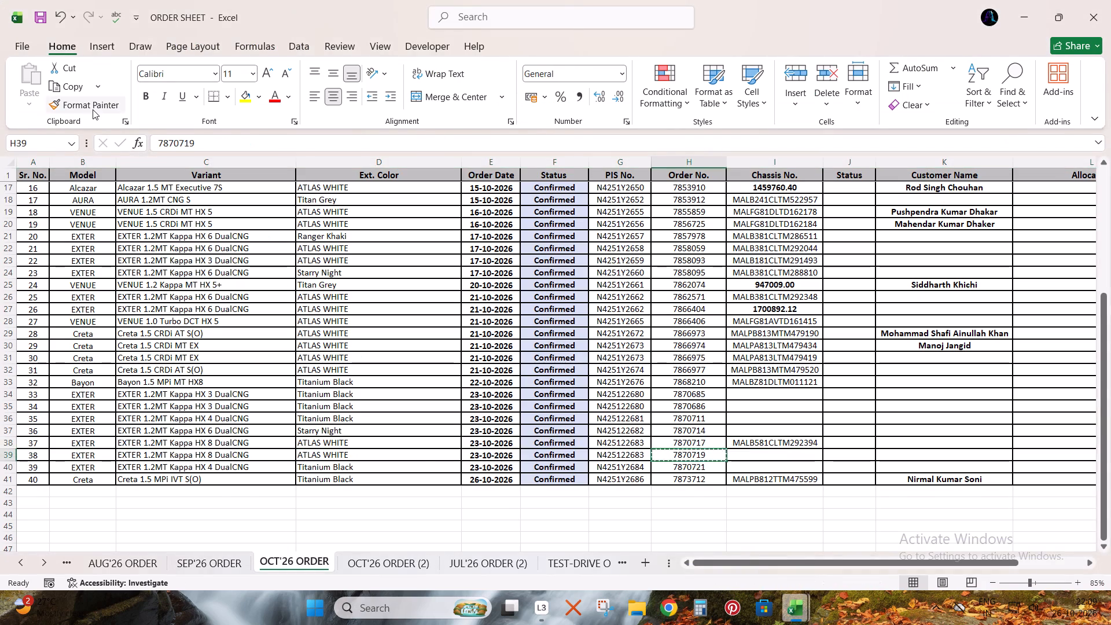
key("alt+Tab")
key("ctrl+f")
key("ctrl+v")
key("Return")
scroll(167, 107, "down", 2)
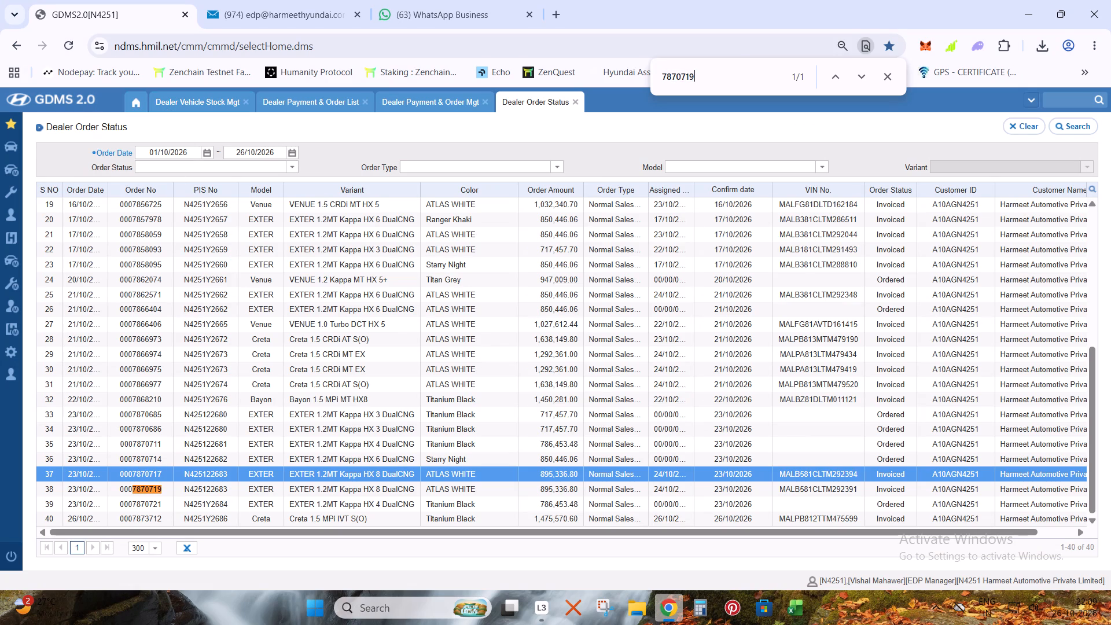
left_click_drag(778, 489, 852, 489)
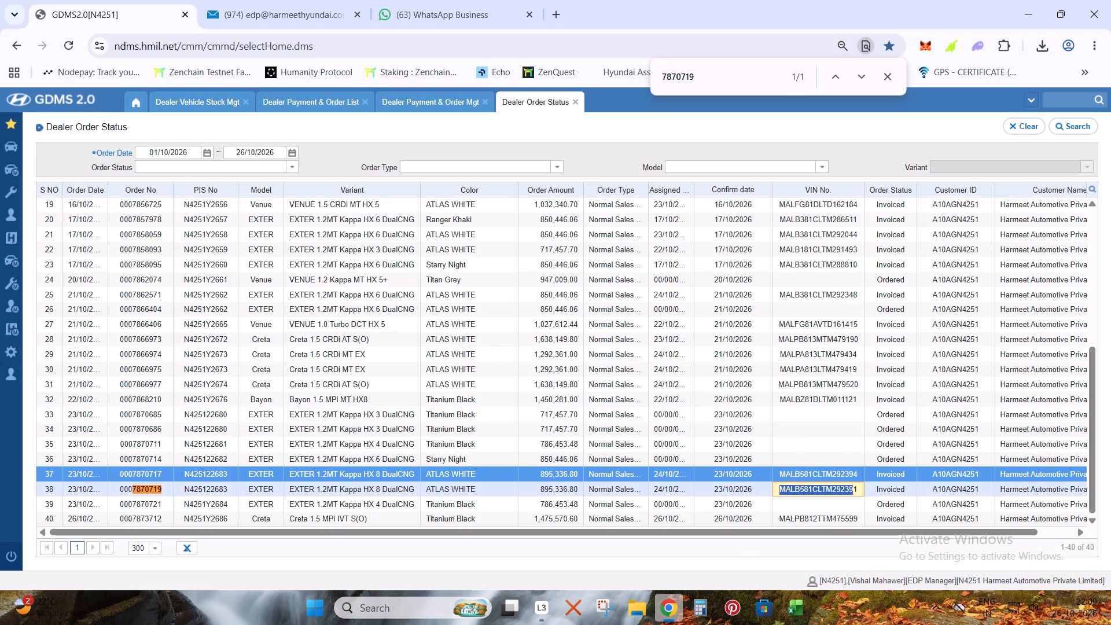
left_click_drag(852, 489, 856, 489)
key("ctrl+c")
key("alt+Tab")
key("Right")
key("ctrl+v")
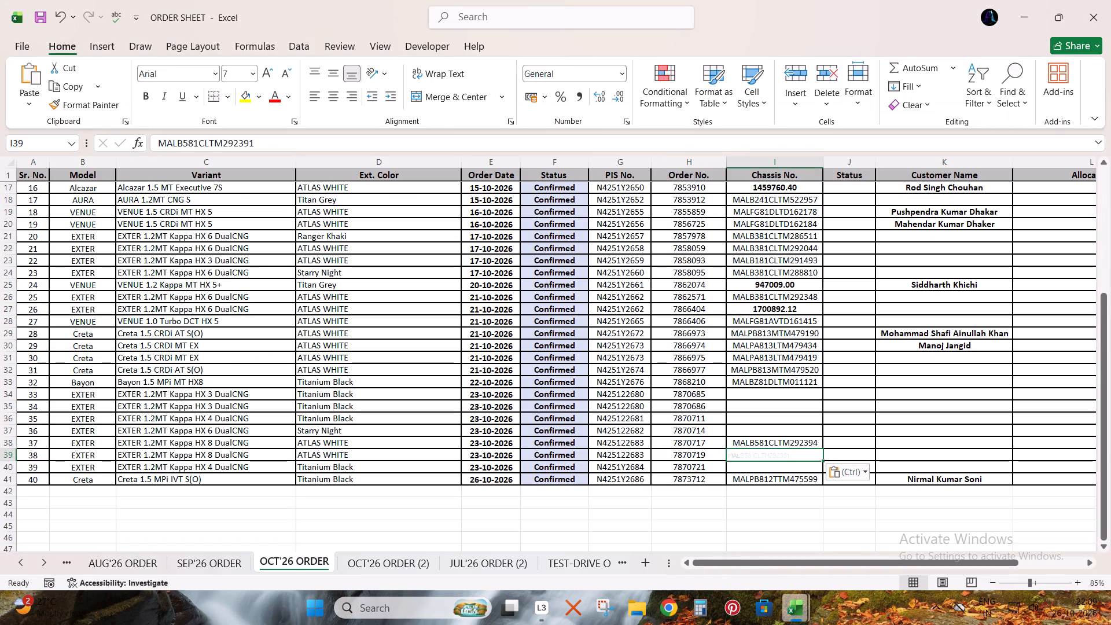
Copy the formatting of chassis cell I38 onto I39 and save ORDER SHEET.
key("Up")
left_click(99, 107)
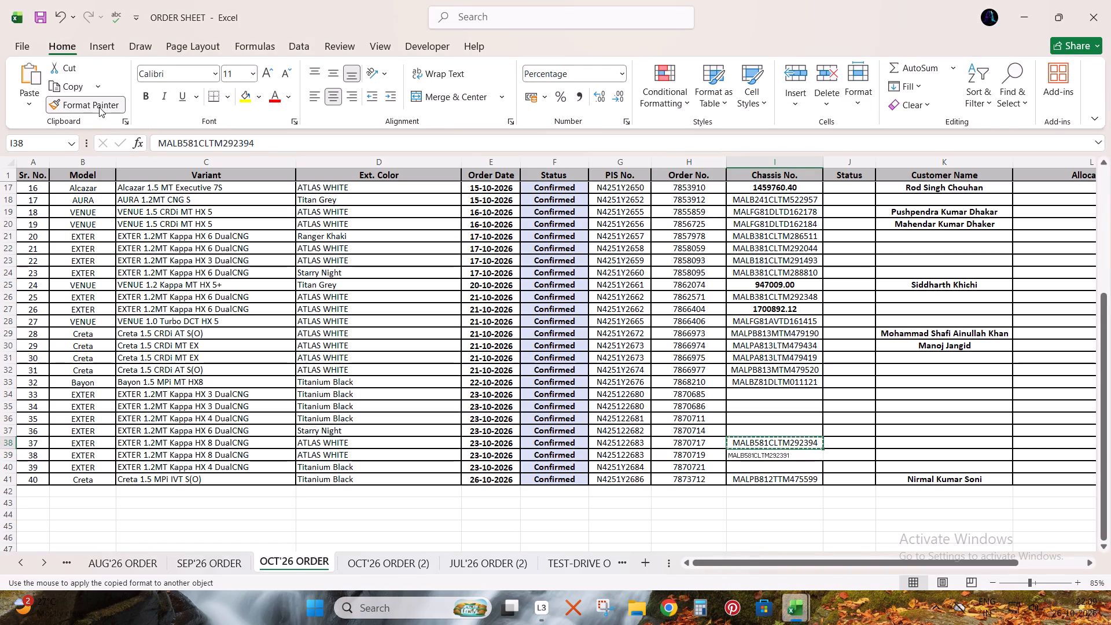
key("Down")
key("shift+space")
key("alt+Tab")
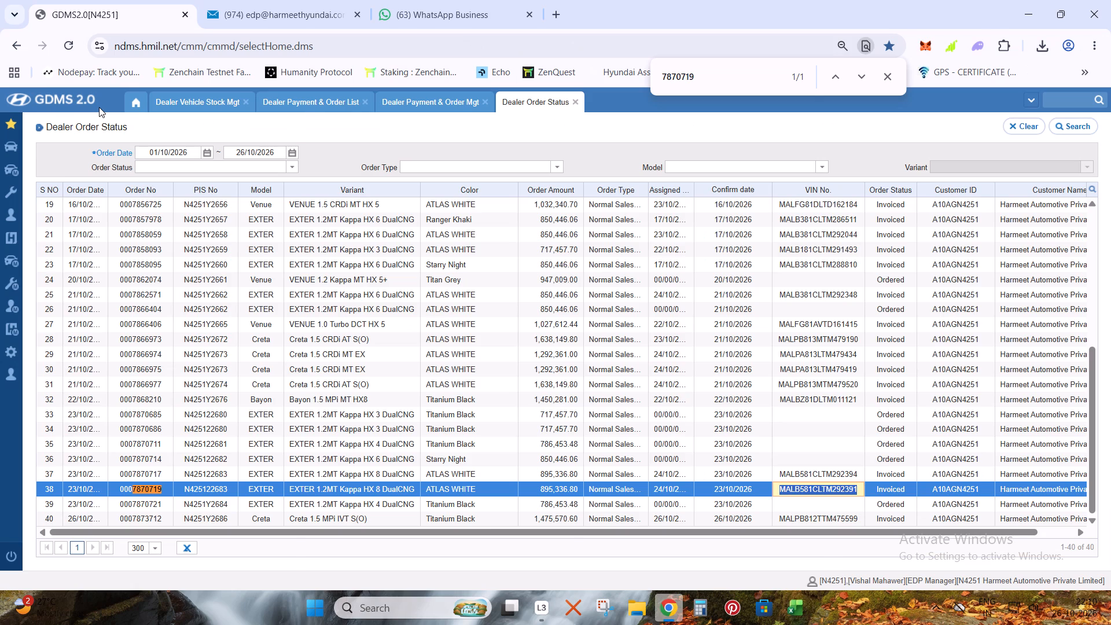
key("alt+Tab")
key("Down")
key("Left")
key("Up")
key("ctrl+Left")
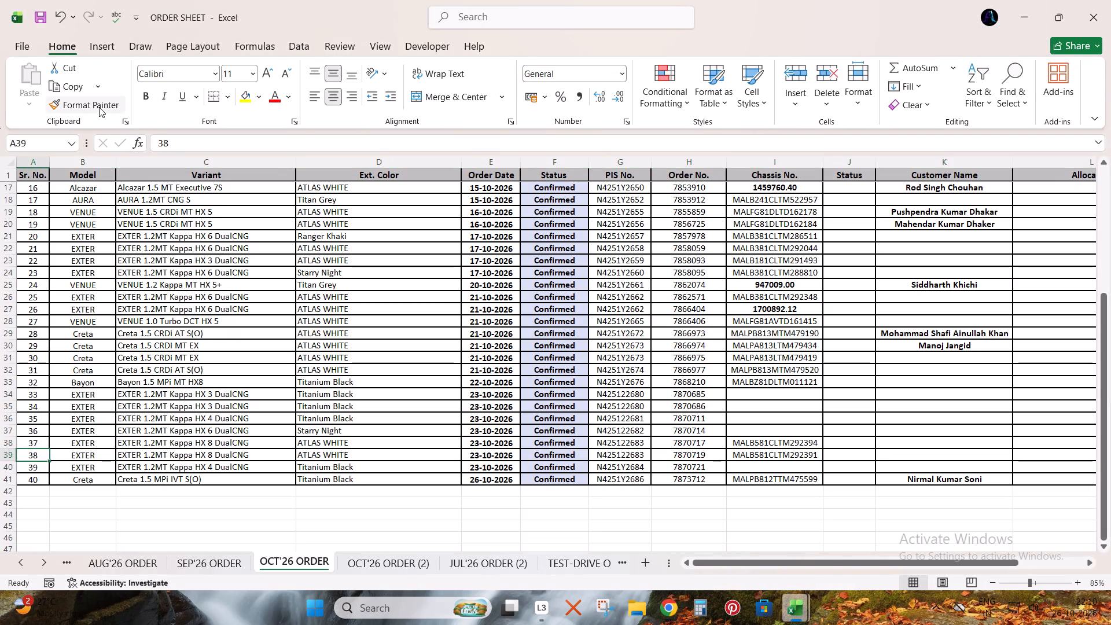
key("ctrl+Down")
key("ctrl+s")
key("alt+Tab")
key("alt+Tab")
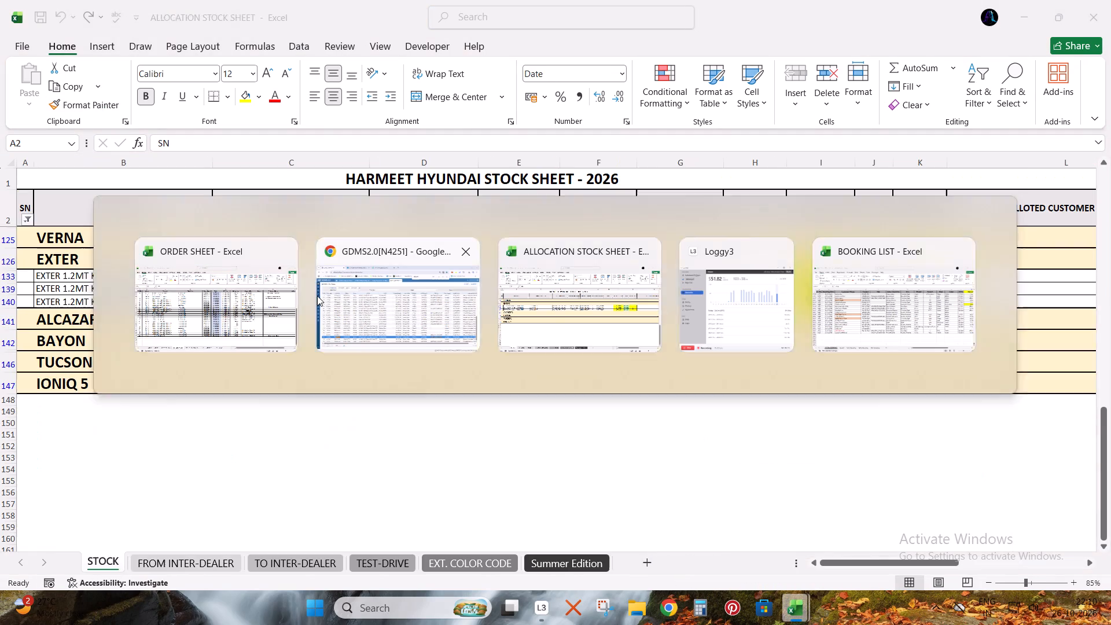
scroll(338, 319, "up", 7)
left_click(432, 321)
key("ctrl+c")
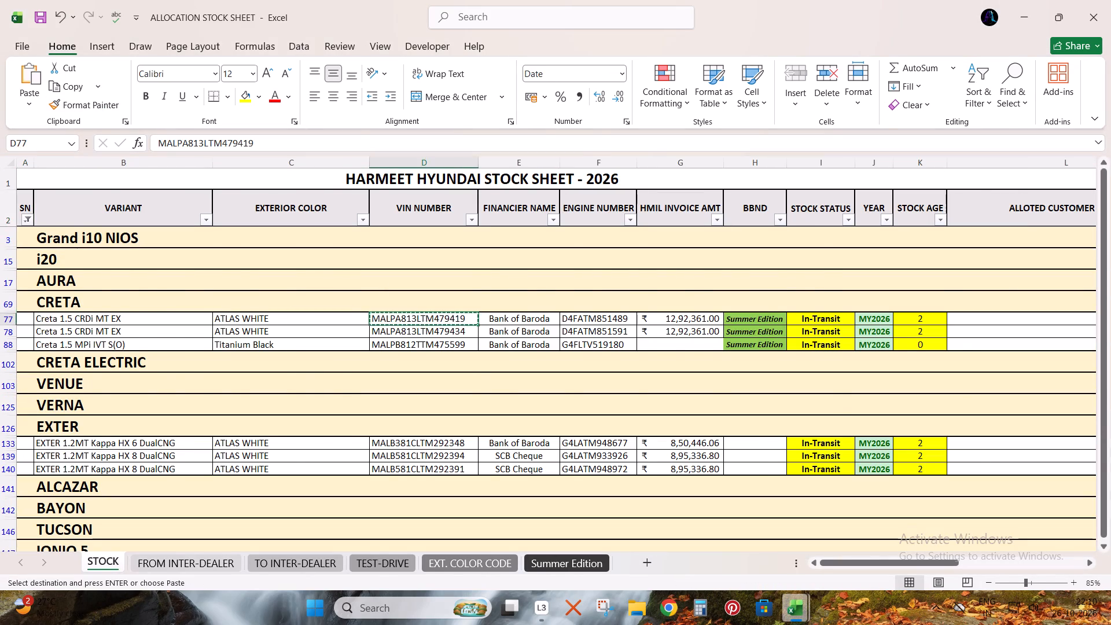
key("alt+Tab")
key("Right")
key("ctrl+f")
key("ctrl+v")
key("Return")
key("Return")
key("Return")
key("Return")
key("Escape")
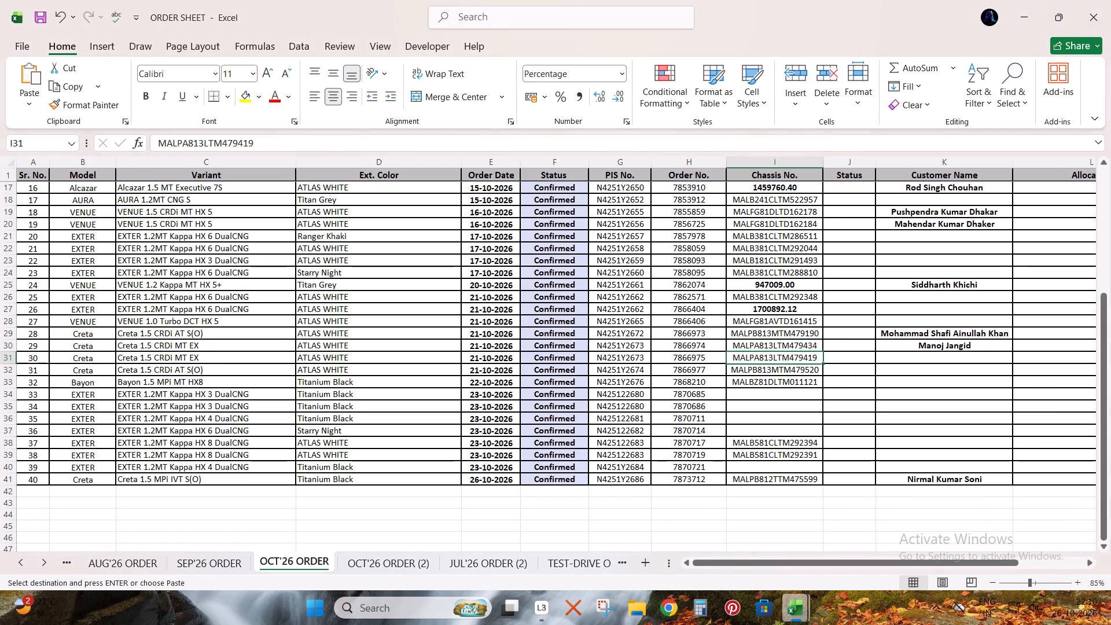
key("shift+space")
key("alt+Tab")
key("alt+Tab")
key("alt+Tab")
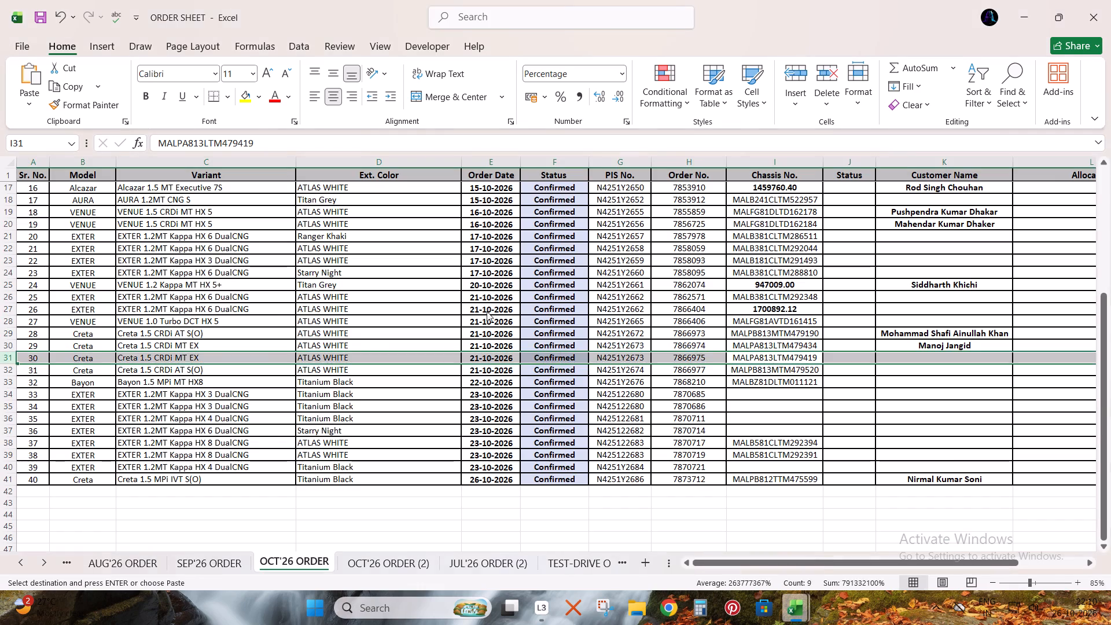
key("Down")
key("ctrl+c")
key("alt+Tab")
key("Right")
key("ctrl+f")
key("ctrl+v")
key("Return")
key("Return")
key("Return")
key("Escape")
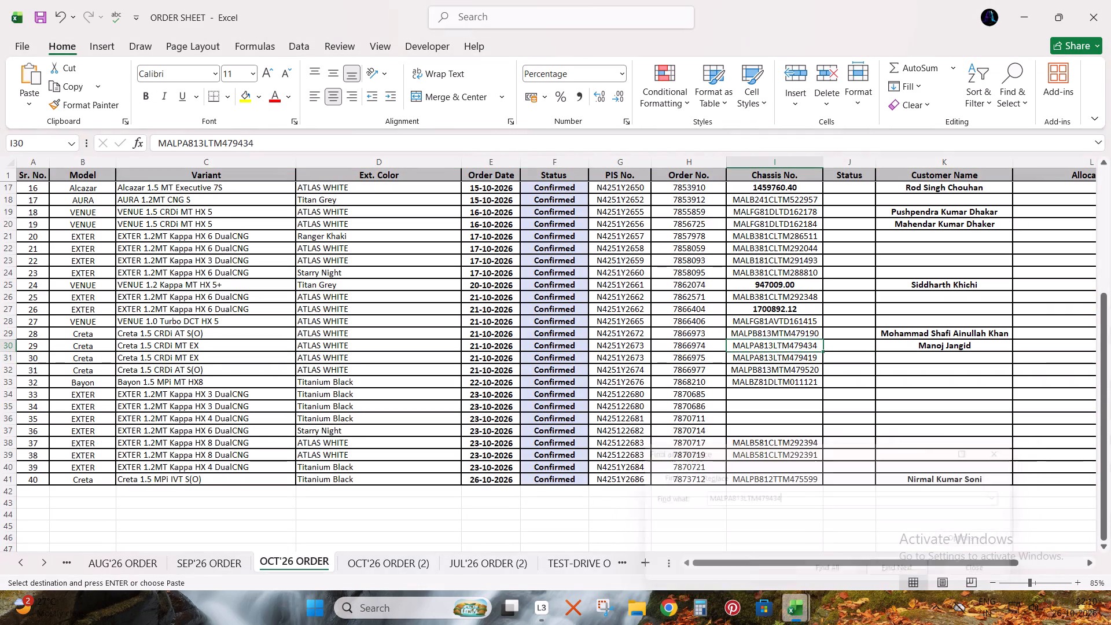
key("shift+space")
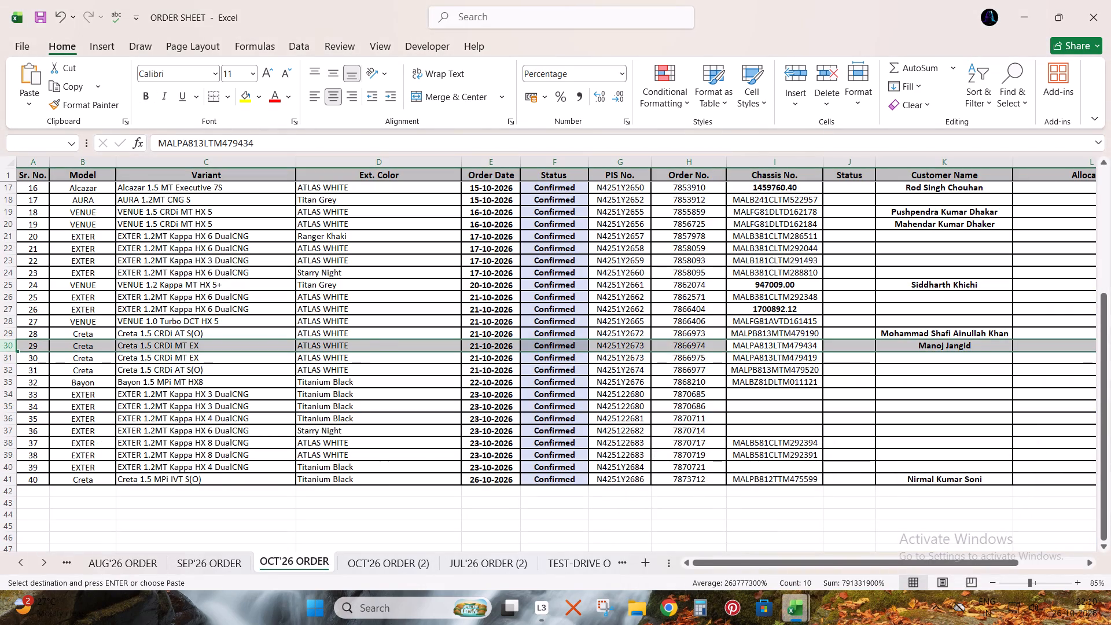
key("alt+Tab")
key("Down")
key("ctrl+c")
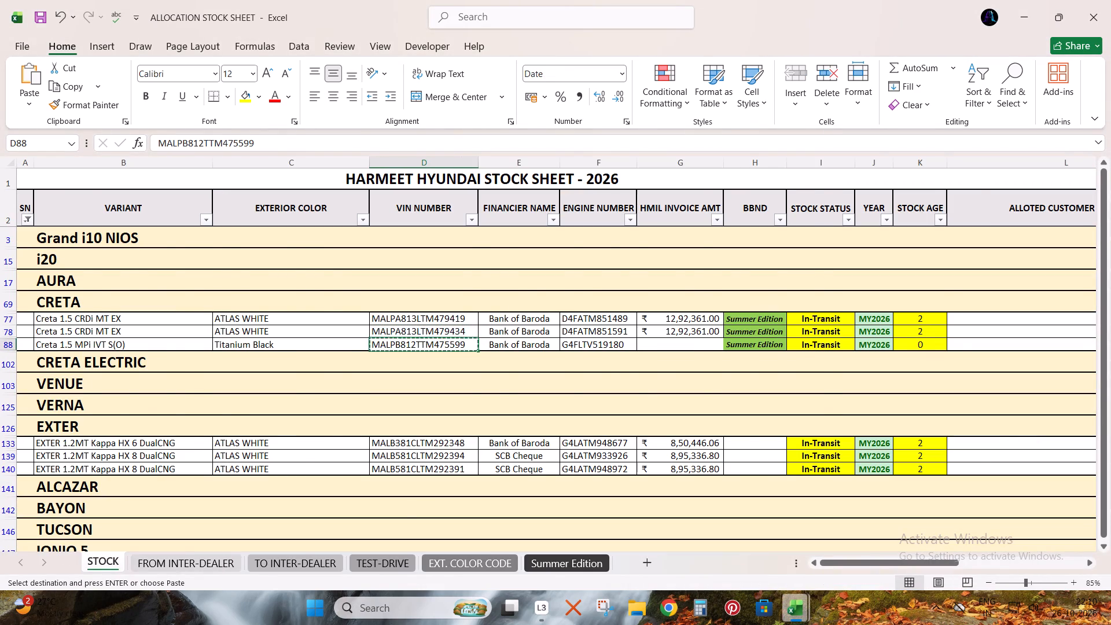
key("alt+Tab")
key("Right")
key("ctrl+f")
key("ctrl+v")
key("Return")
key("Return")
key("Return")
key("Escape")
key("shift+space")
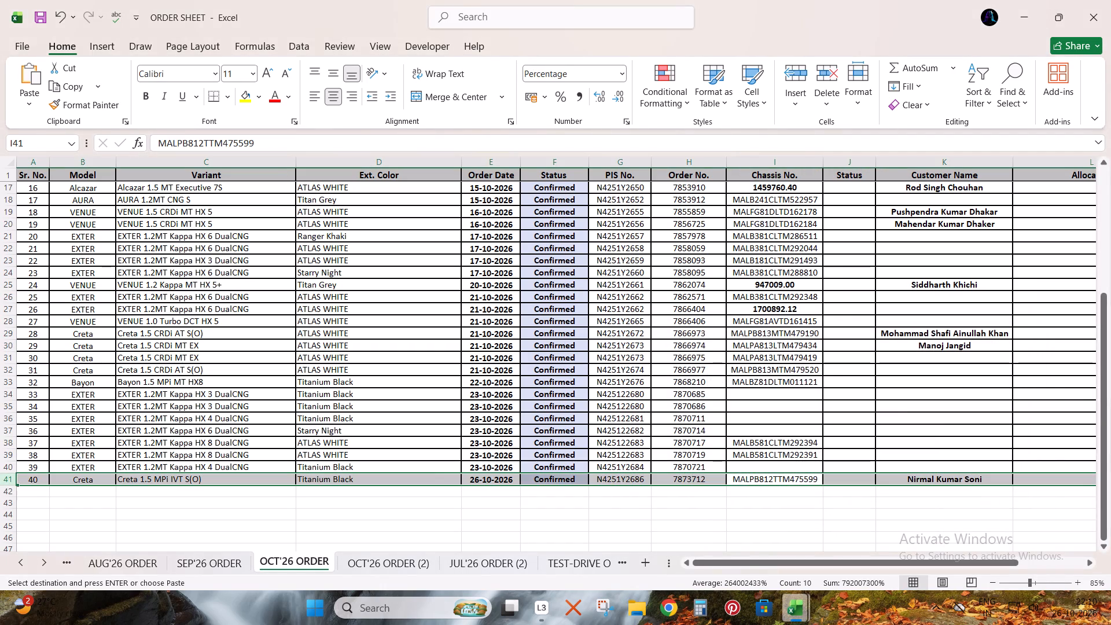
key("alt+Tab")
key("Down")
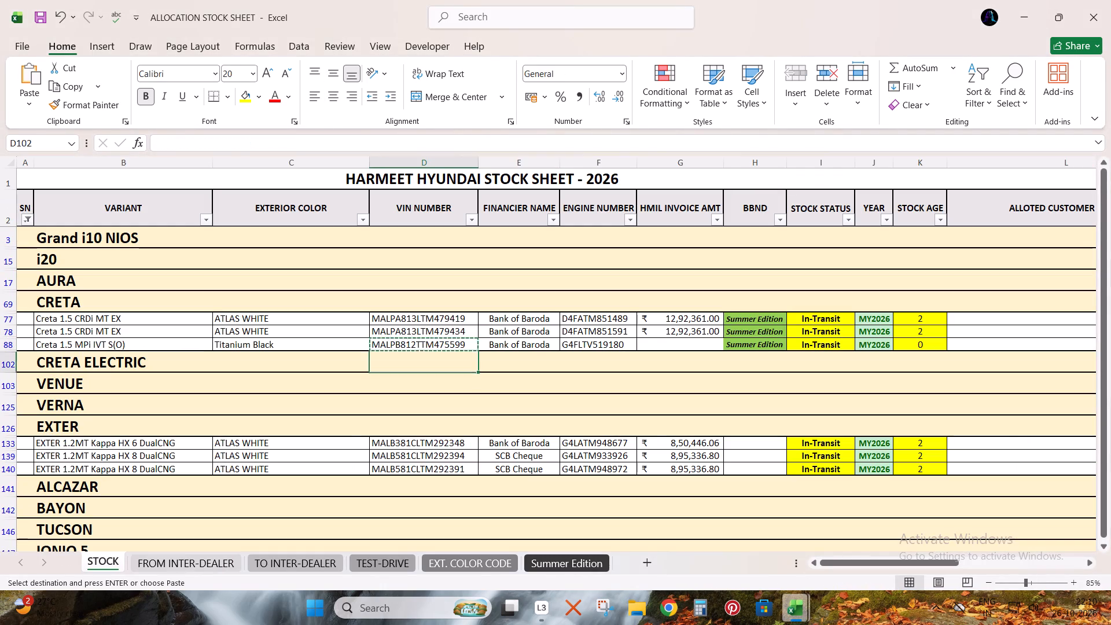
key("Down")
key("Down")
key("Down")
key("Down")
key("ctrl+c")
key("alt+Tab")
key("Right")
key("ctrl+f")
key("ctrl+v")
key("Return")
key("Return")
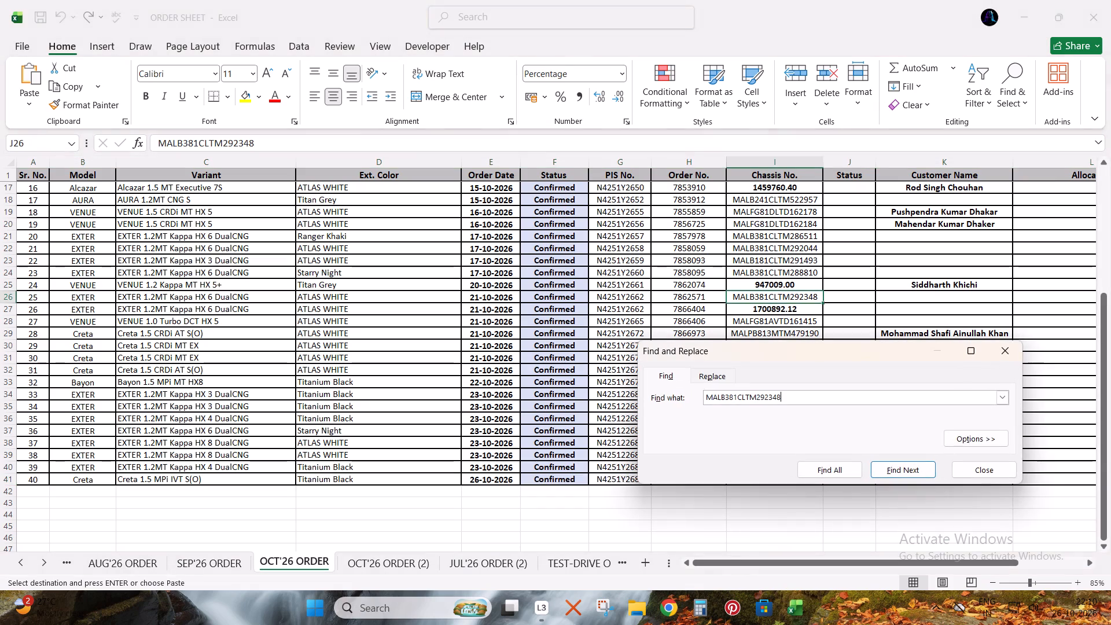
key("Return")
key("Return")
key("Escape")
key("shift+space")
key("alt+Tab")
key("Down")
key("ctrl+c")
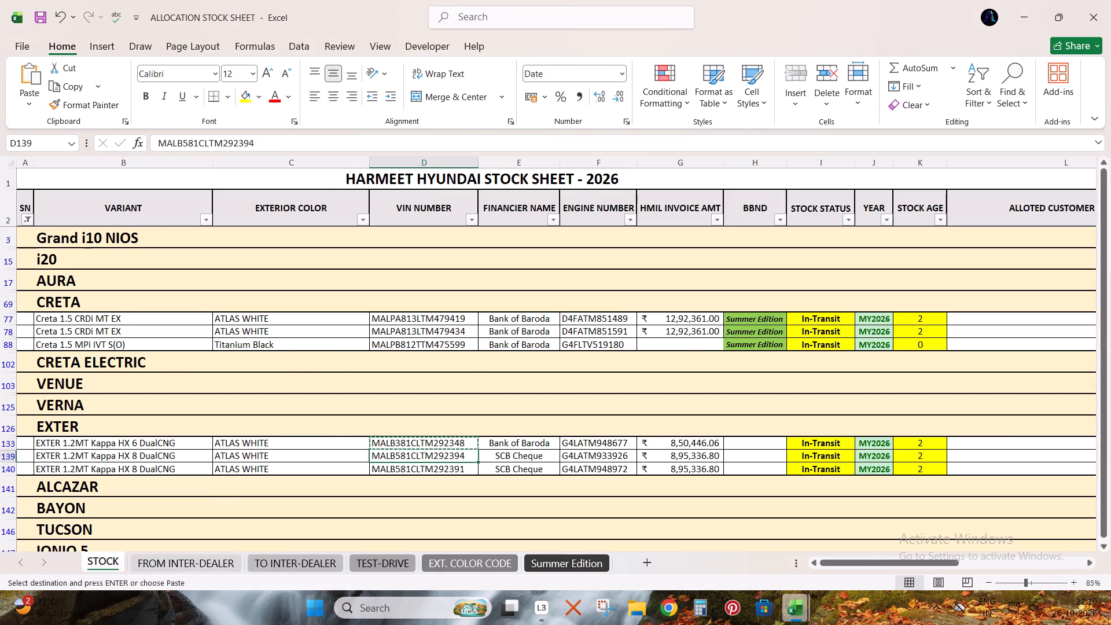
key("alt+Tab")
key("Right")
key("ctrl+f")
key("ctrl+v")
key("Return")
key("Return")
key("Return")
key("Return")
key("Escape")
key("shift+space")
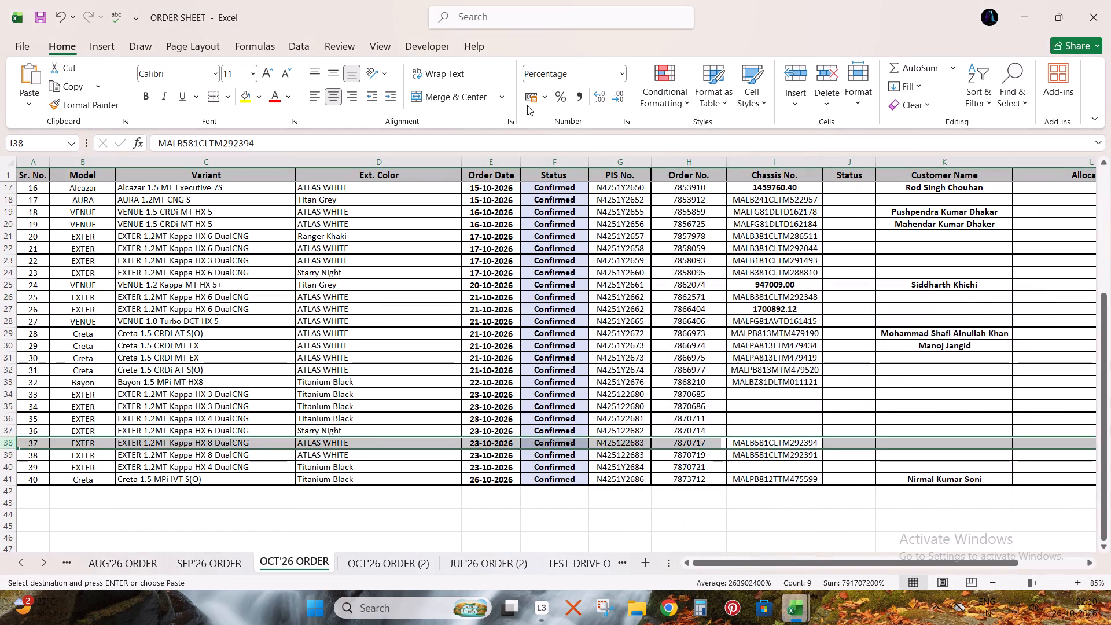
key("alt+Tab")
key("Down")
key("ctrl+c")
key("alt+Tab")
key("Right")
key("ctrl+f")
key("ctrl+v")
key("Return")
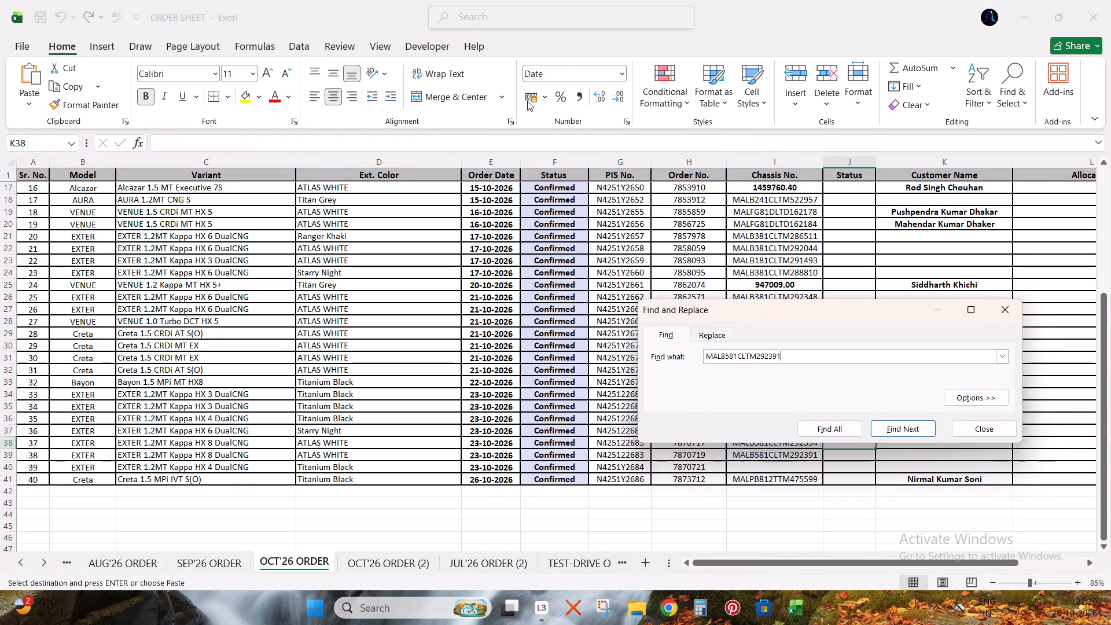
key("Return")
key("Return")
key("Escape")
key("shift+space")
key("alt+Tab")
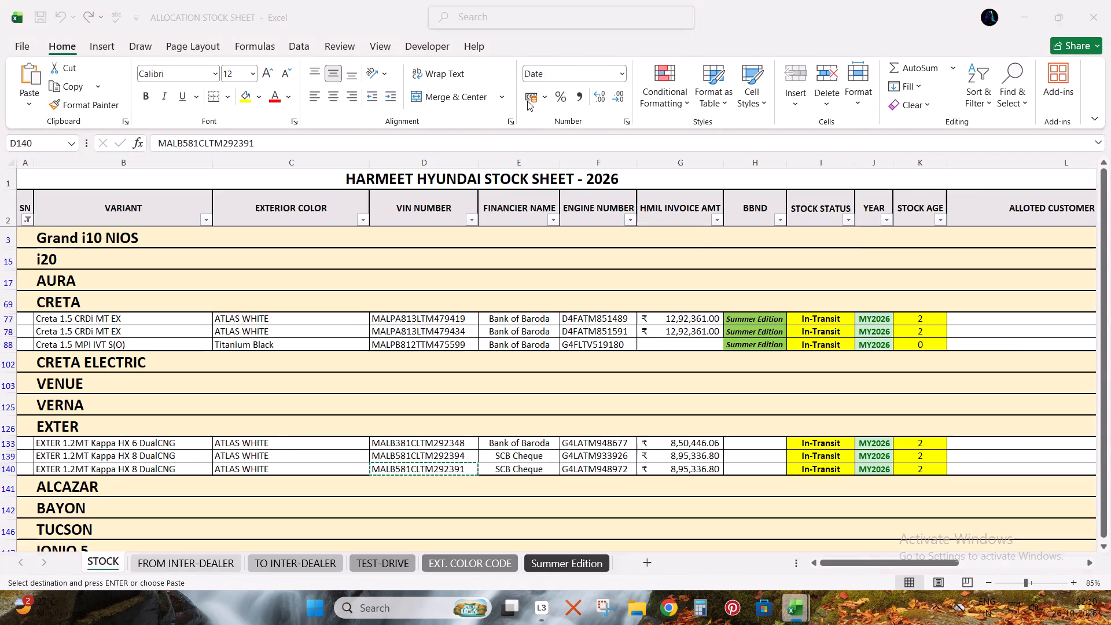
key("Escape")
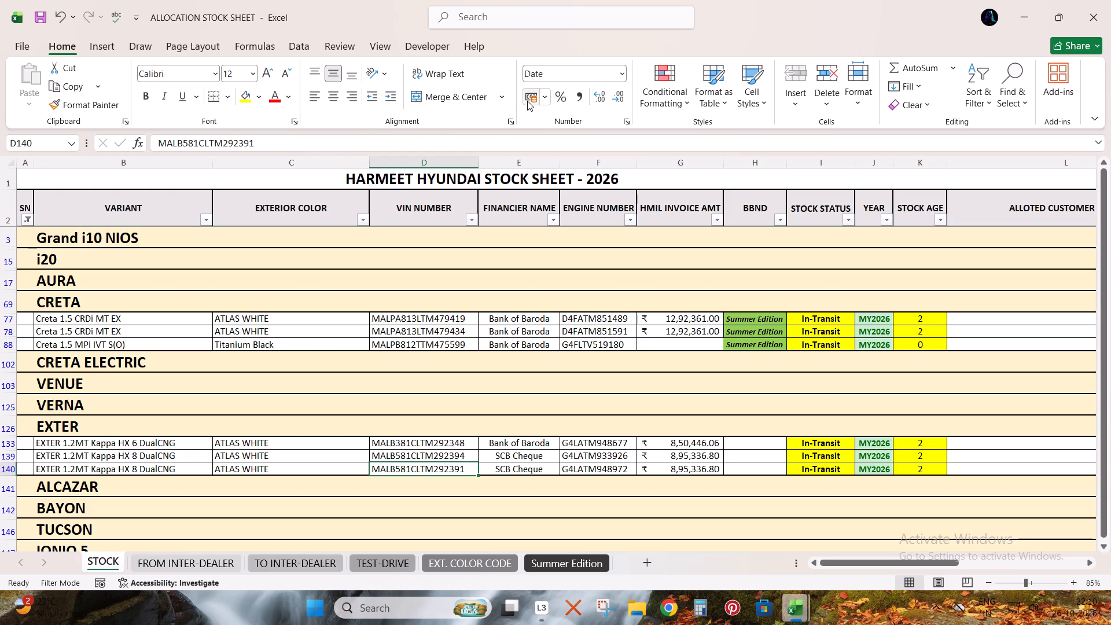
Search BOOKING LIST for the customer named in ORDER SHEET cell K30 to check the booking, and return to ALLOCATION STOCK SHEET.
key("alt+Tab")
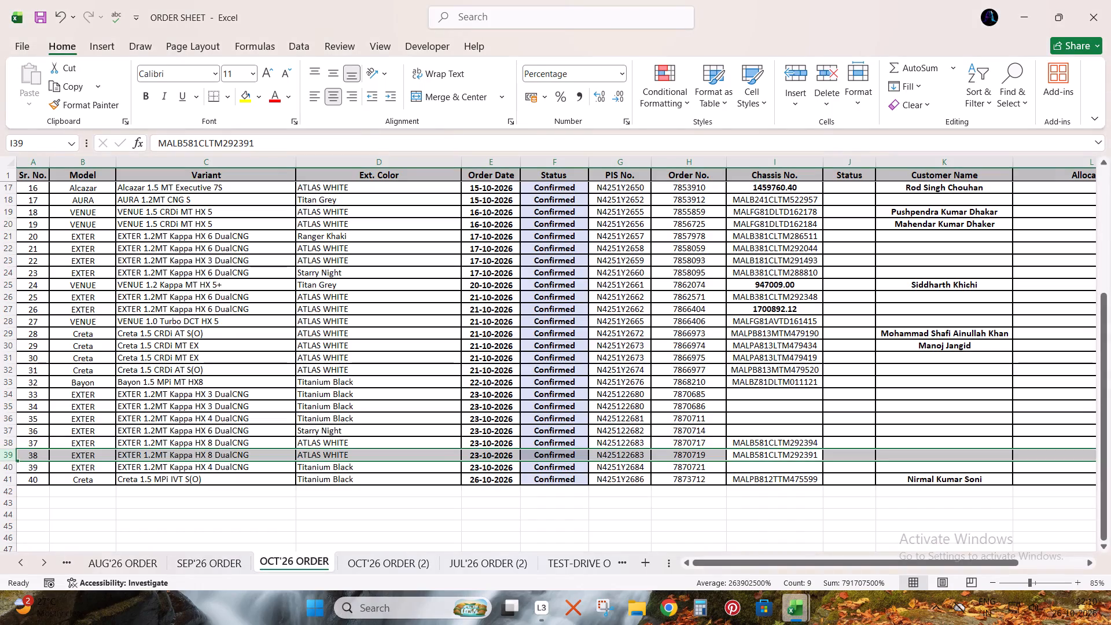
left_click(927, 346)
key("ctrl+c")
key("alt+Tab")
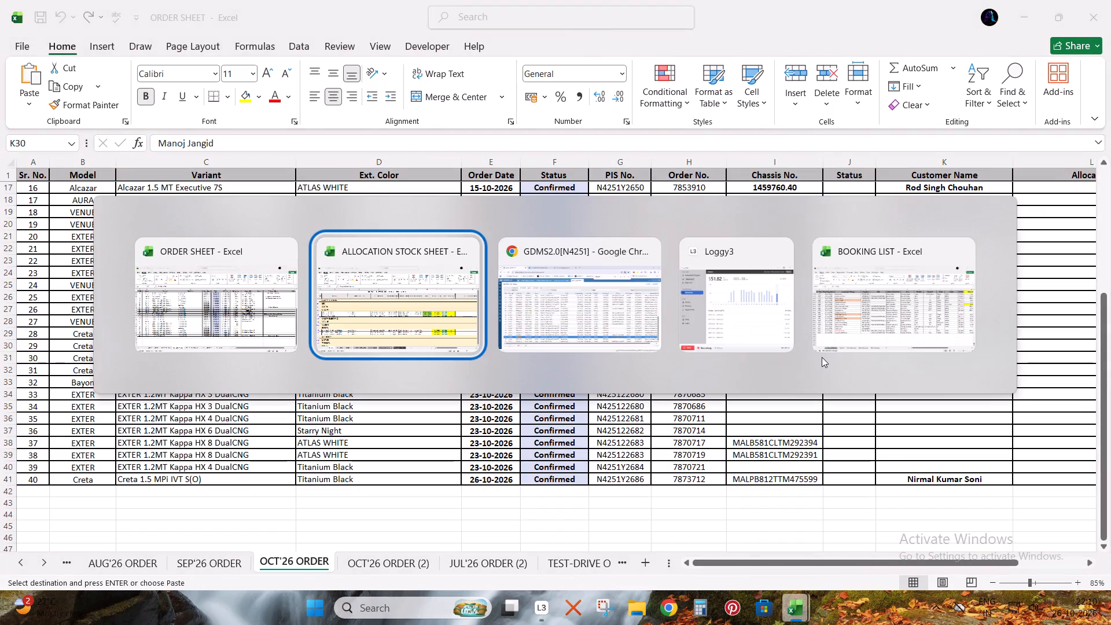
key("alt+Tab")
key("alt+Tab")
key("alt+Tab")
key("Right")
key("ctrl+f")
key("ctrl+v")
key("Return")
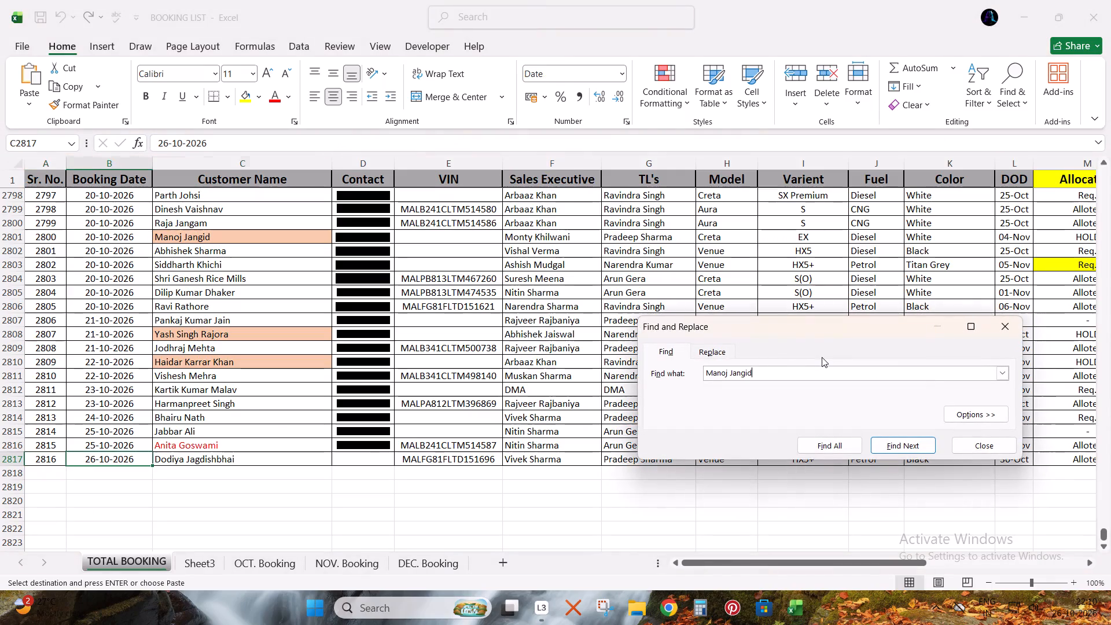
key("Escape")
key("alt+Tab")
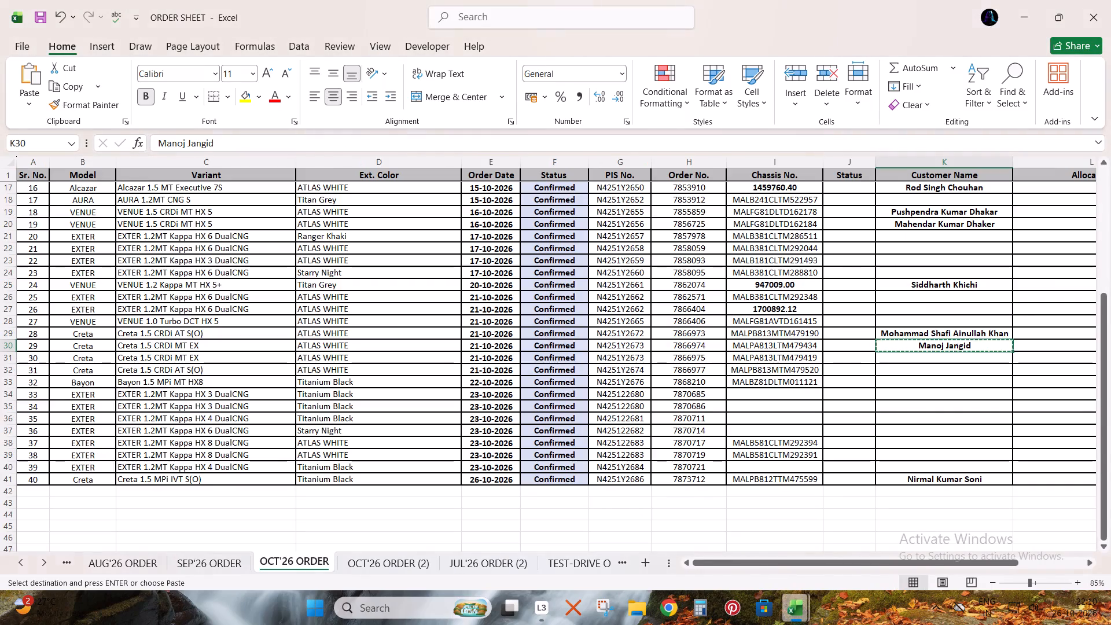
key("alt+Tab")
key("alt+Tab")
key("alt+Tab")
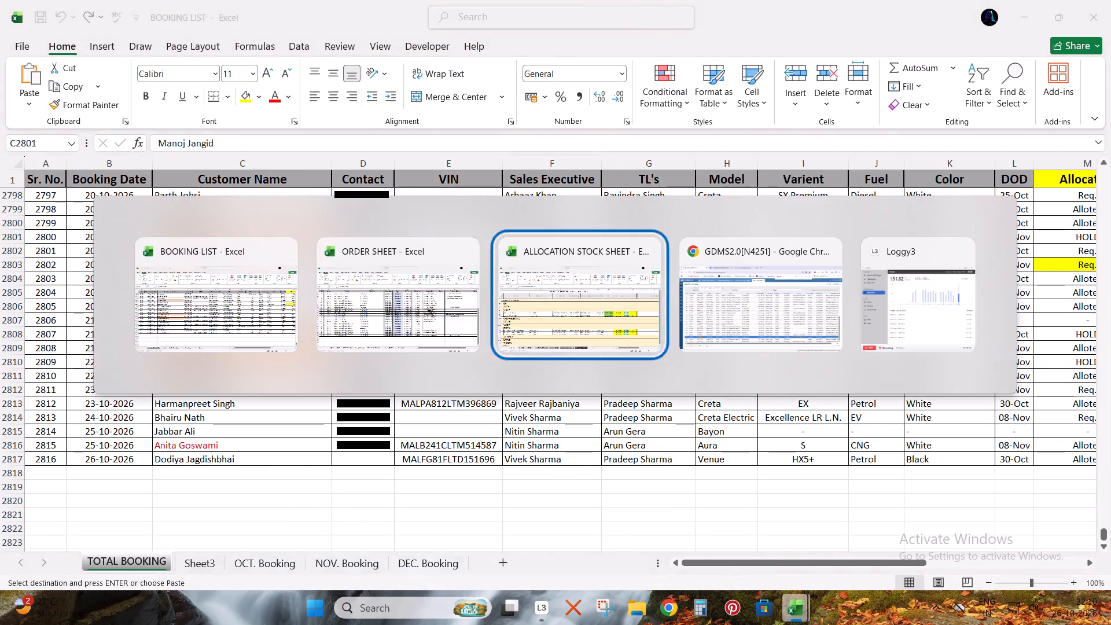
key("Escape")
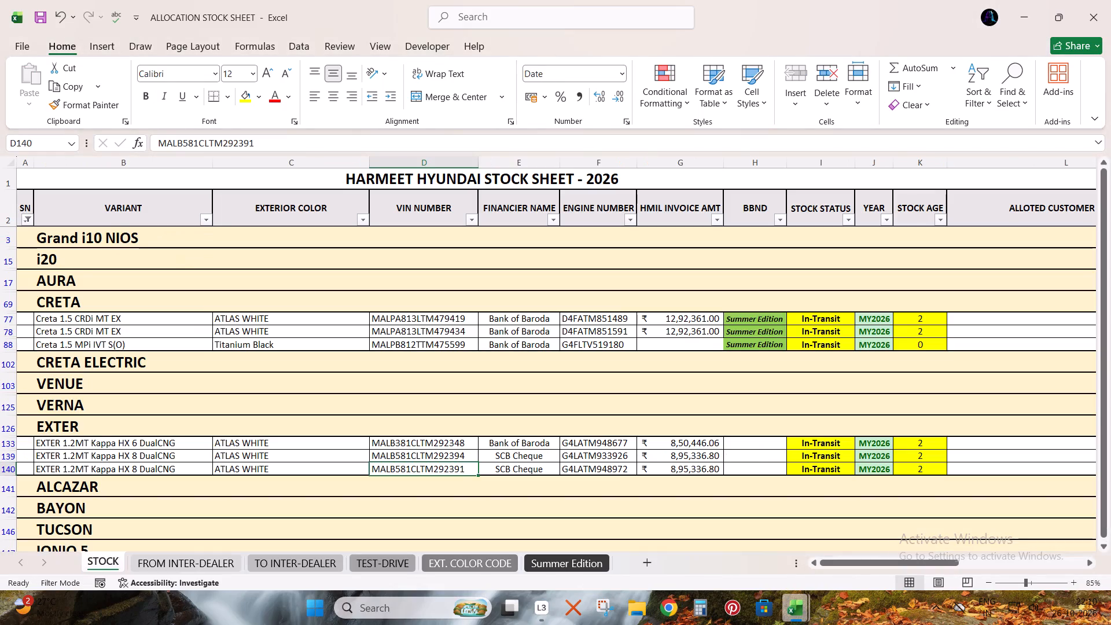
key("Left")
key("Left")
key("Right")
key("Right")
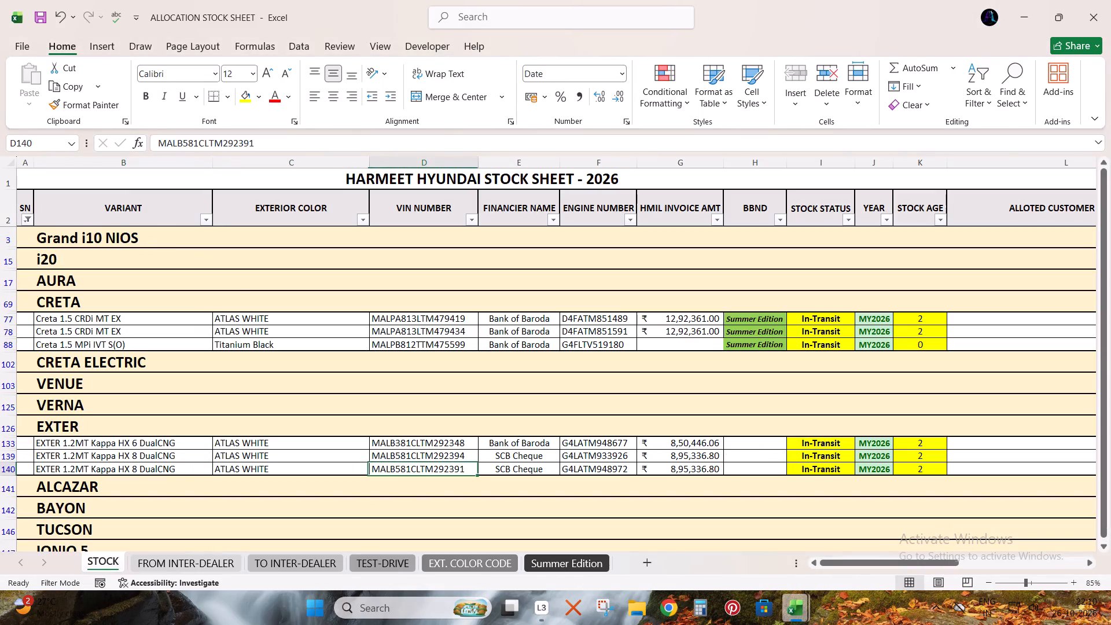
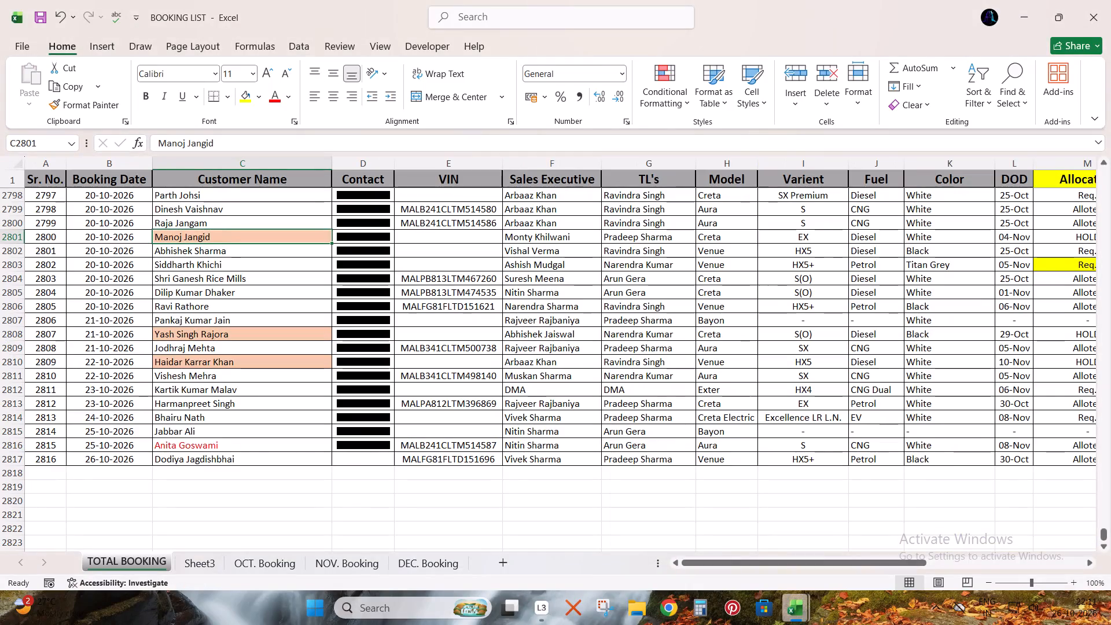
key("alt+Tab")
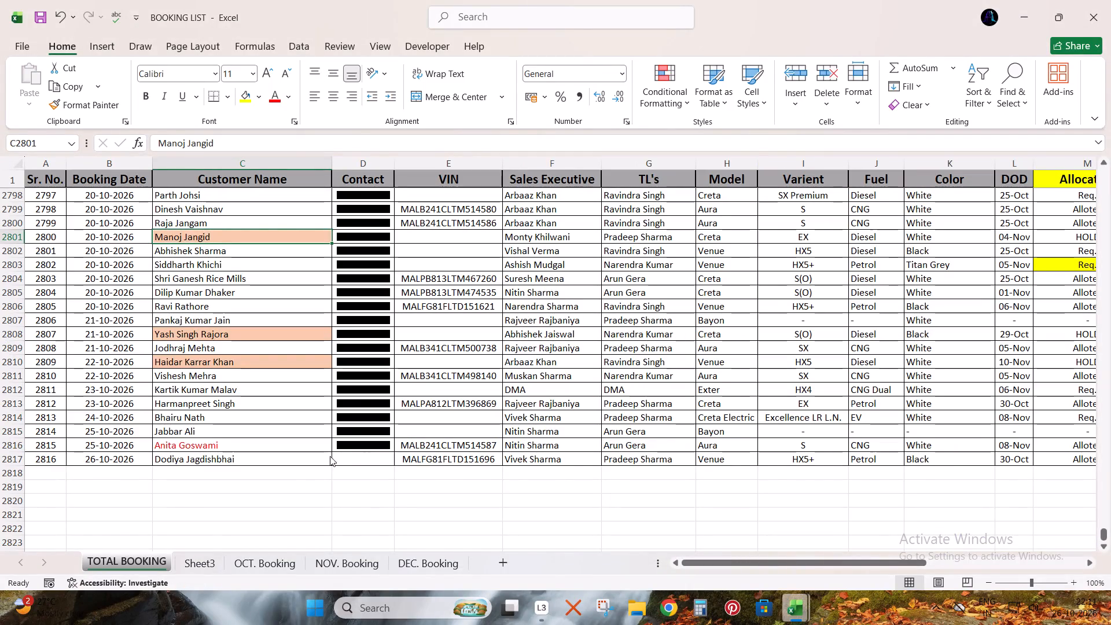
key("alt+Tab")
key("alt+Tab")
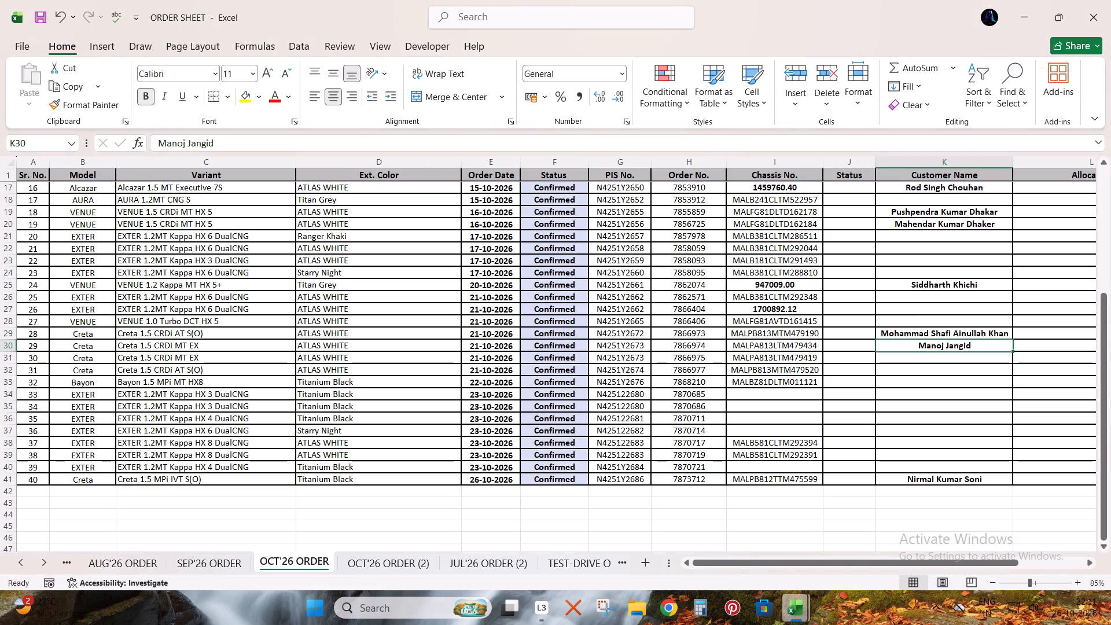
key("shift+space")
left_click(797, 476)
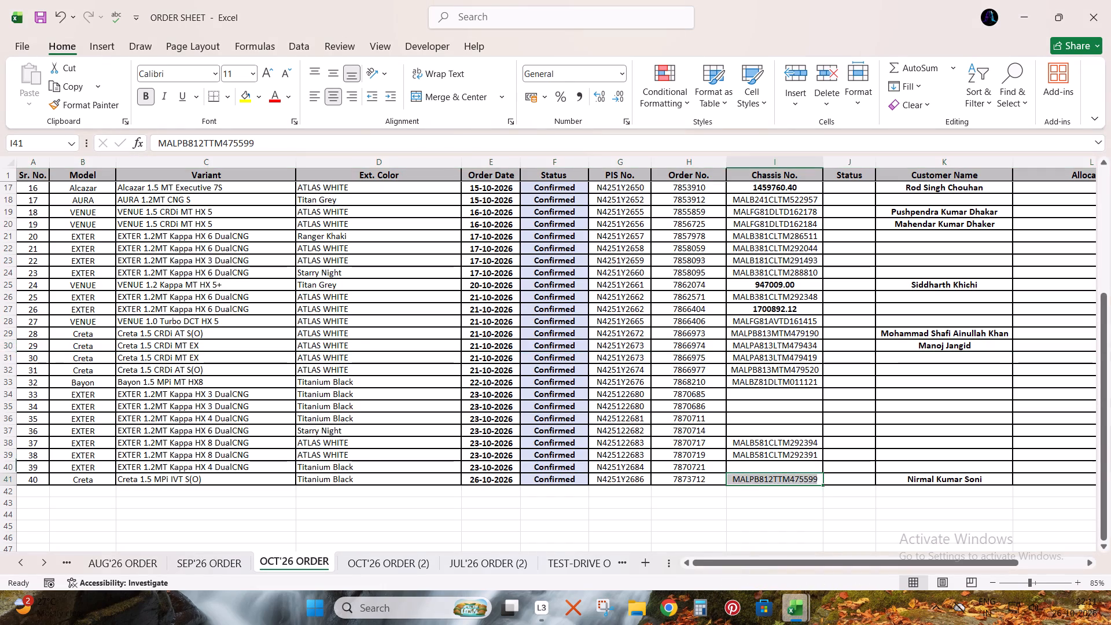
key("ctrl+c")
key("alt+Tab")
left_click(442, 351)
key("ctrl+f")
key("ctrl+v")
key("Return")
key("Escape")
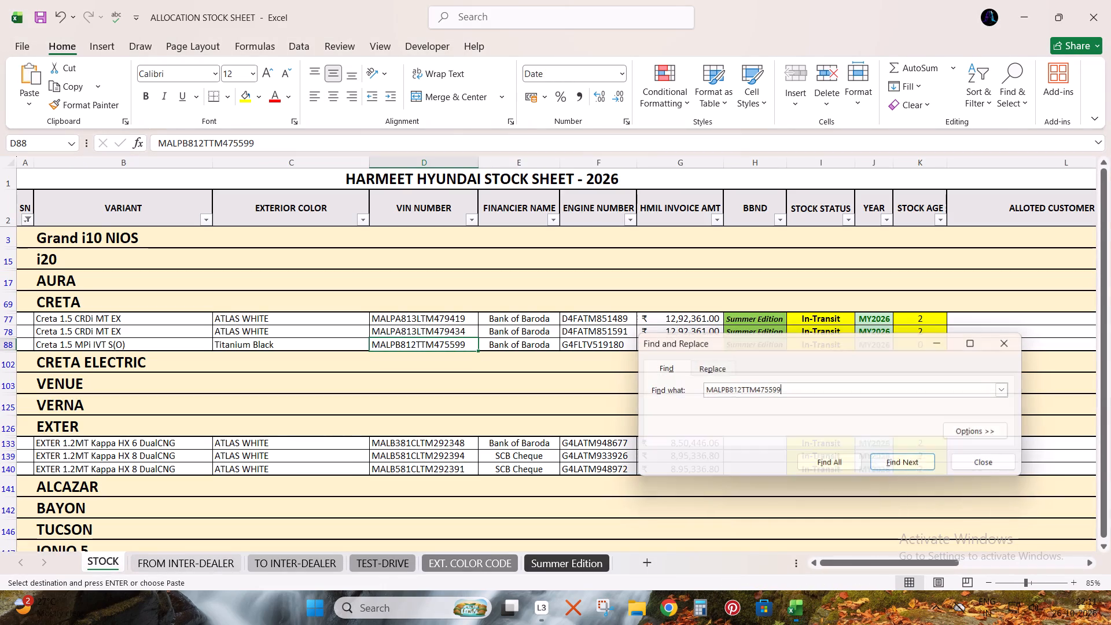
key("shift+space")
key("alt+Tab")
left_click(958, 479)
key("ctrl+c")
key("alt+Tab")
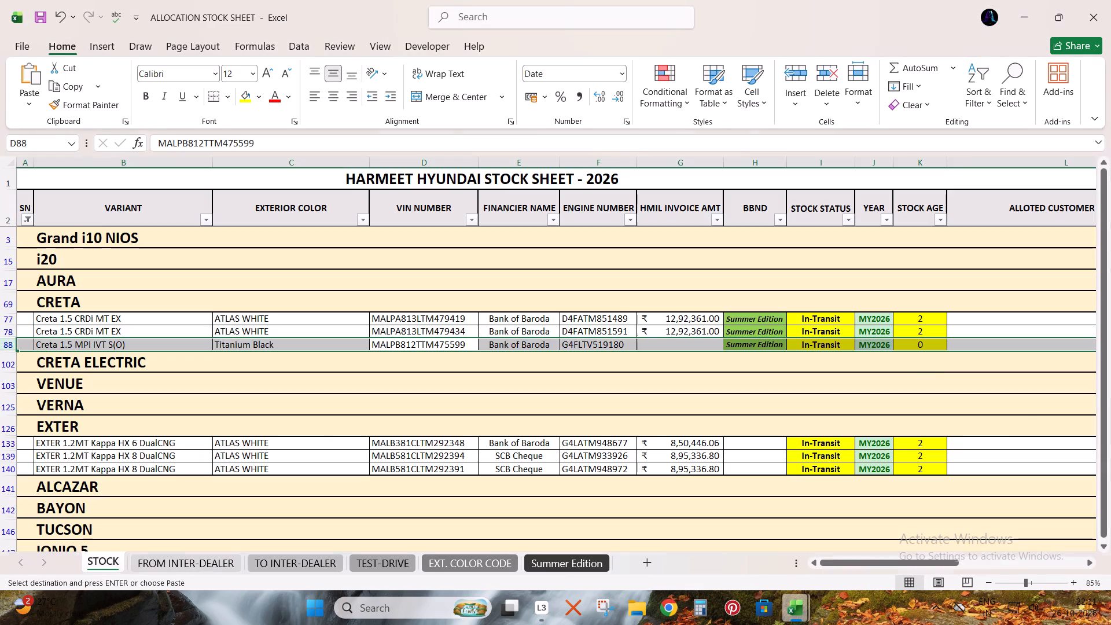
left_click(957, 345)
key("ctrl+v")
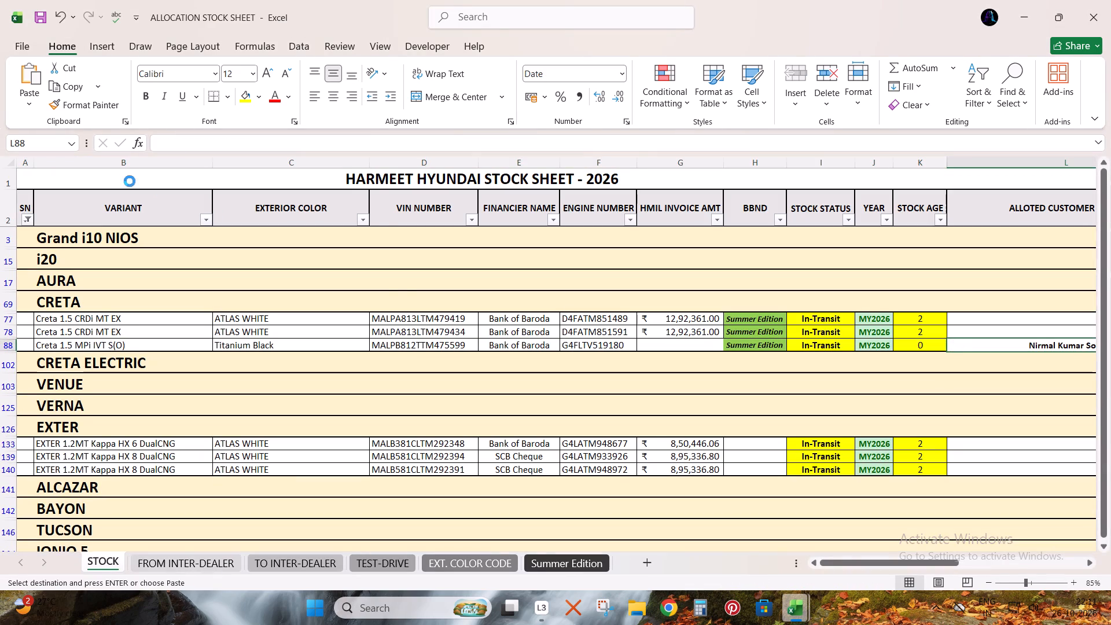
Match cell L88's formatting to blank cell L78 above, make its text red, bold and italic, and save the workbook.
left_click(1033, 331)
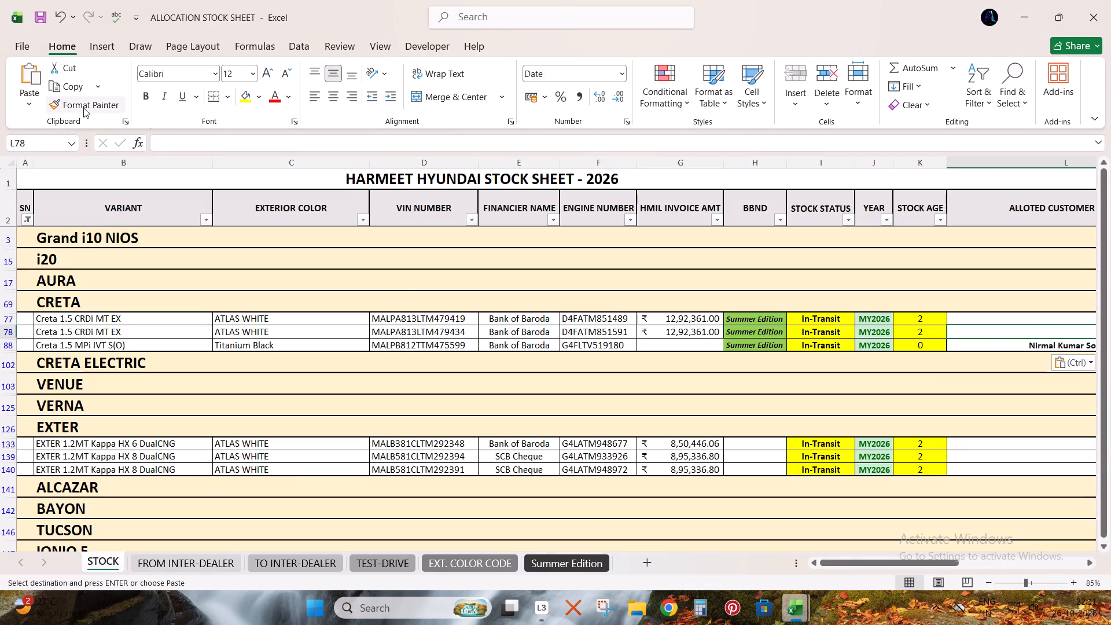
left_click(83, 108)
key("Down")
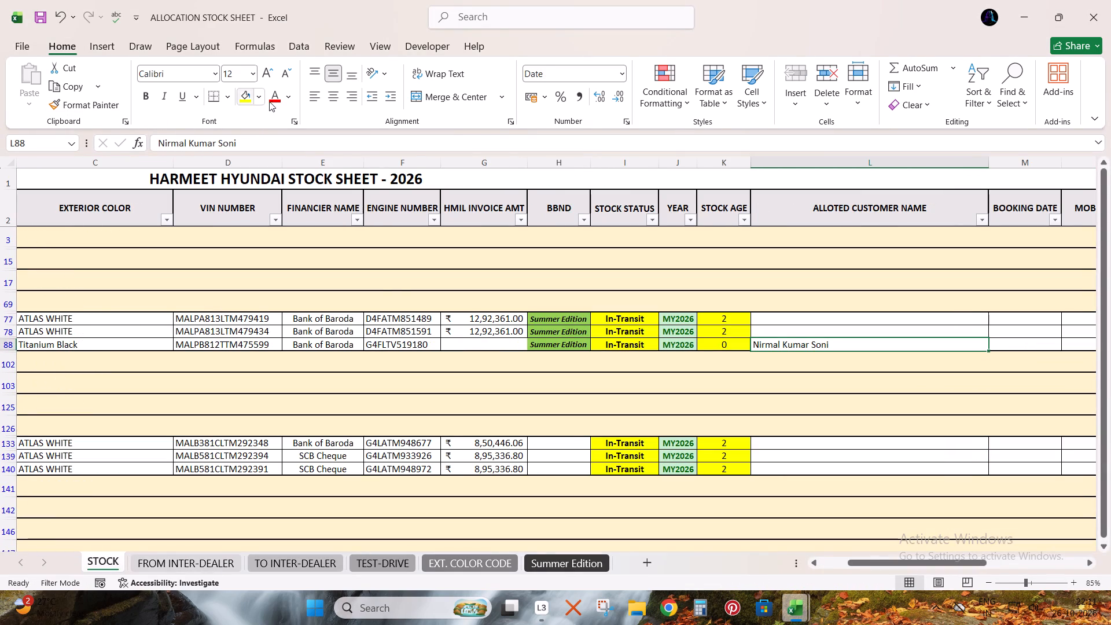
left_click(271, 101)
left_click(161, 98)
left_click(144, 95)
key("ctrl+s")
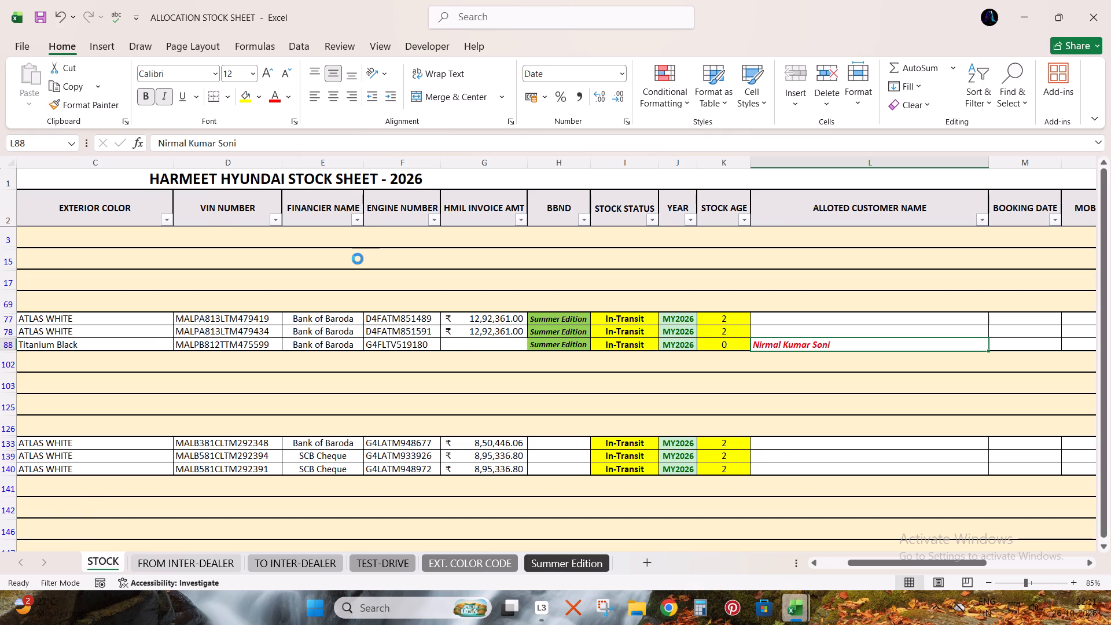
Remove the filter from the STOCK sheet's header row.
key("ctrl+Up")
key("ctrl+Left")
key("ctrl+shift+l")
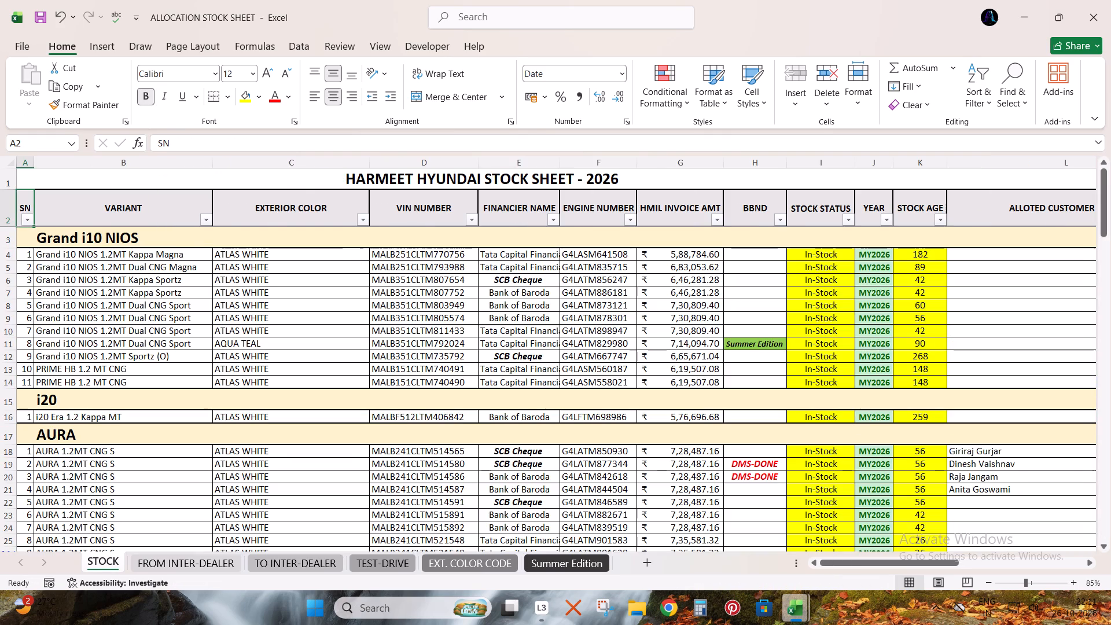
Enter HOLD DUSHYANT SIR as the alloted customer for the Creta 1.5 MPi MT SX Premium in row 98.
key("ctrl+Down")
scroll(160, 311, "down", 12)
scroll(253, 446, "up", 1)
scroll(253, 446, "down", 3)
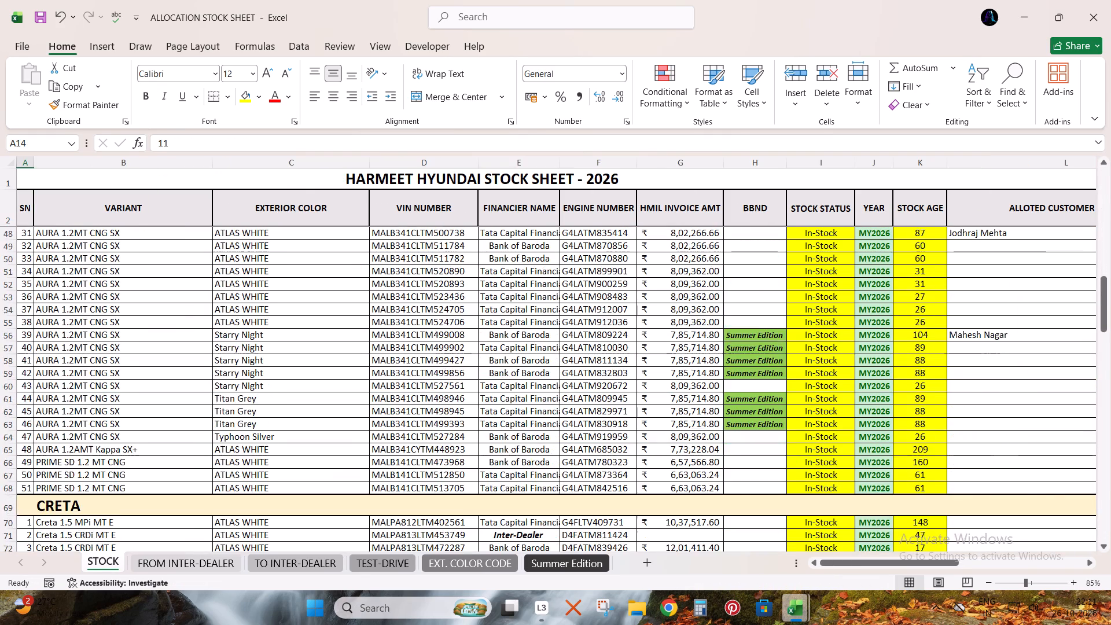
scroll(253, 446, "down", 12)
left_click(162, 452)
key("shift+space")
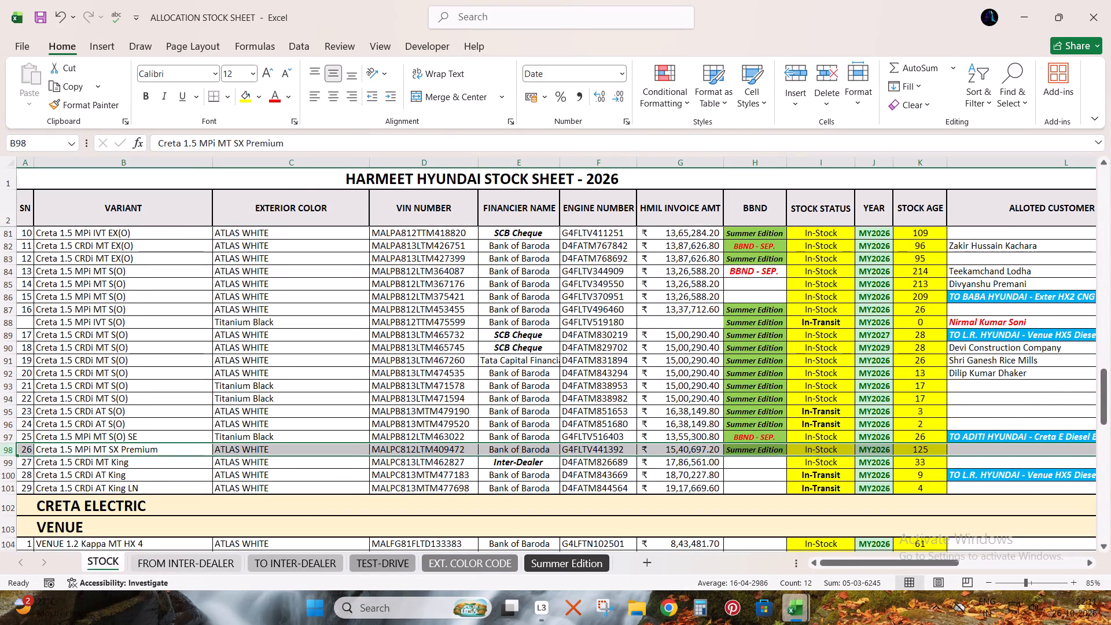
left_click(972, 449)
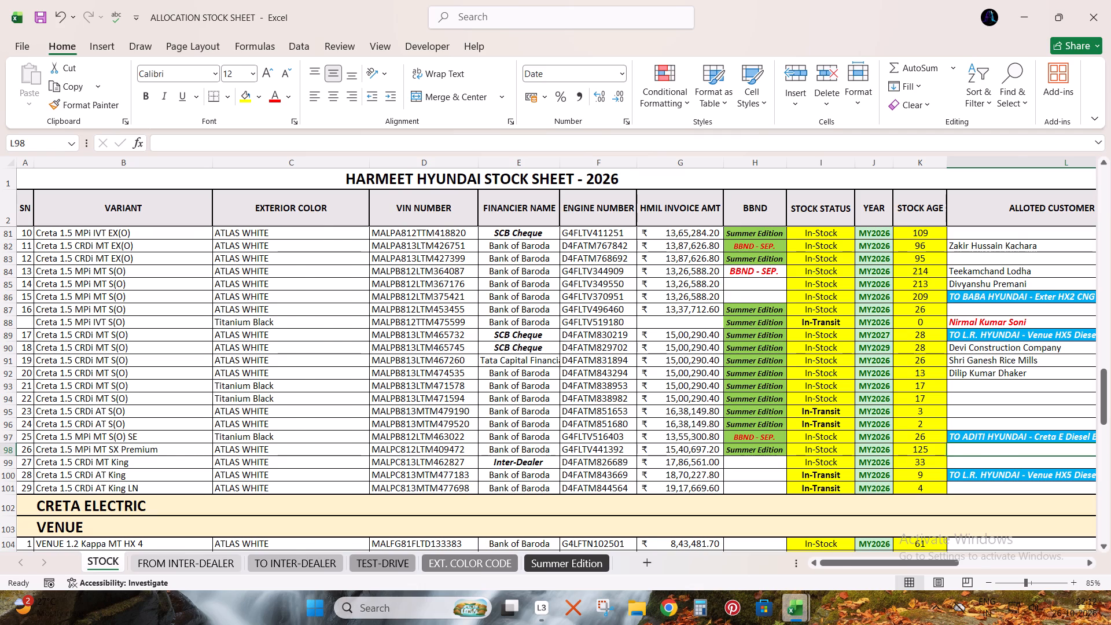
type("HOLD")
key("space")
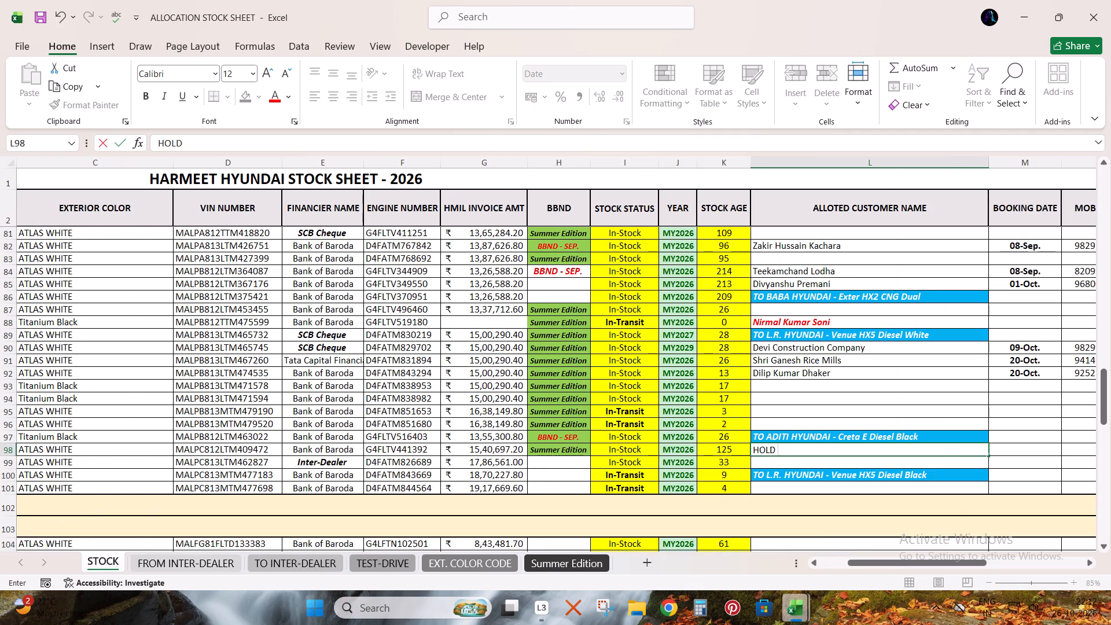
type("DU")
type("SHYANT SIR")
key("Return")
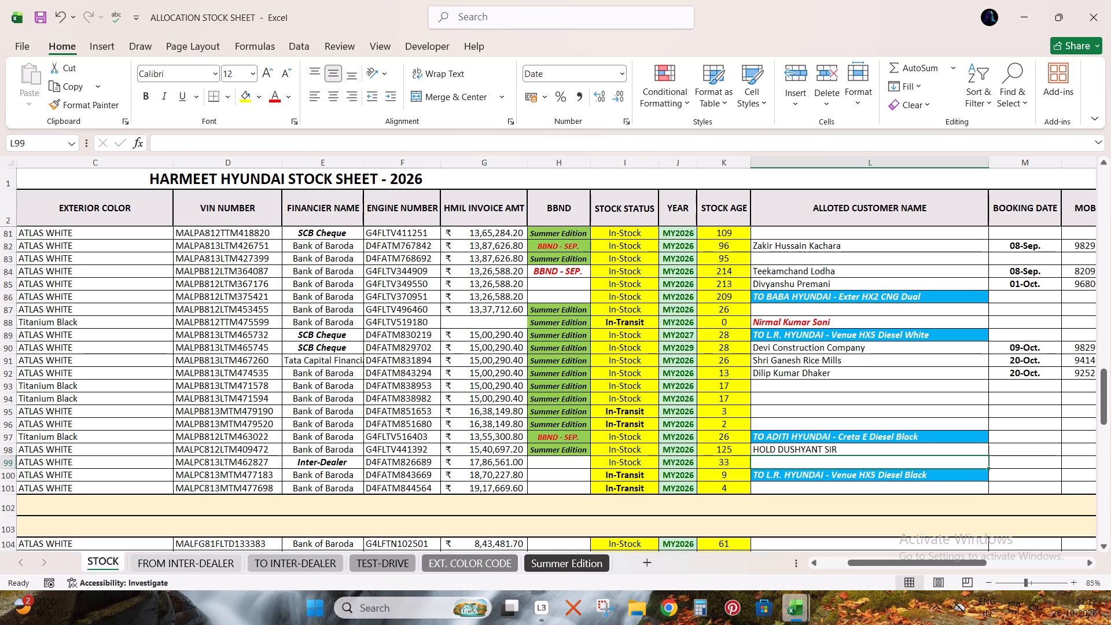
Copy the red bold italic formatting from cell L88 onto the HOLD DUSHYANT SIR entry in L98.
left_click(774, 323)
left_click(117, 111)
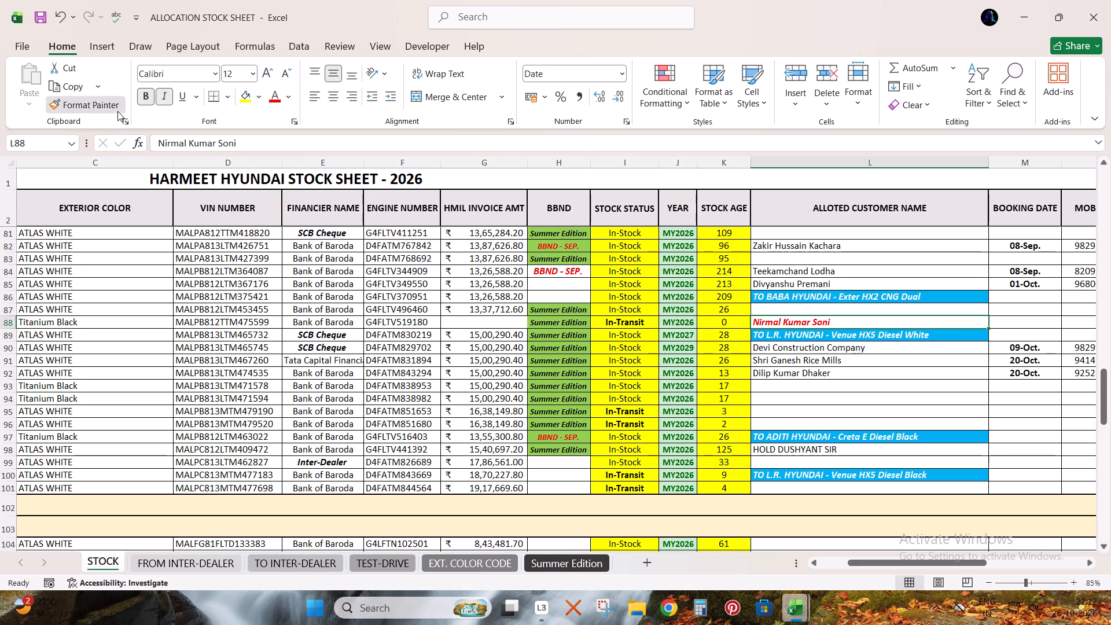
left_click_drag(819, 450, 827, 453)
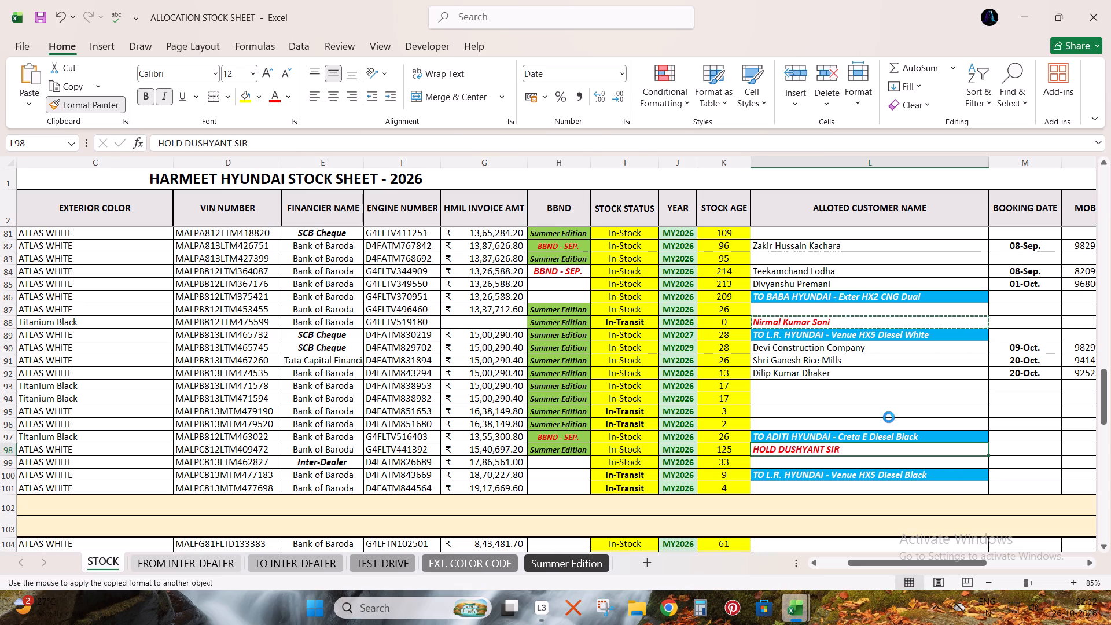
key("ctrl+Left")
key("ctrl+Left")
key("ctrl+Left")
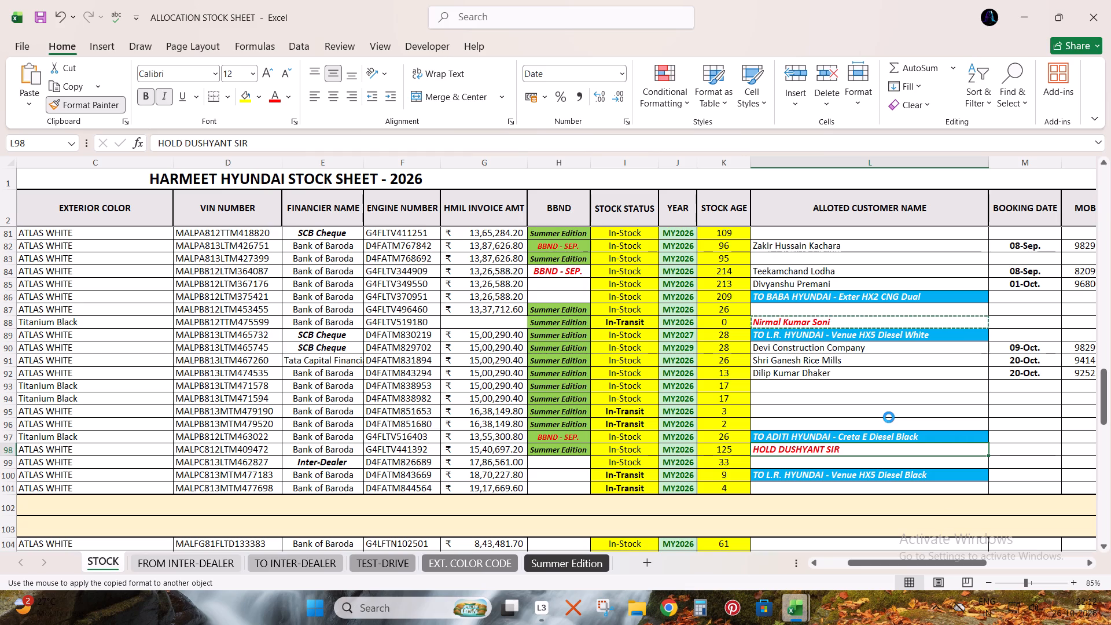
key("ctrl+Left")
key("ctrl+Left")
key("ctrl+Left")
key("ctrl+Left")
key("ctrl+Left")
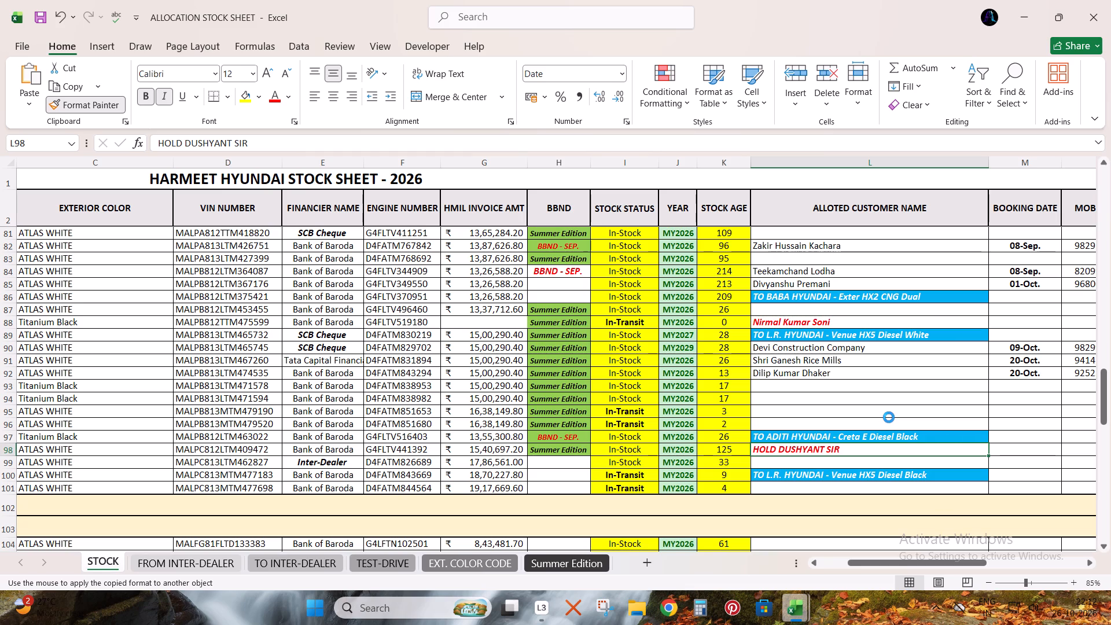
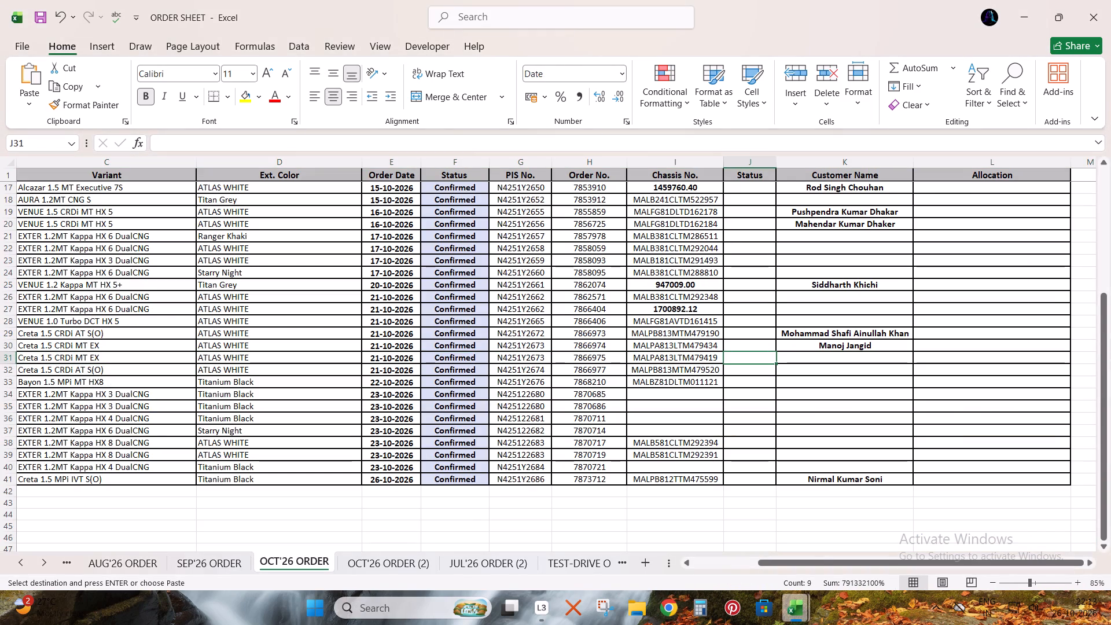
Look up the VIN of the in-transit Creta 1.5 CRDi MT EX from STOCK row 78 in OCT'26 ORDER and highlight its order row.
key("ctrl+f")
key("ctrl+v")
key("Return")
key("Return")
key("Escape")
key("shift+space")
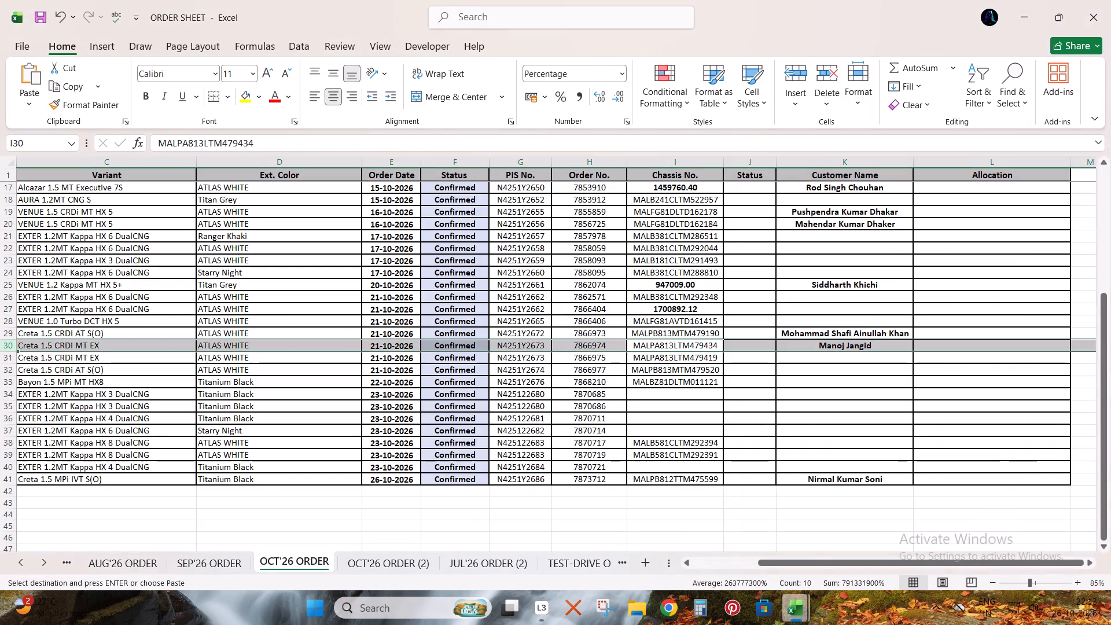
Copy the VIN of the Creta 1.5 MPi IVT S(O) from STOCK row 88 and find its order row in OCT'26 ORDER.
key("alt+Tab")
key("Down")
key("ctrl+c")
key("alt+Tab")
key("Right")
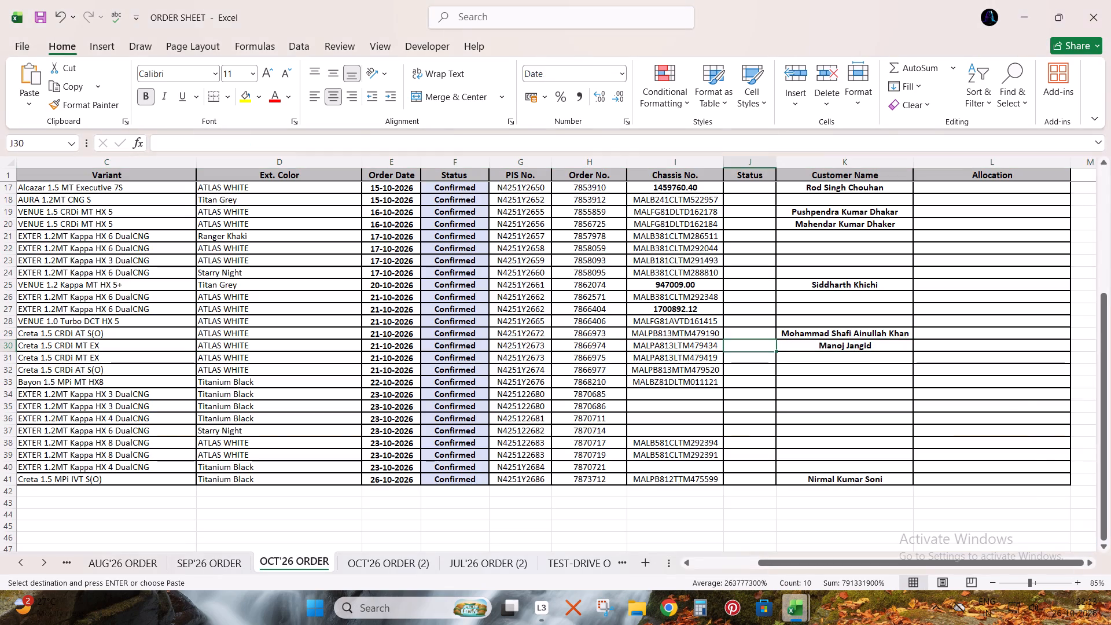
key("ctrl+f")
key("ctrl+v")
key("Return")
key("Return")
key("Escape")
key("shift+space")
Copy the VIN of the in-transit EXTER HX 6 DualCNG from STOCK row 133 and find its order row in OCT'26 ORDER.
key("alt+Tab")
key("Down")
key("Down")
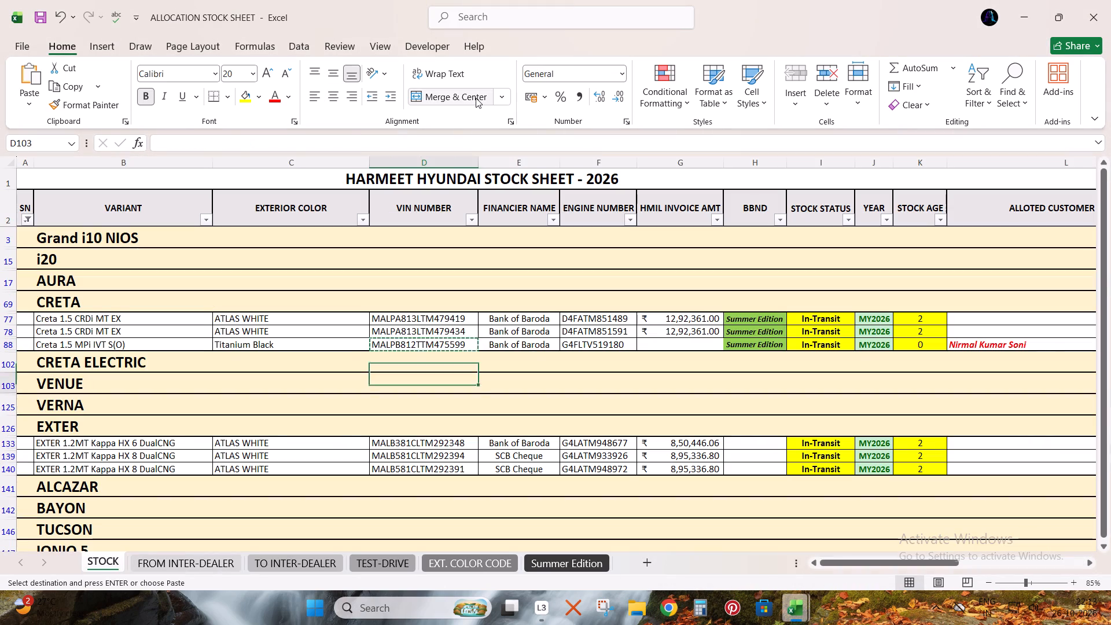
key("Down")
key("Down")
key("Down")
key("ctrl+c")
key("alt+Tab")
key("Right")
key("ctrl+f")
key("ctrl+v")
key("Return")
key("Return")
key("Return")
key("Escape")
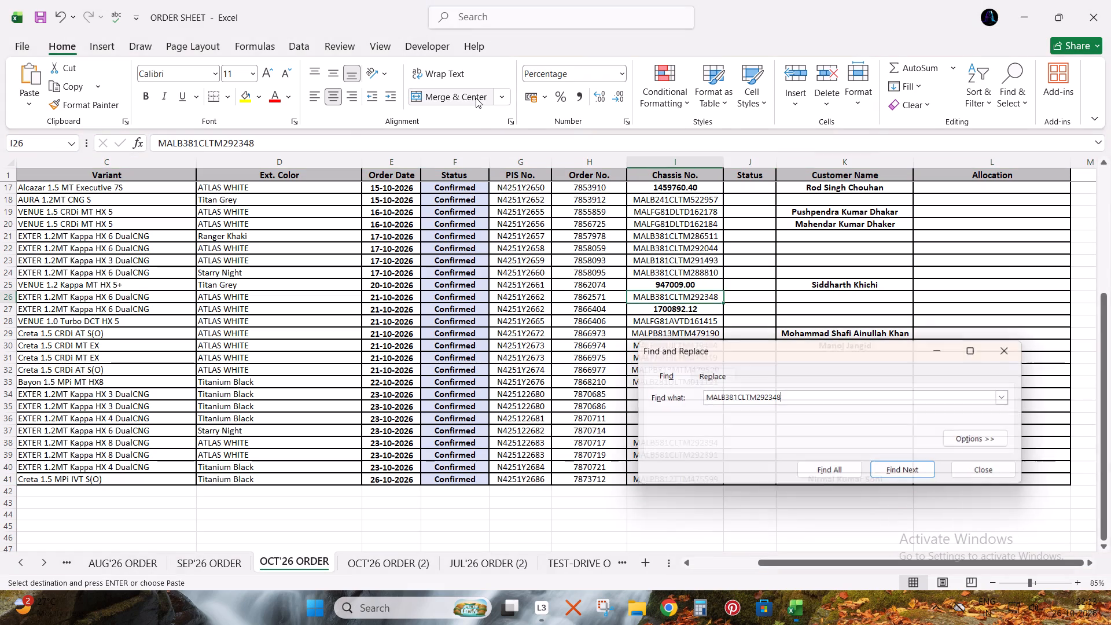
key("shift+space")
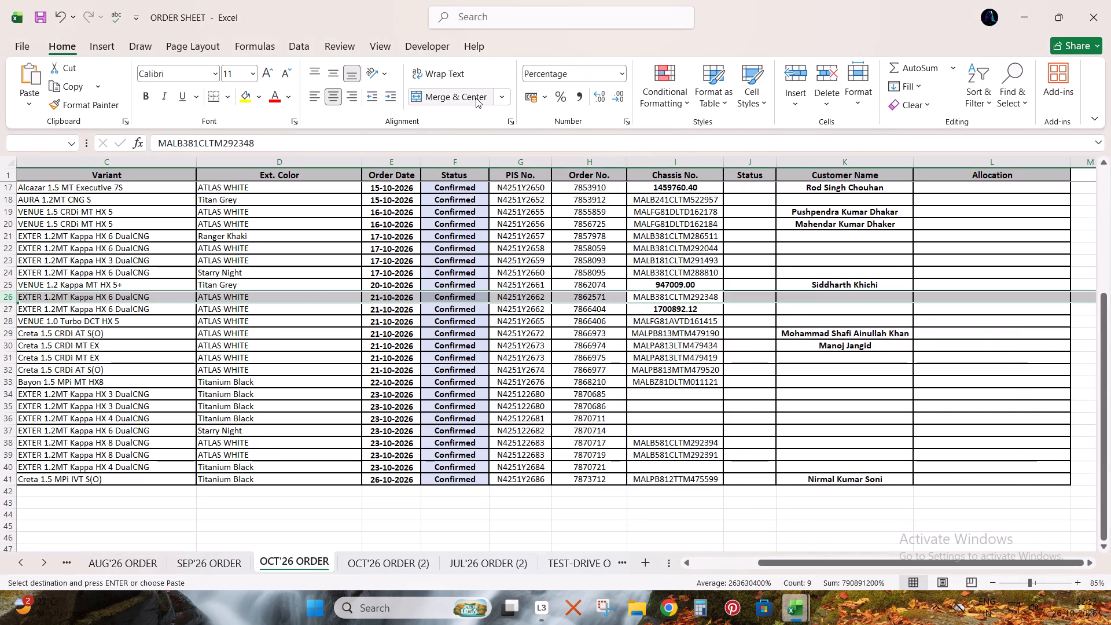
Copy the VIN of the EXTER HX 8 DualCNG from STOCK row 139 and find its order row in OCT'26 ORDER.
key("alt+Tab")
key("Down")
key("ctrl+c")
key("alt+Tab")
key("Right")
key("ctrl+f")
key("ctrl+v")
key("Return")
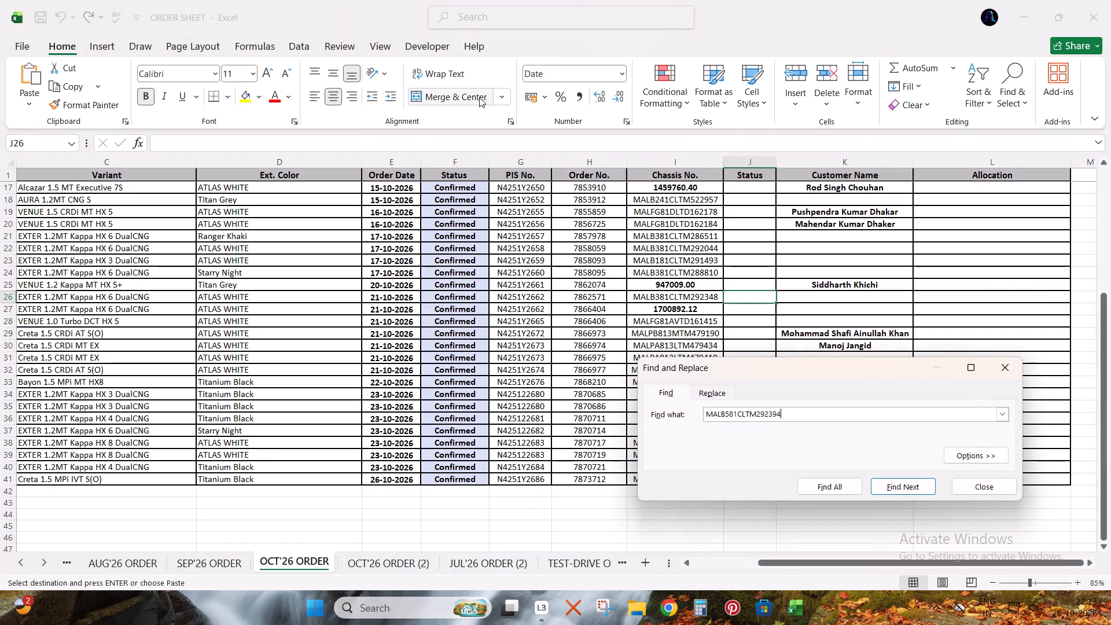
key("Return")
key("Return")
key("Escape")
key("shift+space")
Copy the VIN of the EXTER HX 8 DualCNG from STOCK row 140 and find its order row in OCT'26 ORDER.
key("alt+Tab")
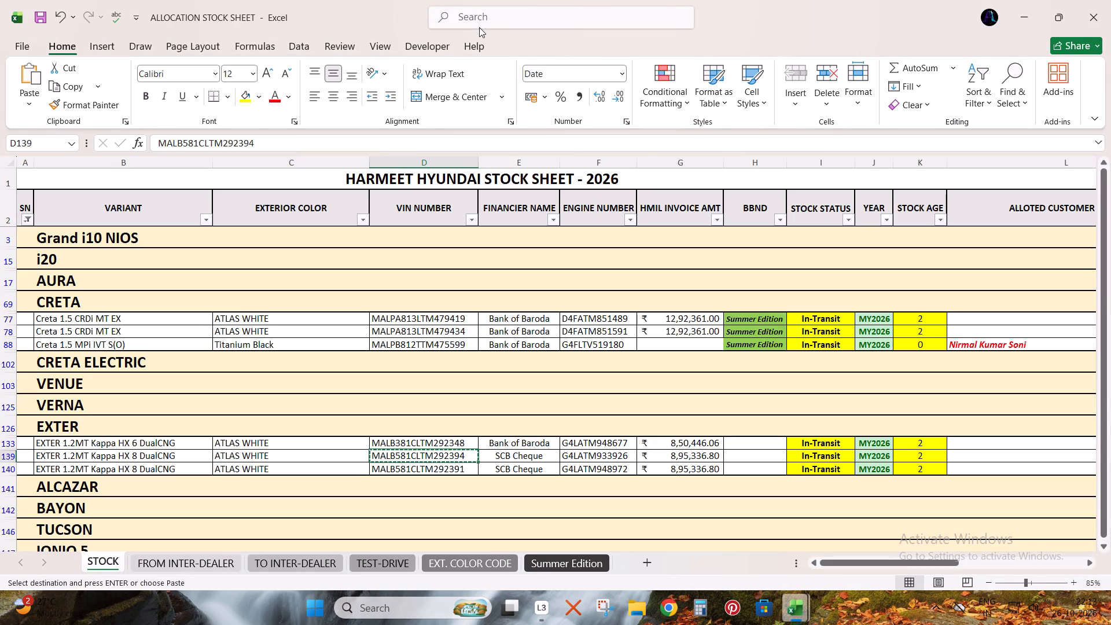
key("Down")
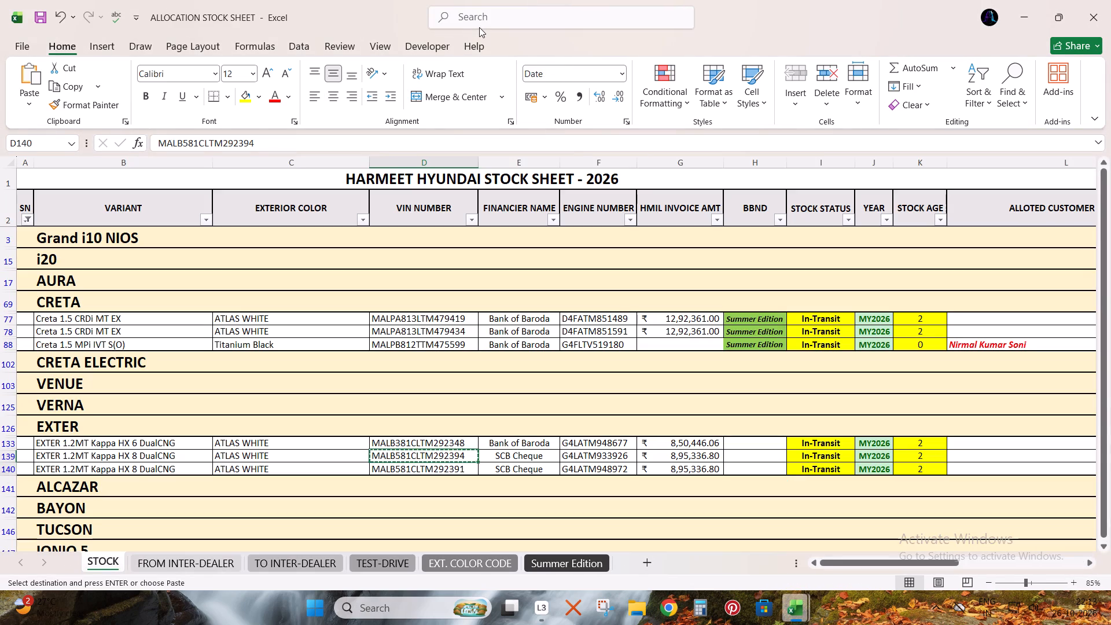
key("ctrl+c")
key("alt+Tab")
key("Right")
key("ctrl+f")
key("ctrl+v")
key("Return")
key("Escape")
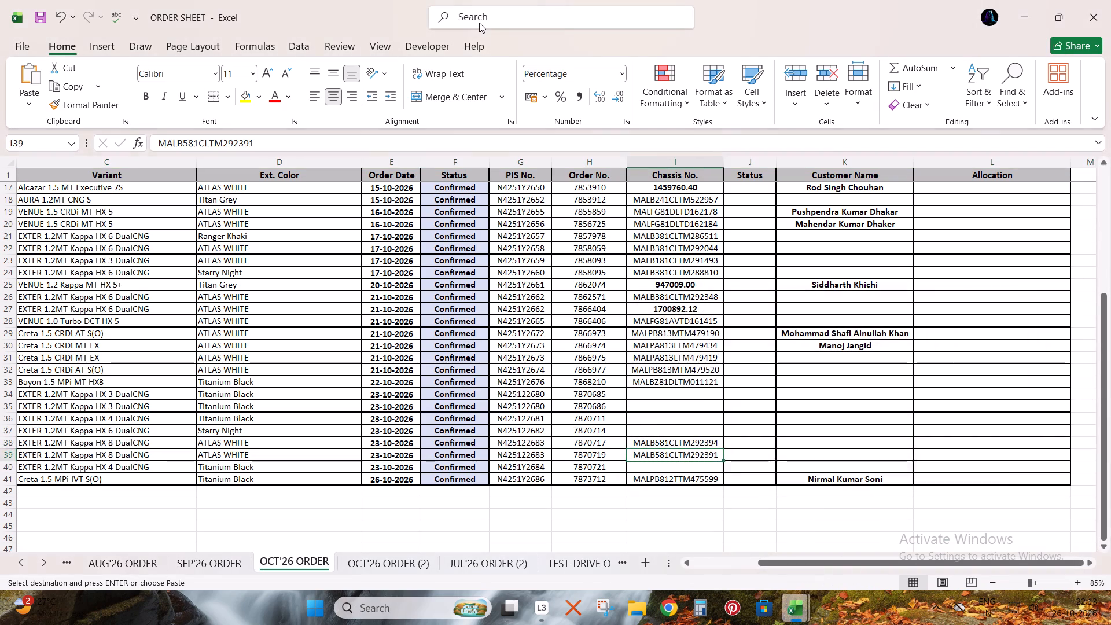
key("shift+space")
Go to the last serial number in OCT'26 ORDER, save the ORDER SHEET workbook and close it.
key("ctrl+Left")
key("ctrl+Left")
key("ctrl+Down")
key("ctrl+s")
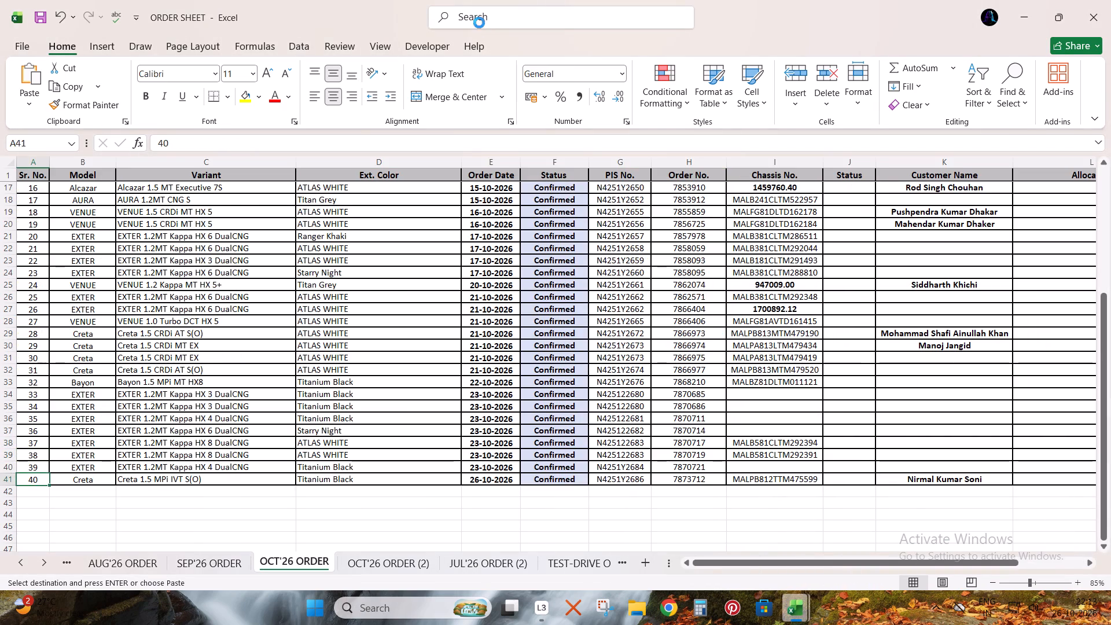
left_click(1110, 0)
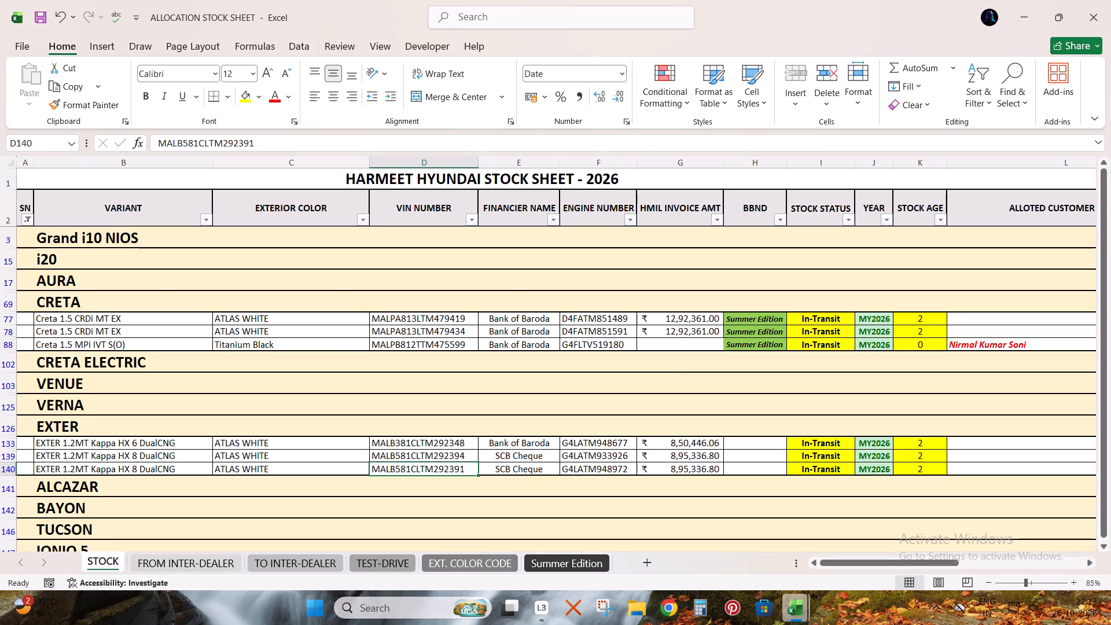
Remove the filter from the STOCK sheet's header row.
left_click(159, 202)
key("ctrl+shift+l")
Renumber the SN column of the Grand i10 NIOS section by filling the series from 1 to 11 over rows 4 to 14.
key("ctrl+Left")
key("Down")
key("Up")
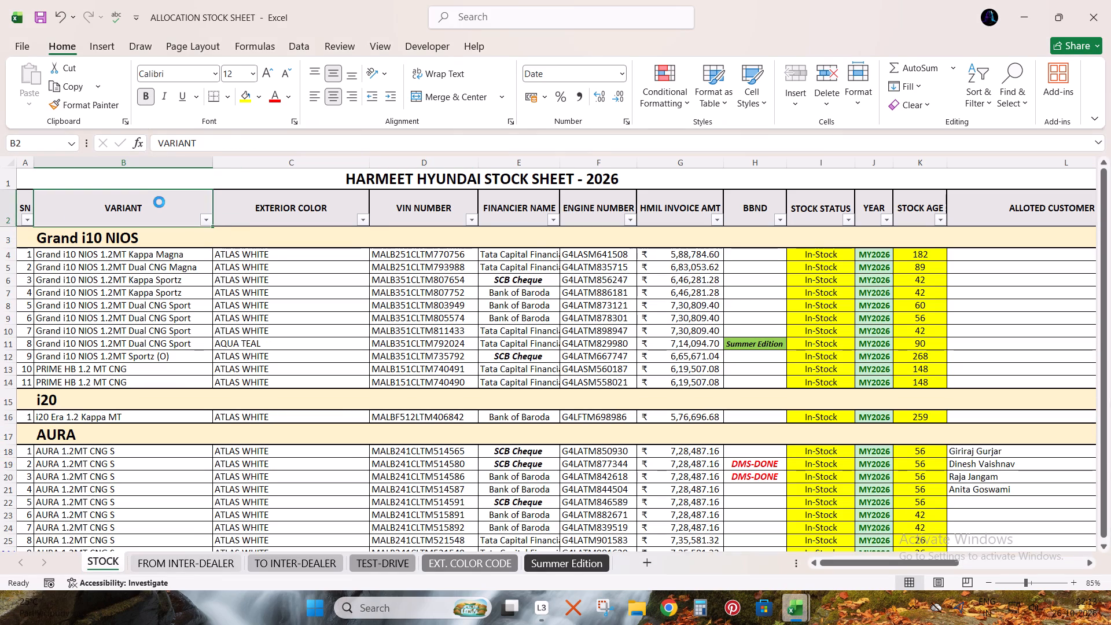
key("Down")
key("Down")
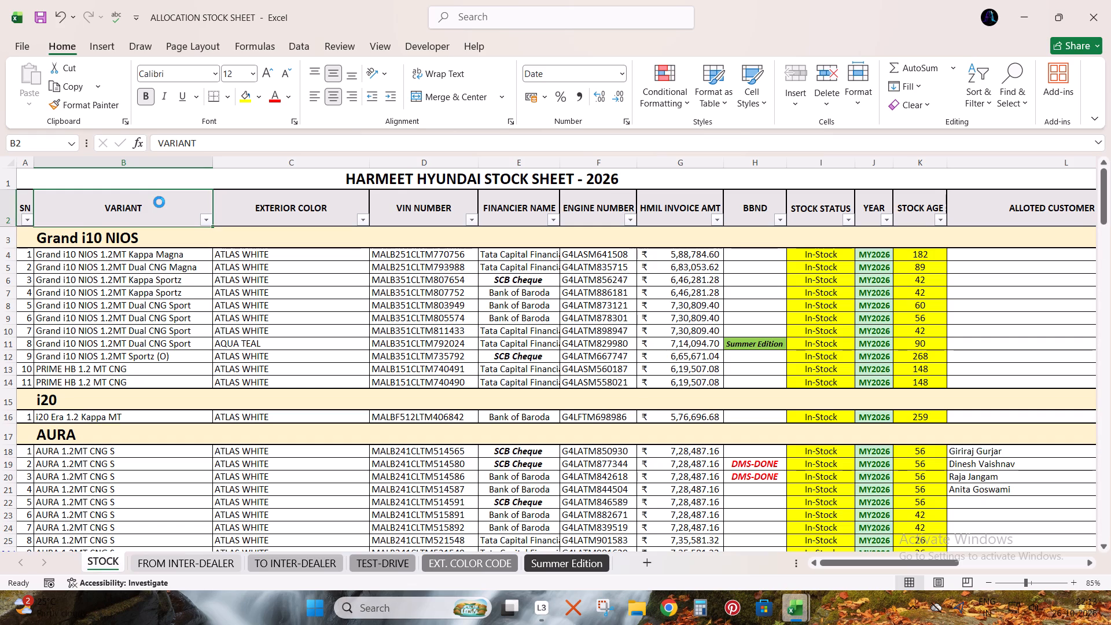
key("Down")
key("Up")
key("shift+Down")
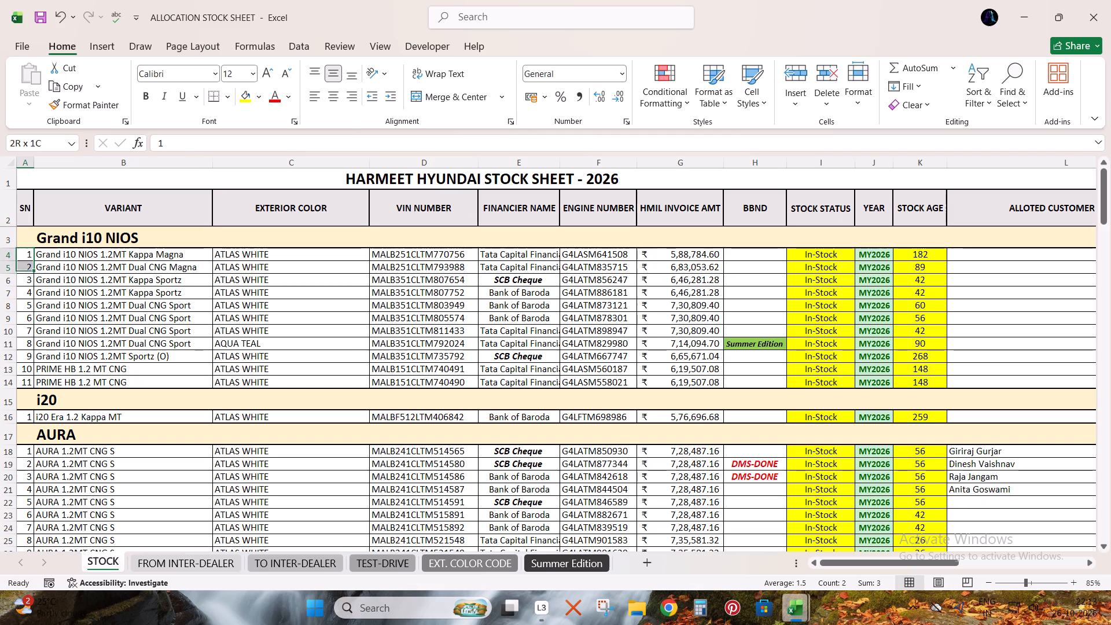
double_click(32, 276)
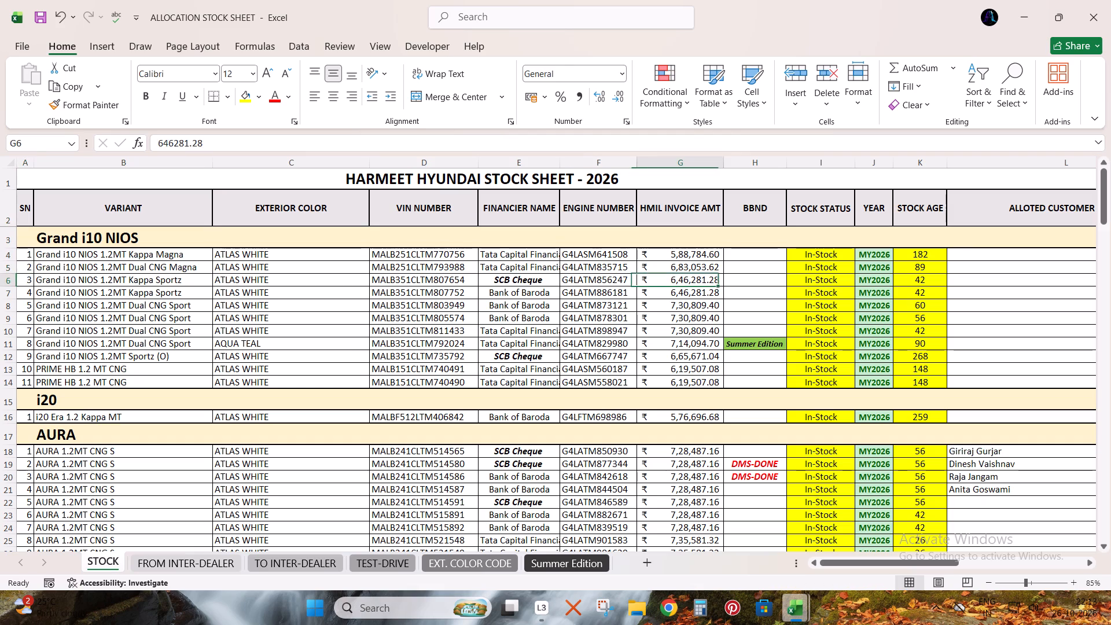
left_click_drag(25, 253, 29, 275)
double_click(33, 284)
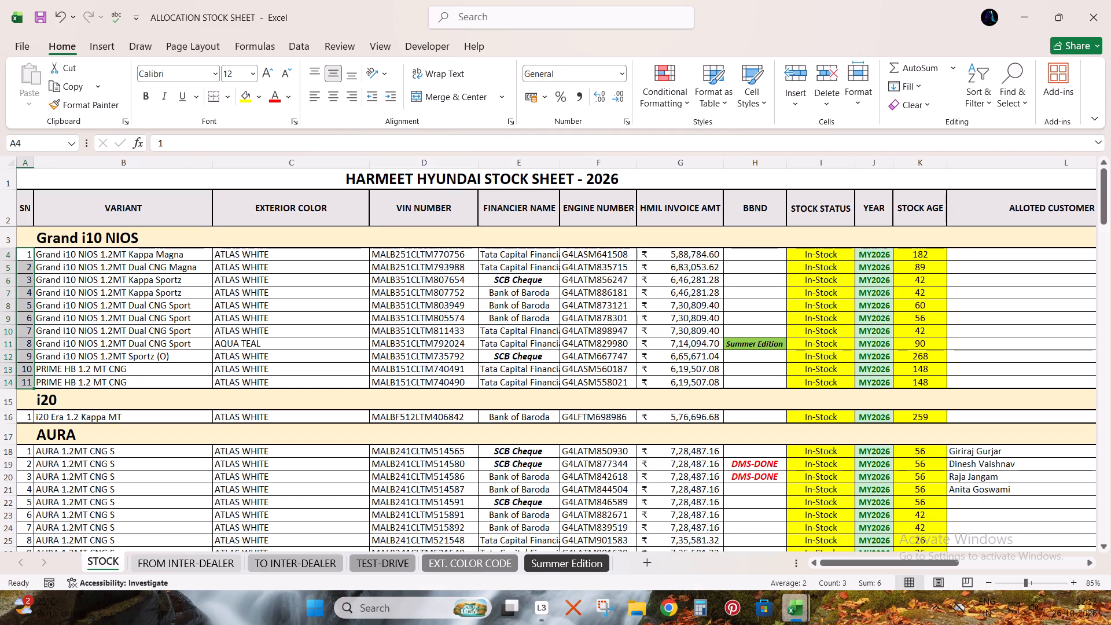
Renumber the SN column of the AURA section by filling the series from 1 to 51 over rows 18 to 68.
scroll(483, 439, "down", 4)
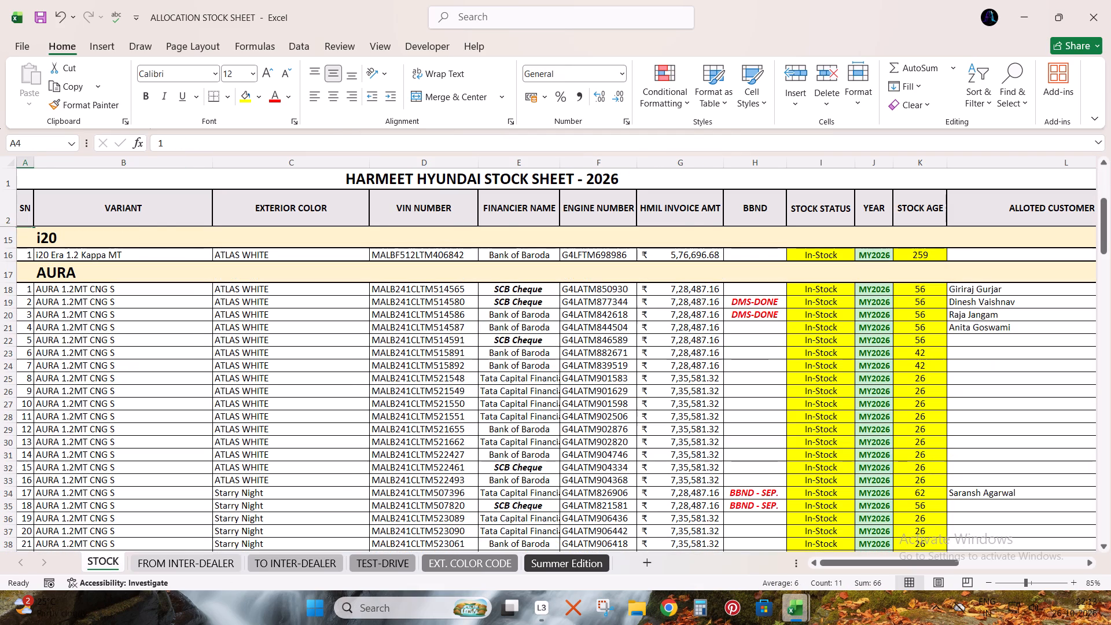
left_click_drag(32, 290, 32, 300)
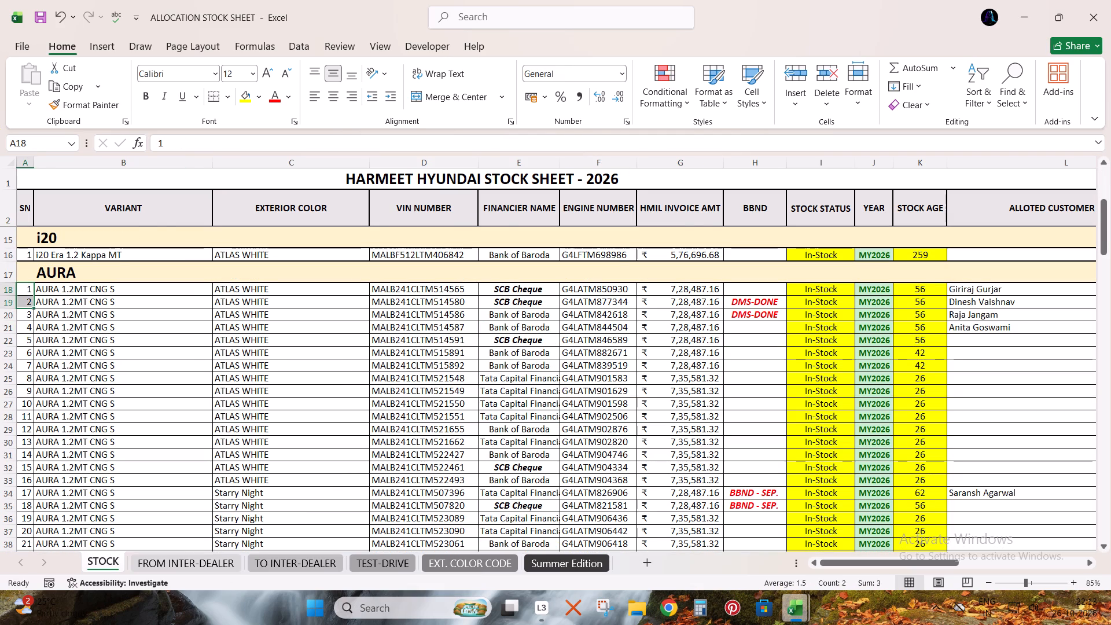
double_click(31, 306)
Renumber the SN column of the CRETA section by filling the series from 1 to 32 over rows 70 to 101.
scroll(95, 317, "down", 10)
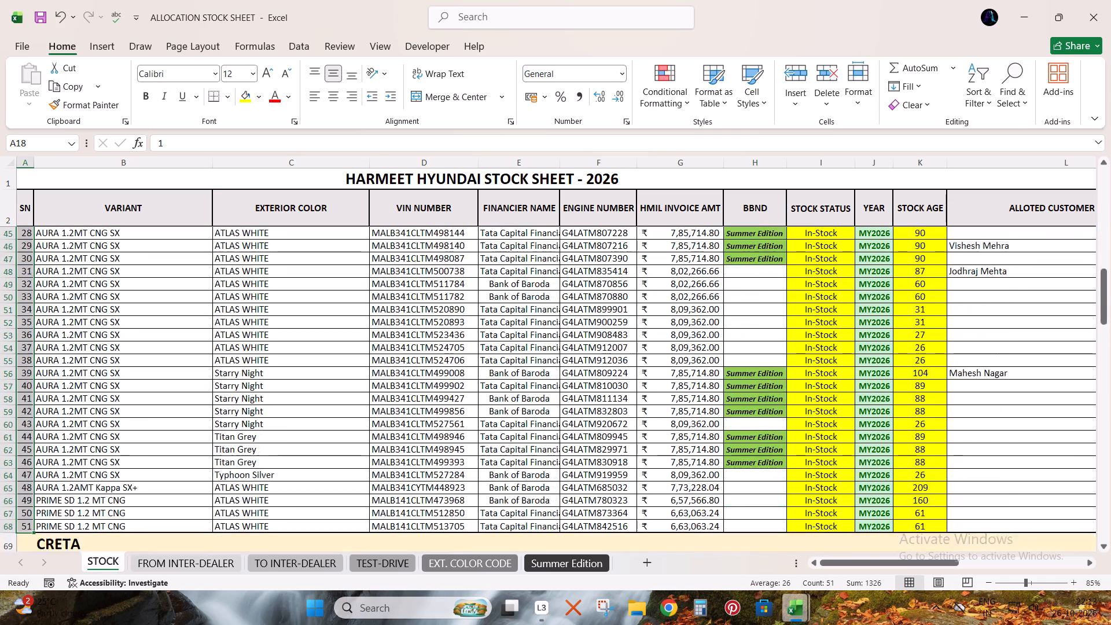
scroll(97, 317, "down", 3)
scroll(97, 317, "up", 1)
scroll(97, 317, "down", 5)
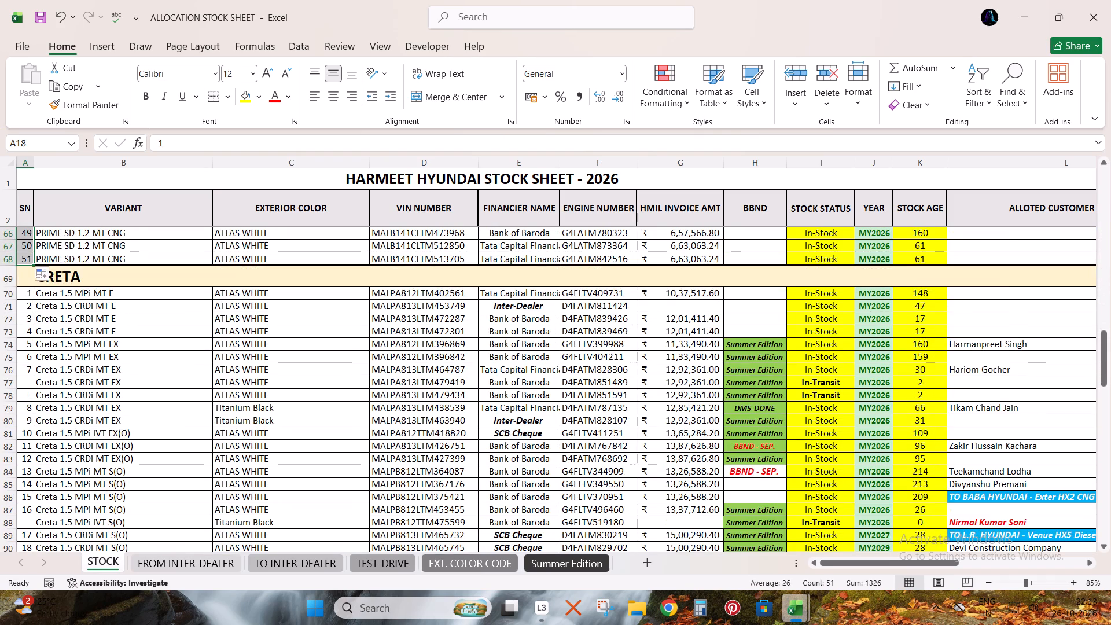
left_click_drag(30, 294, 30, 302)
left_click_drag(34, 311, 26, 514)
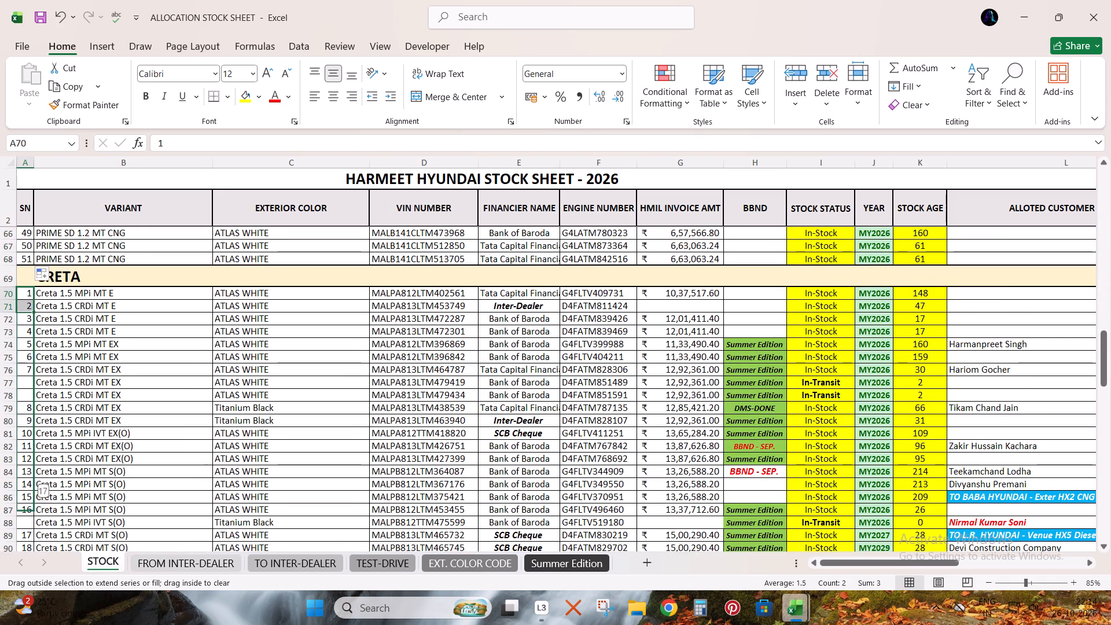
left_click_drag(26, 514, 25, 525)
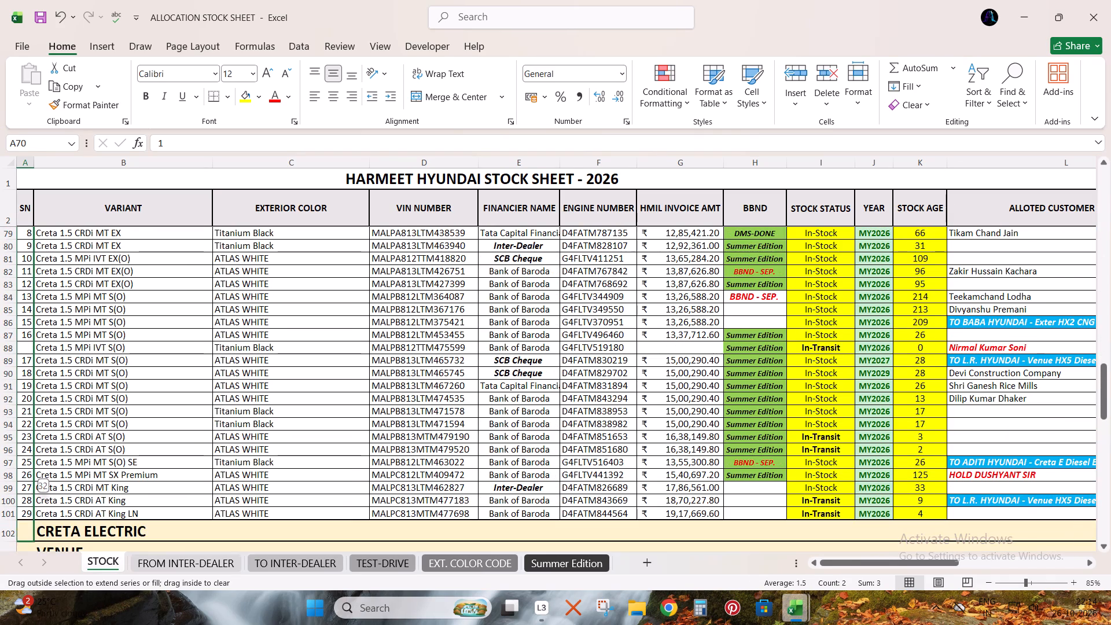
left_click_drag(25, 525, 26, 520)
Renumber the SN column of the VENUE section by filling the series from 1 to 21 over rows 104 to 124.
scroll(150, 425, "down", 4)
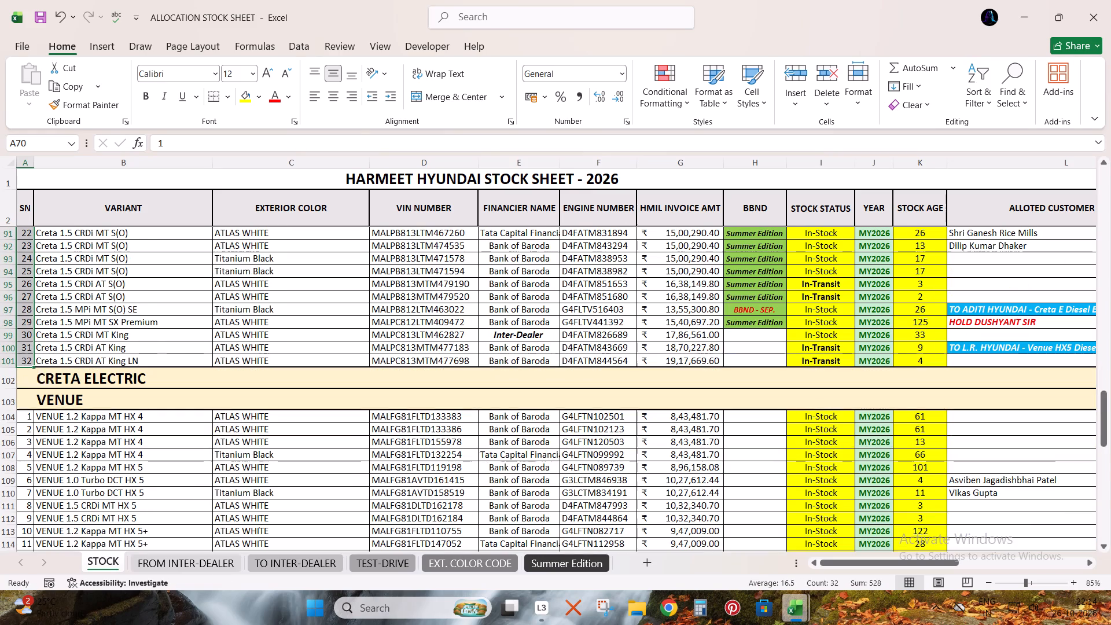
left_click_drag(25, 417, 26, 432)
left_click_drag(34, 434, 39, 499)
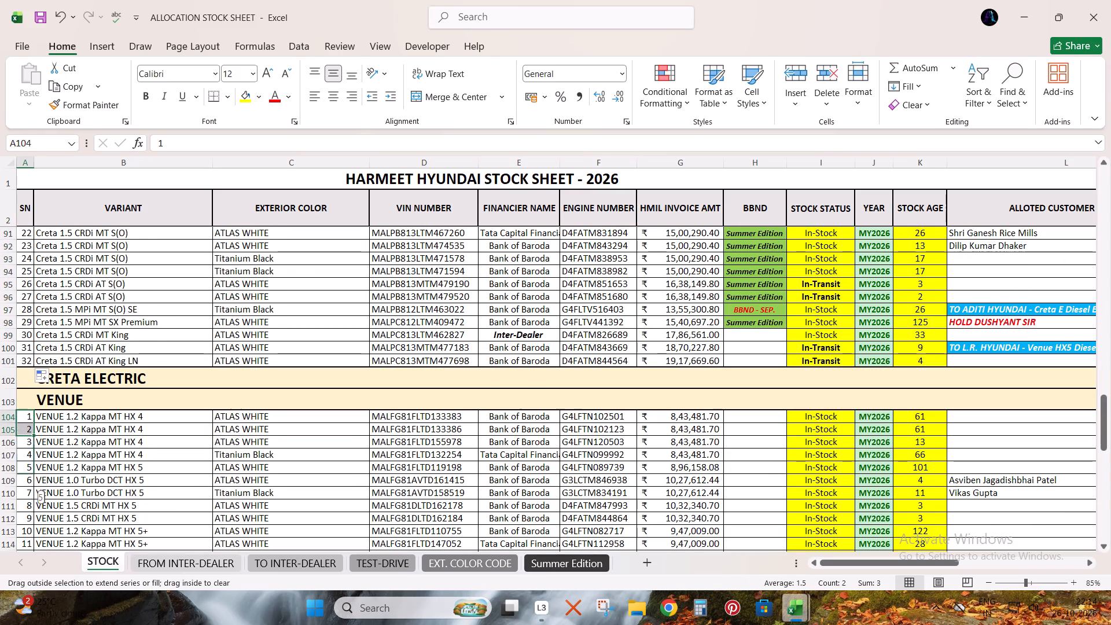
left_click_drag(39, 499, 30, 492)
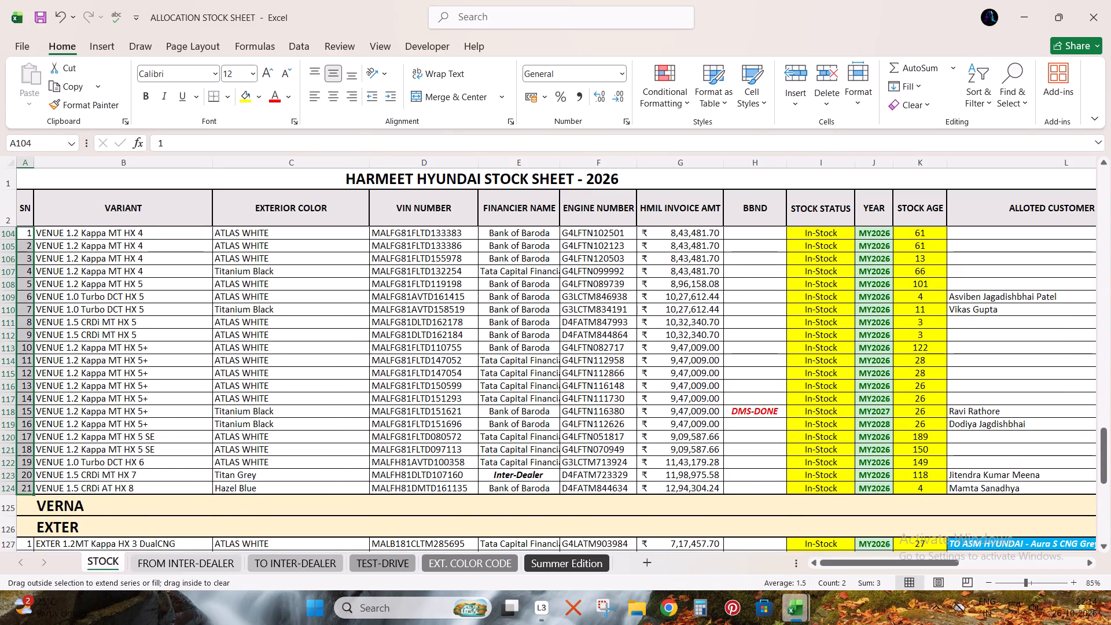
Renumber the SN column of the EXTER section by filling the series from 1 to 14 over rows 127 to 140.
scroll(131, 426, "down", 5)
left_click_drag(27, 352, 29, 369)
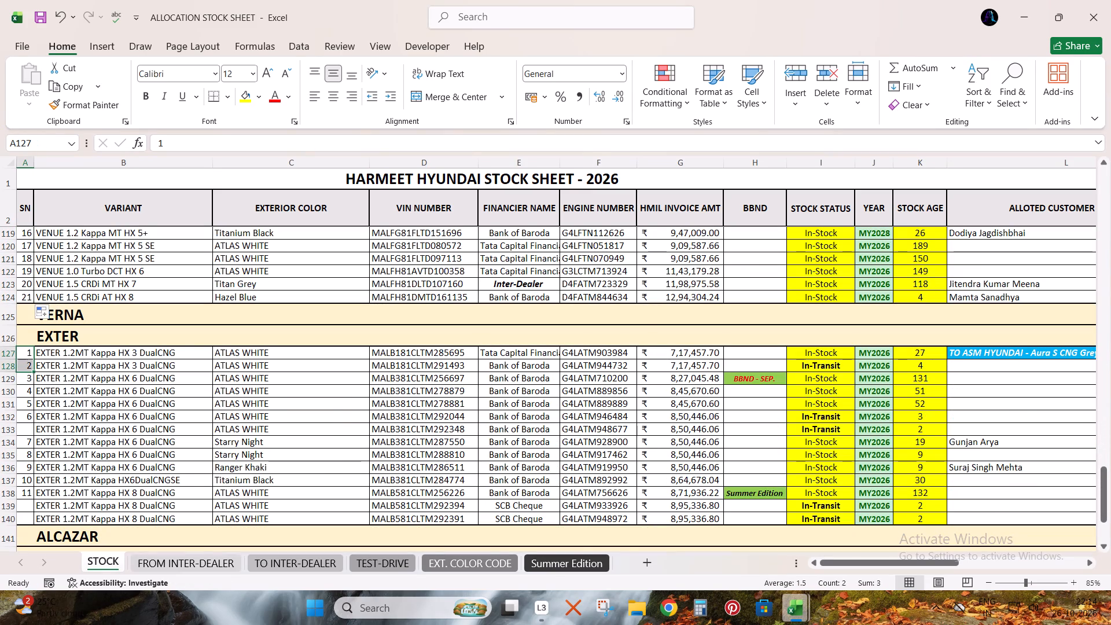
left_click_drag(32, 370, 34, 523)
Check the remaining STOCK sections, return to the SN header cell A2 and save the ALLOCATION STOCK SHEET workbook.
scroll(108, 461, "down", 2)
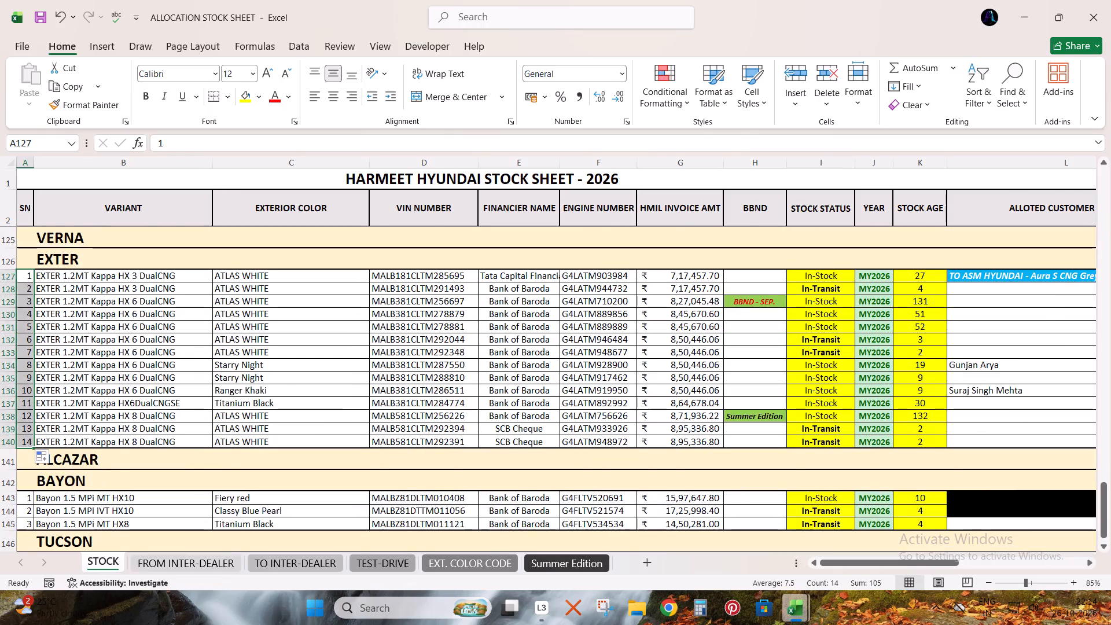
scroll(82, 459, "down", 3)
left_click(90, 212)
key("ctrl+Left")
key("Down")
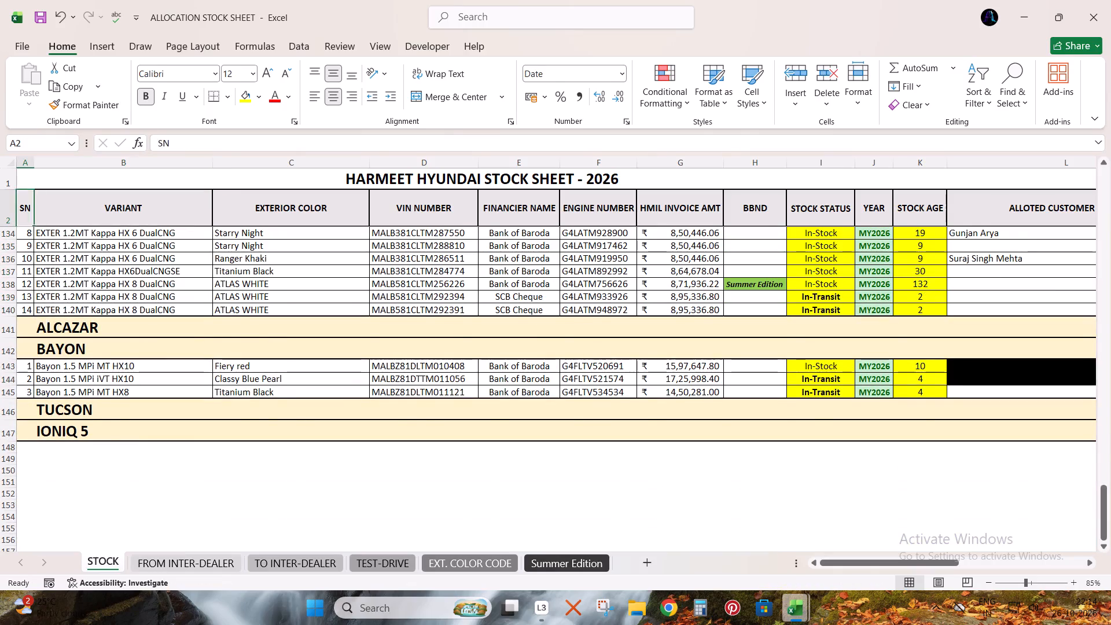
key("Up")
key("ctrl+s")
Switch to the BOOKING LIST workbook, go to the last booking's serial number in TOTAL BOOKING and save.
key("alt+Tab")
key("alt+Tab")
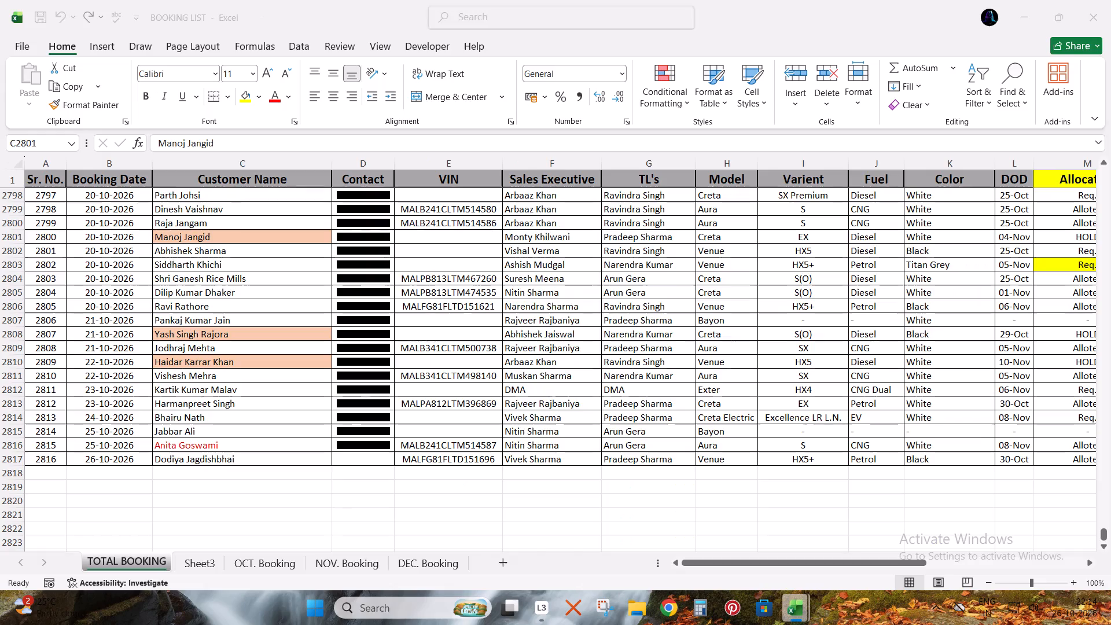
key("ctrl+Down")
key("ctrl+Left")
key("ctrl+s")
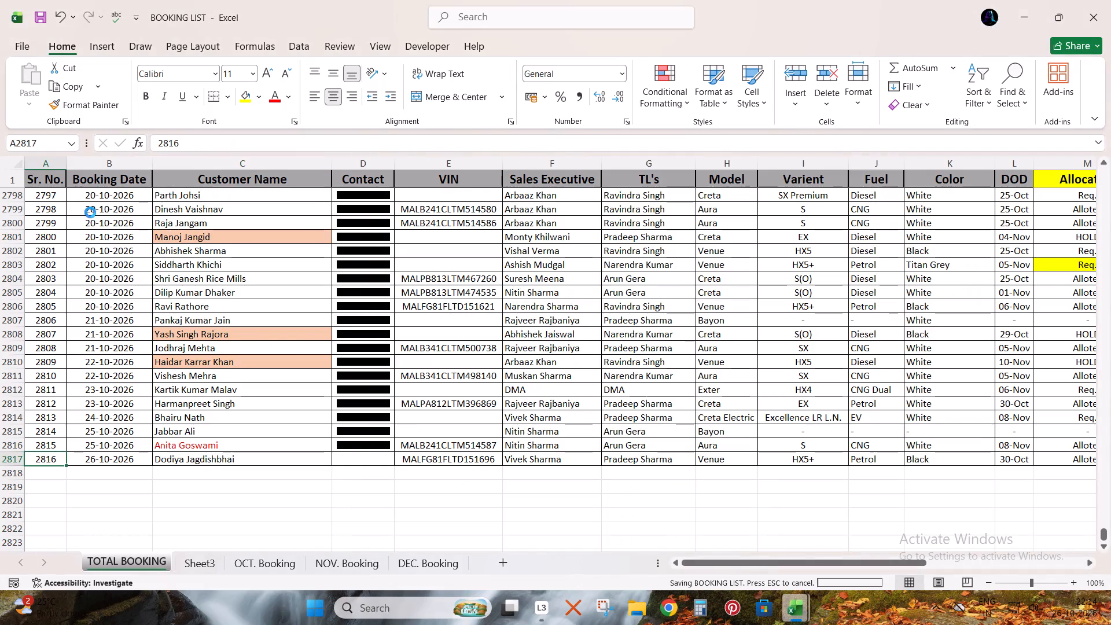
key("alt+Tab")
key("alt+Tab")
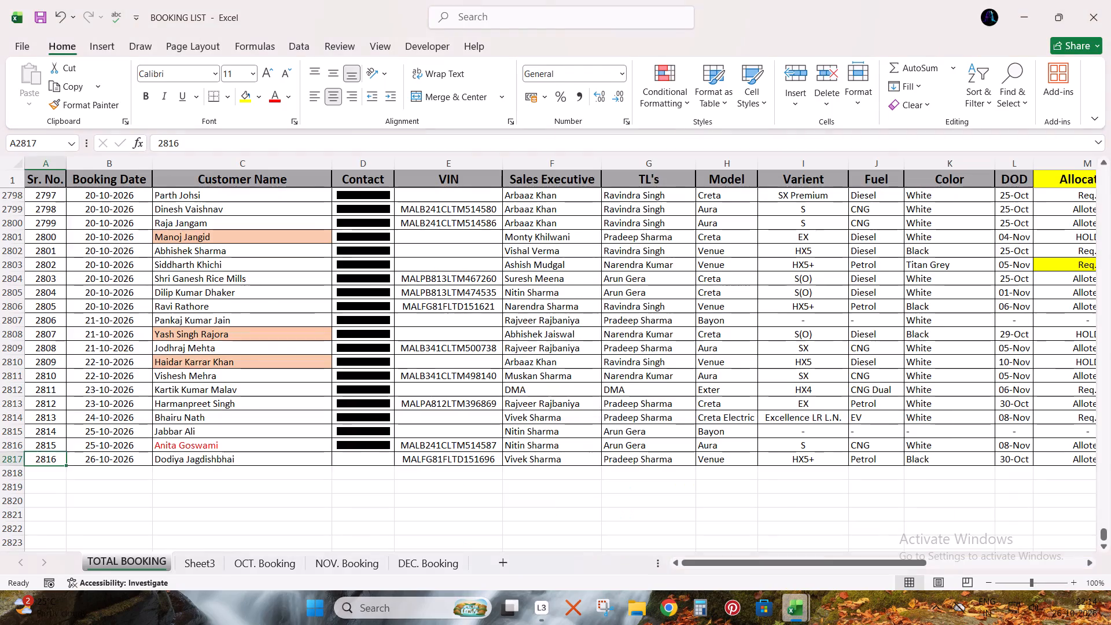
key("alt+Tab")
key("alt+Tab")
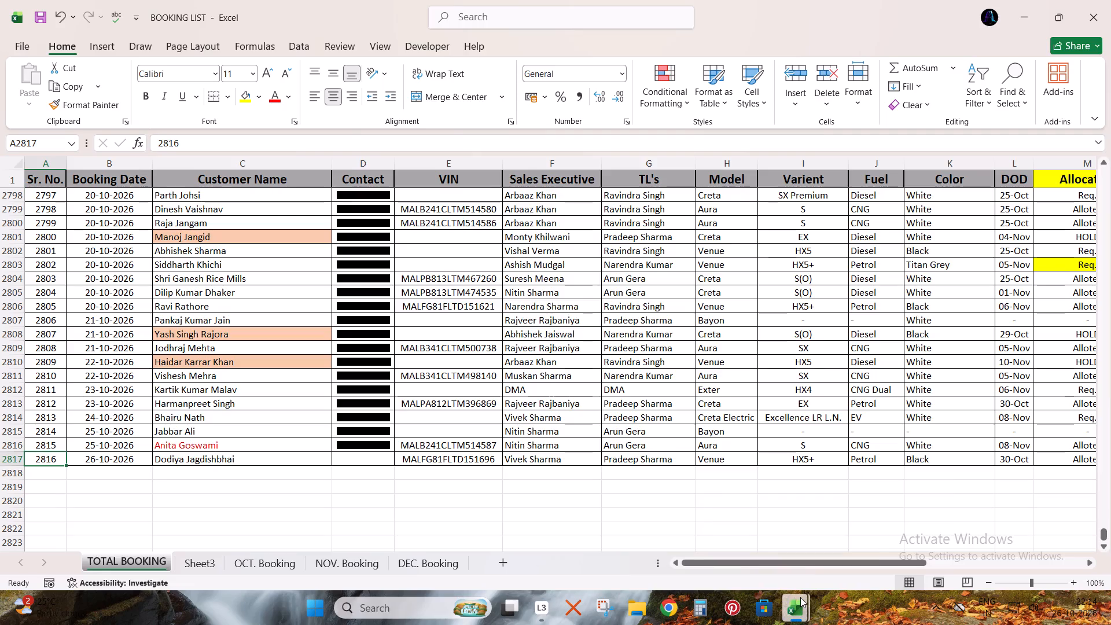
Open the Book - Copy - Copy workbook from the desktop.
left_click(1110, 624)
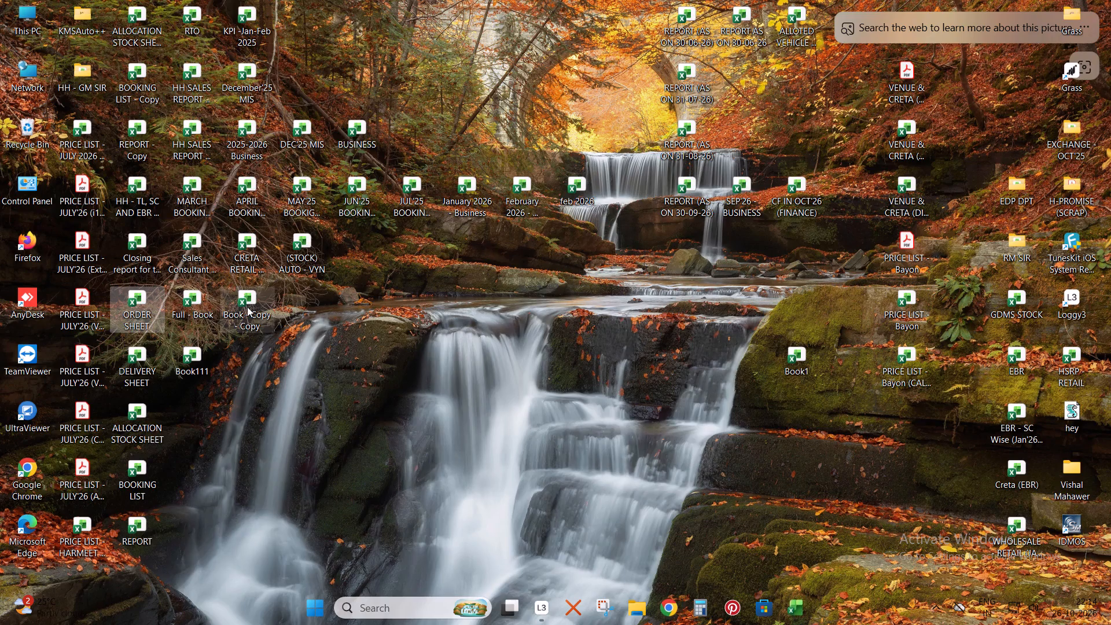
double_click(256, 307)
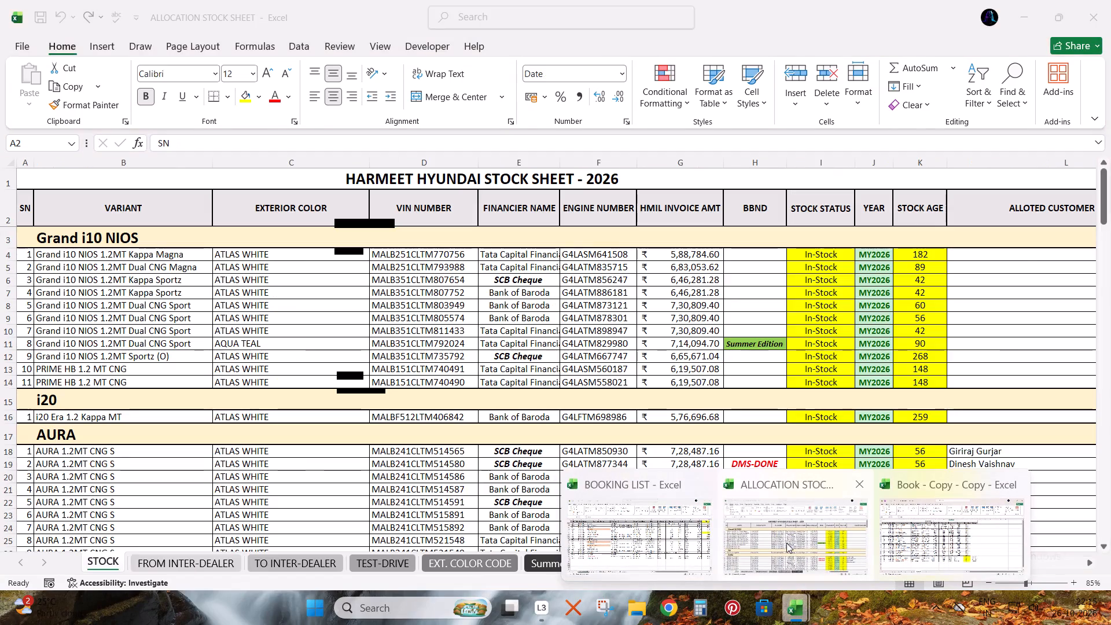
Switch back to the BOOKING LIST workbook and add a filter to the TOTAL BOOKING header row from the Allocation column.
left_click(634, 519)
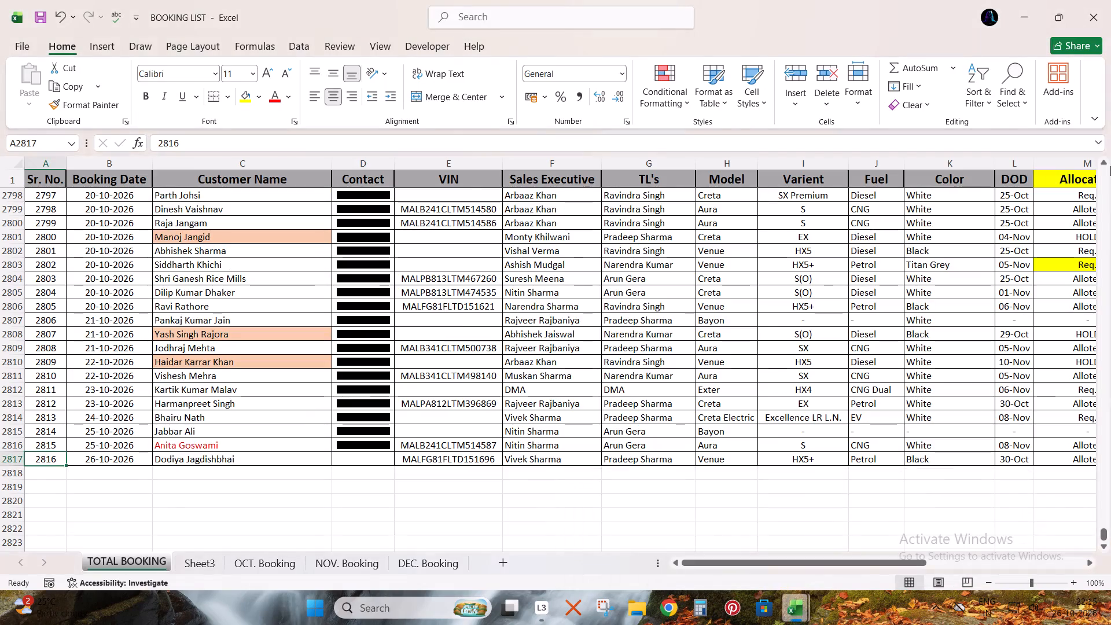
left_click(1072, 179)
key("ctrl+shift+l")
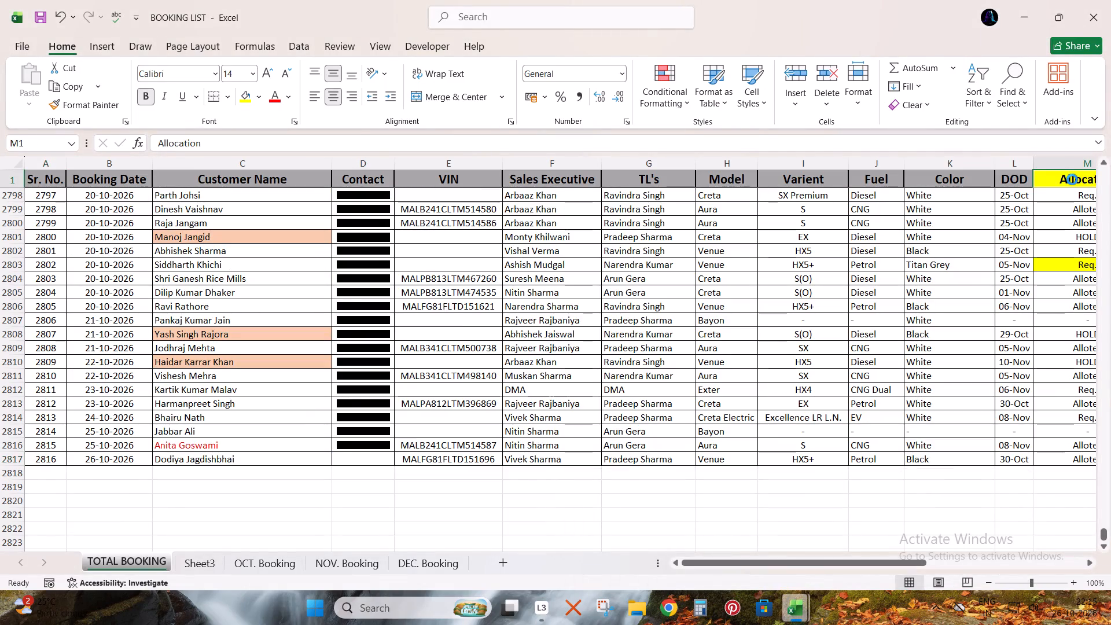
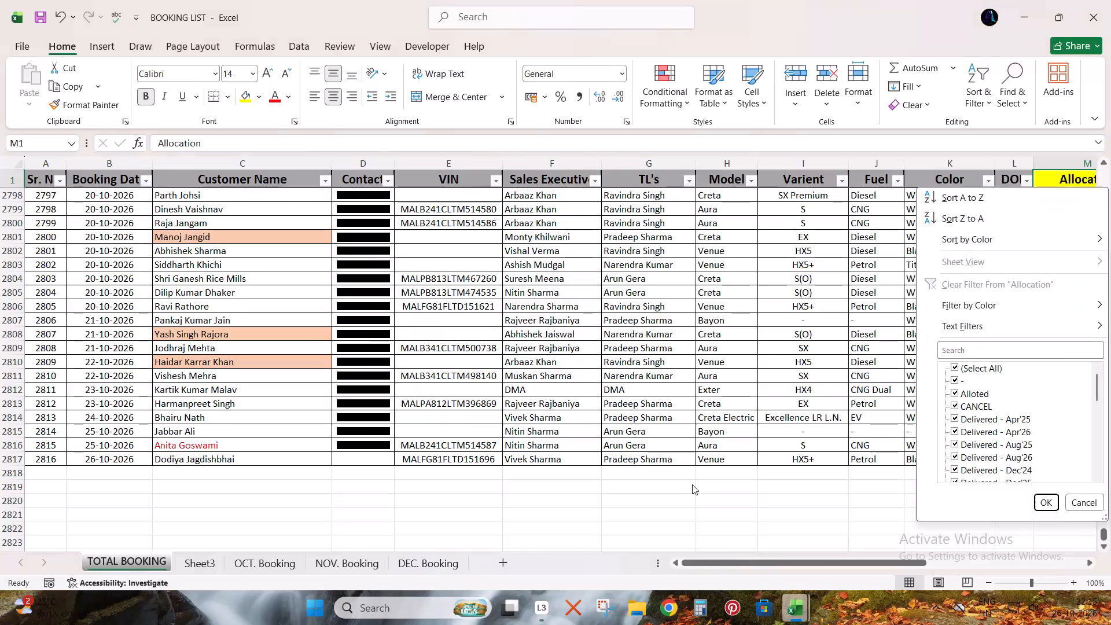
Go to the Select All entry among the Allocation column's filter values.
key("Down")
key("Down")
key("Down")
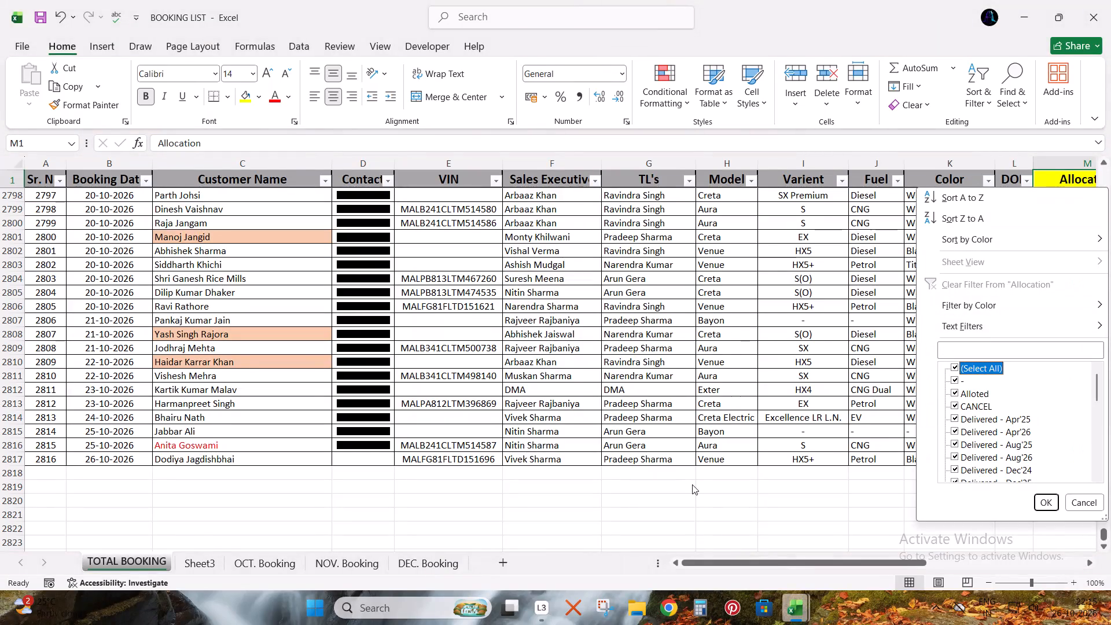
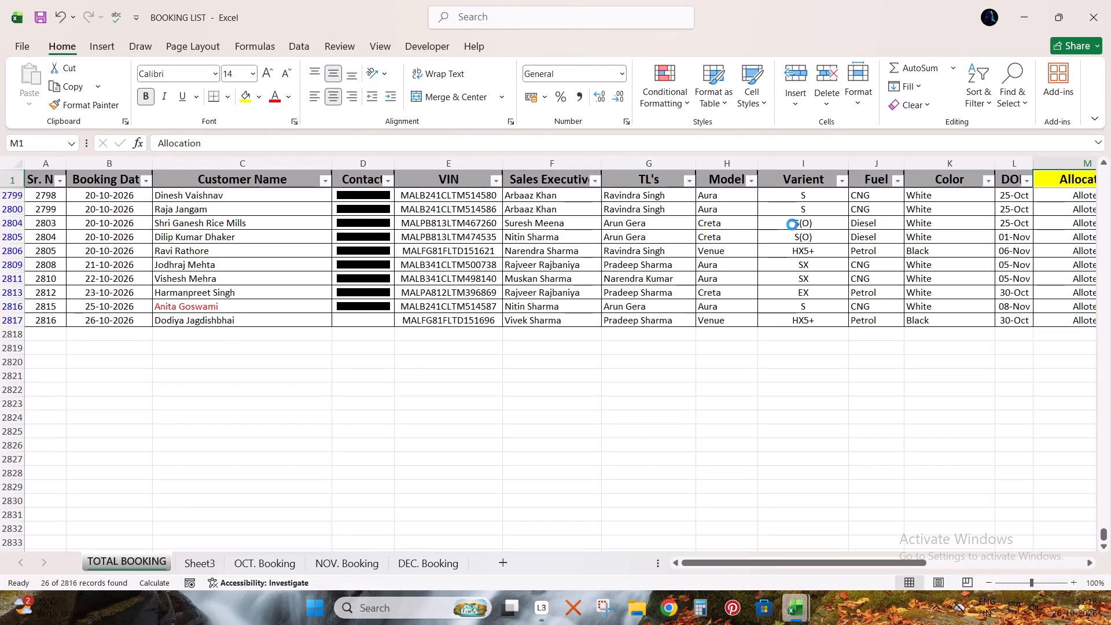
Select all the filtered Alloted entries in the Allocation column of the TOTAL BOOKING sheet to check their count.
key("Down")
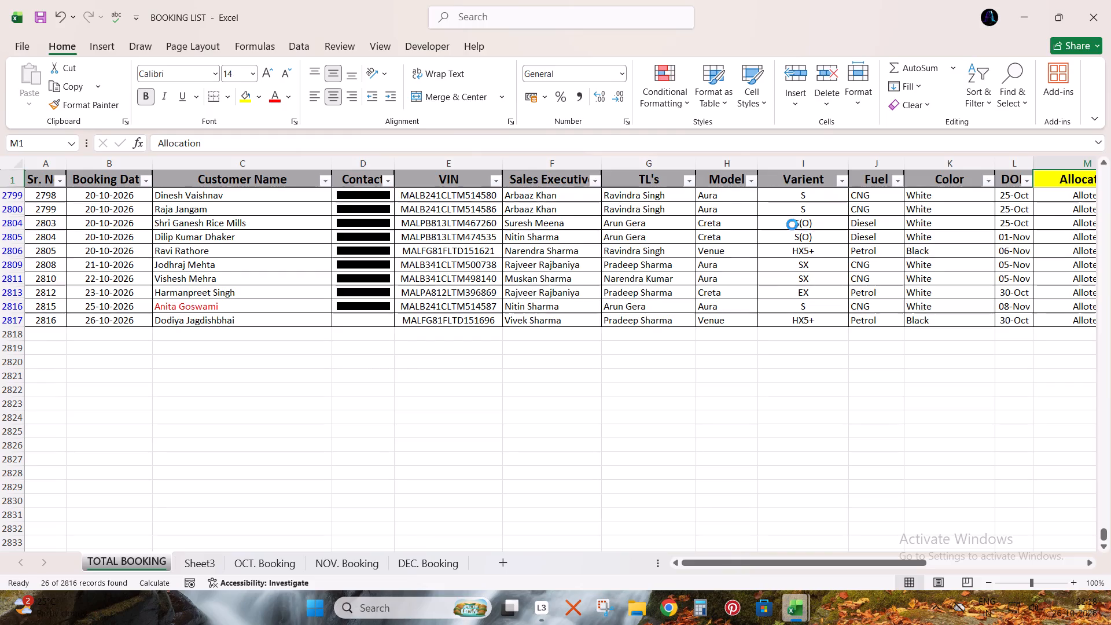
key("Up")
key("Down")
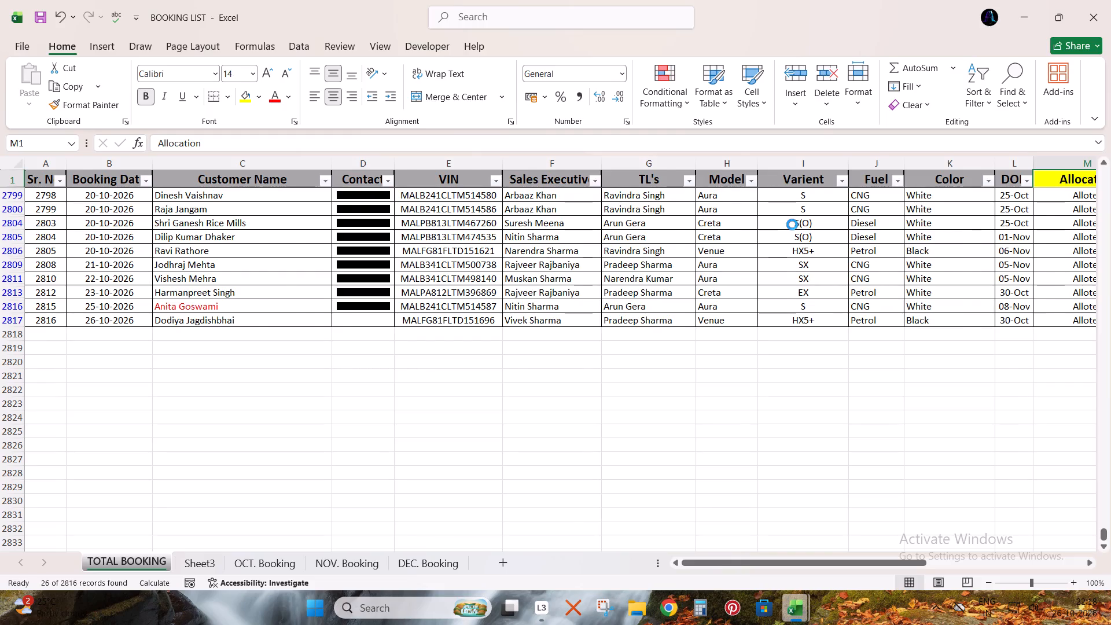
key("Up")
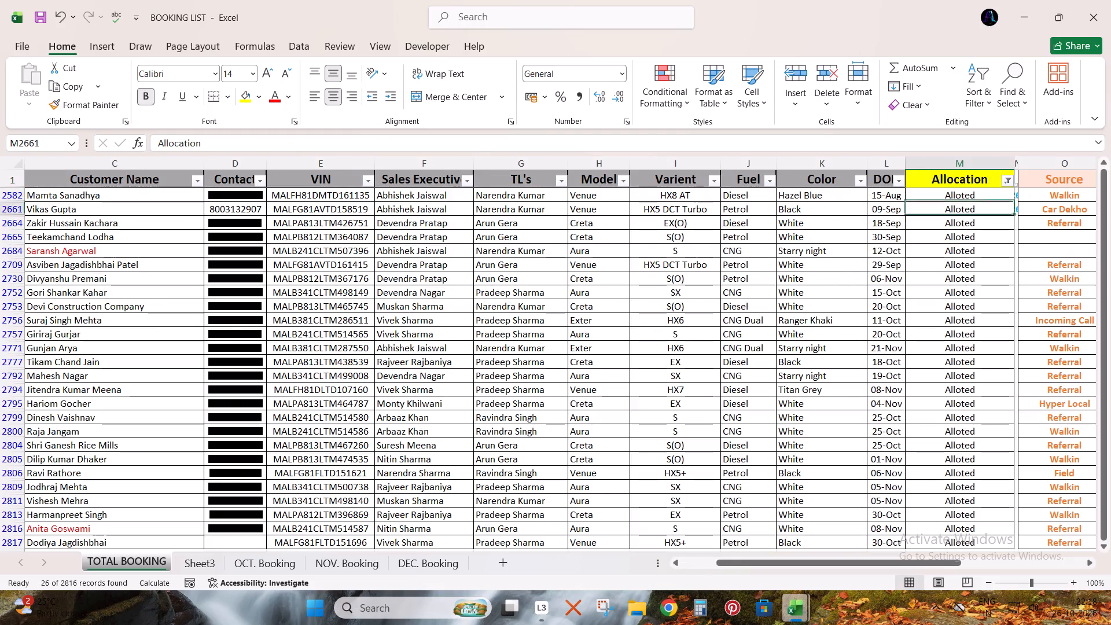
key("Up")
key("Up")
key("Up")
key("Up")
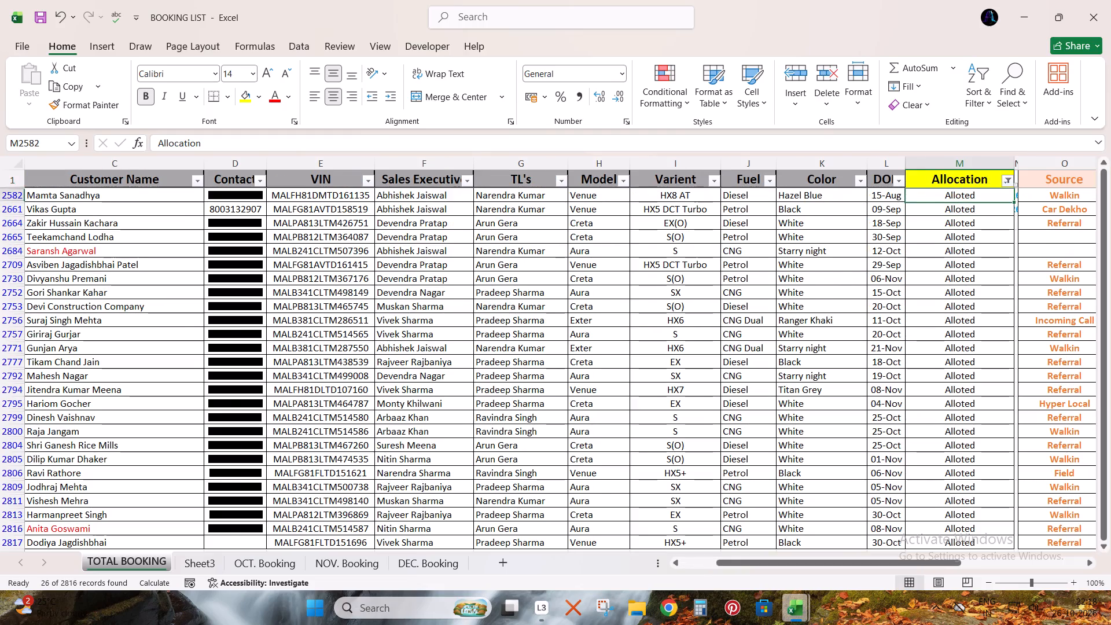
key("Up")
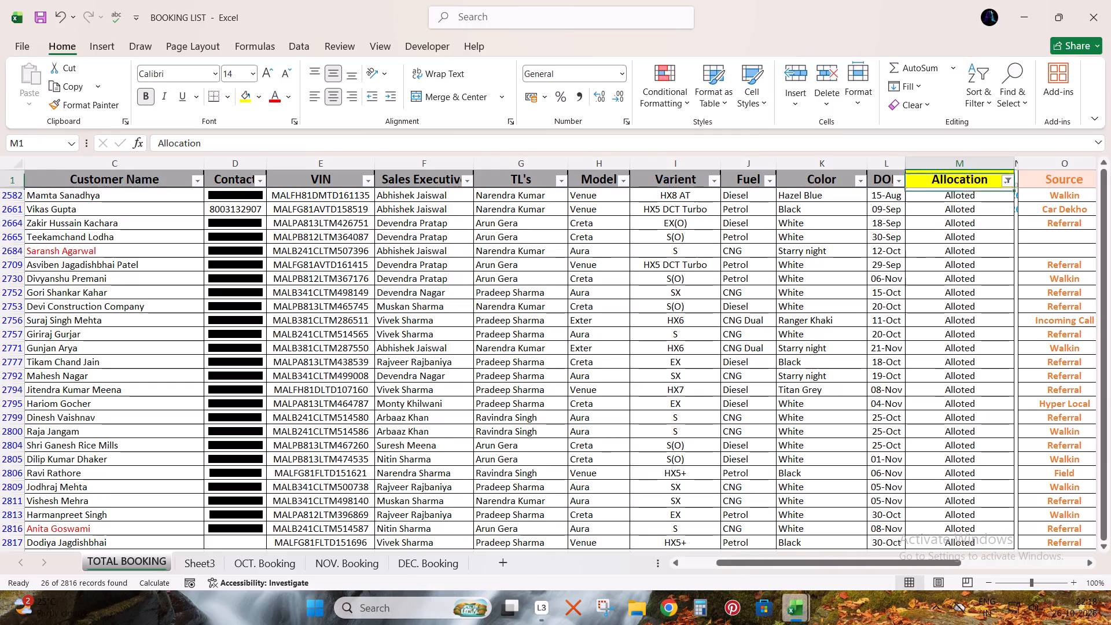
key("Up")
key("Down")
key("ctrl+shift+Down")
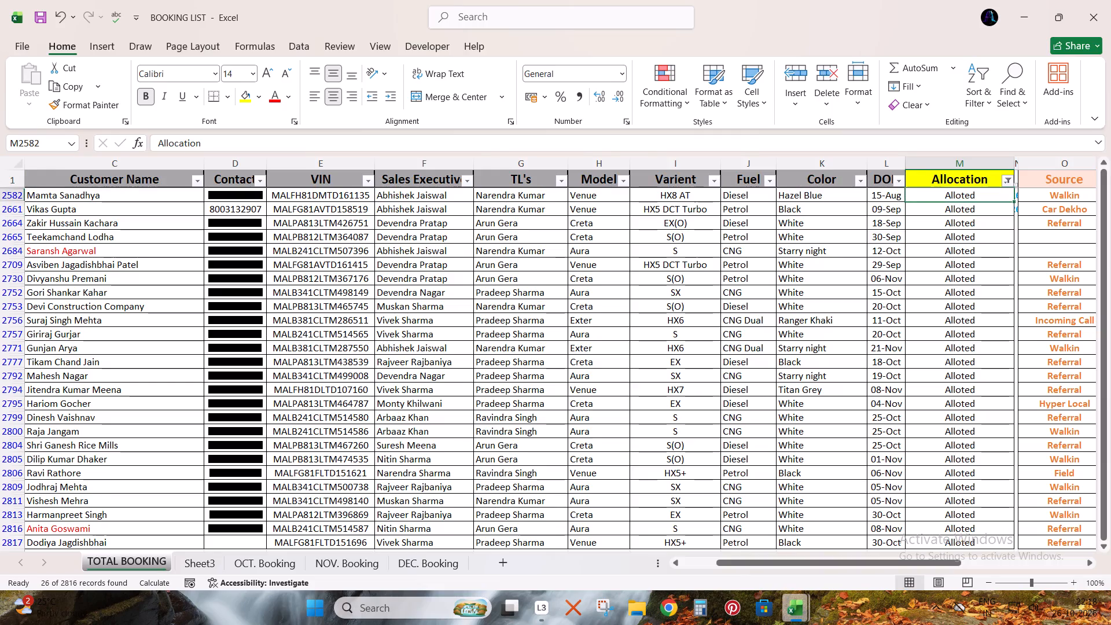
scroll(875, 336, "down", 2)
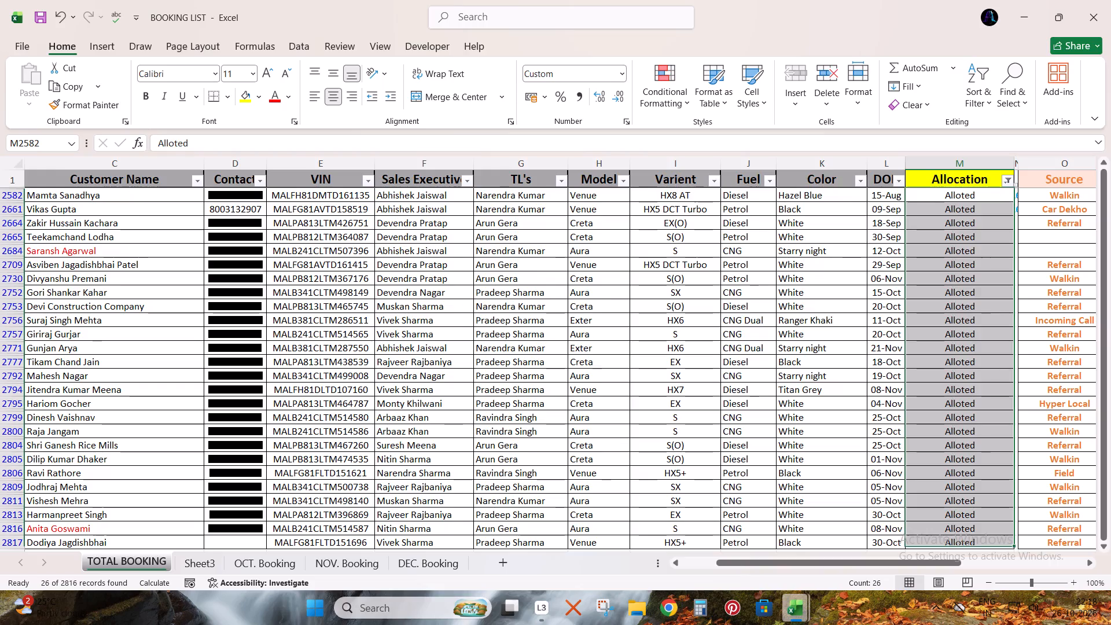
scroll(875, 336, "down", 1)
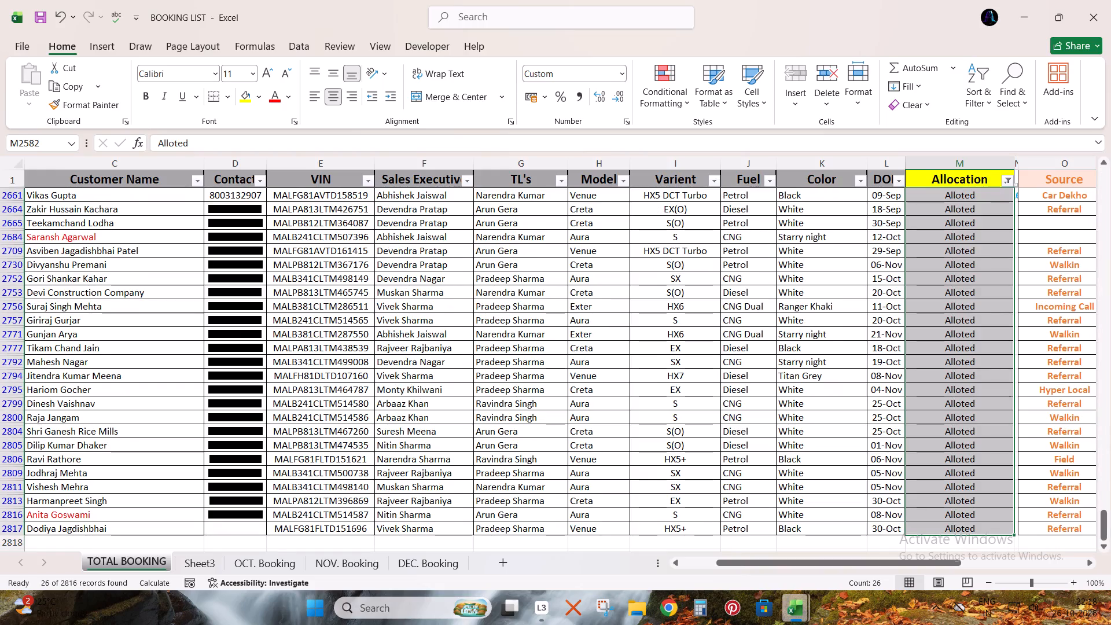
Switch to the ALLOCATION STOCK SHEET workbook to view its STOCK sheet.
key("alt+Tab")
key("alt+Tab")
key("alt+Tab")
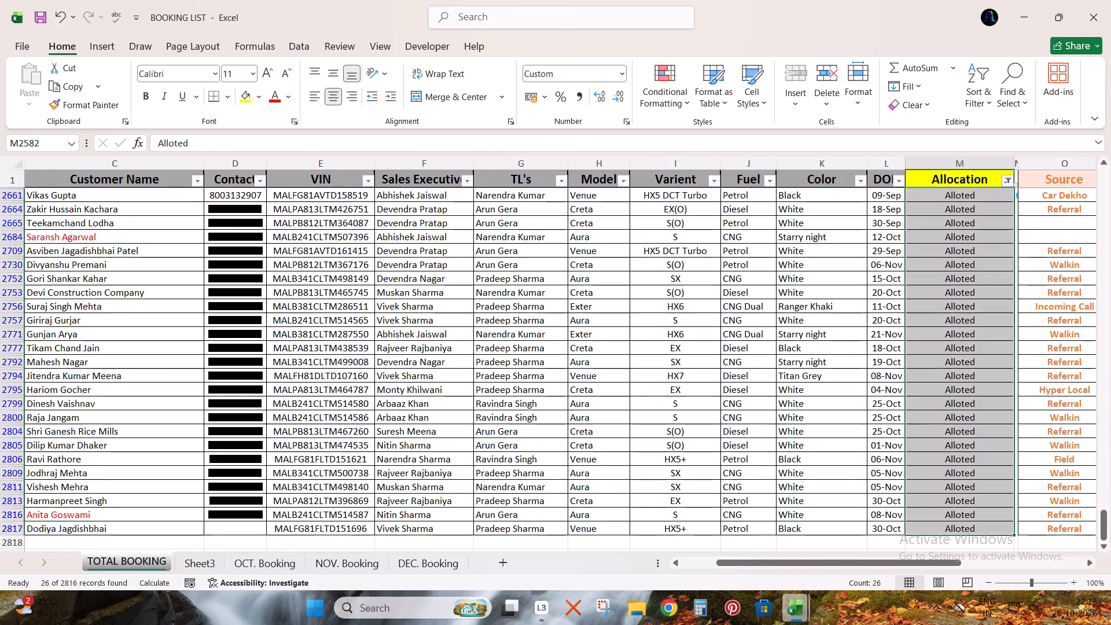
left_click(1013, 222)
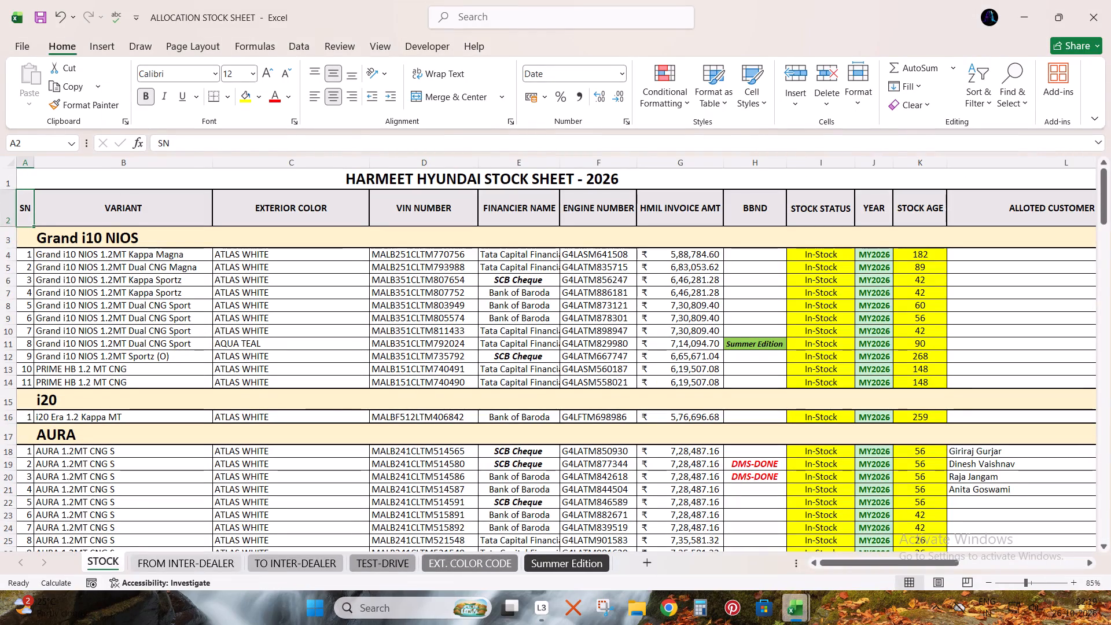
scroll(1011, 213, "down", 3)
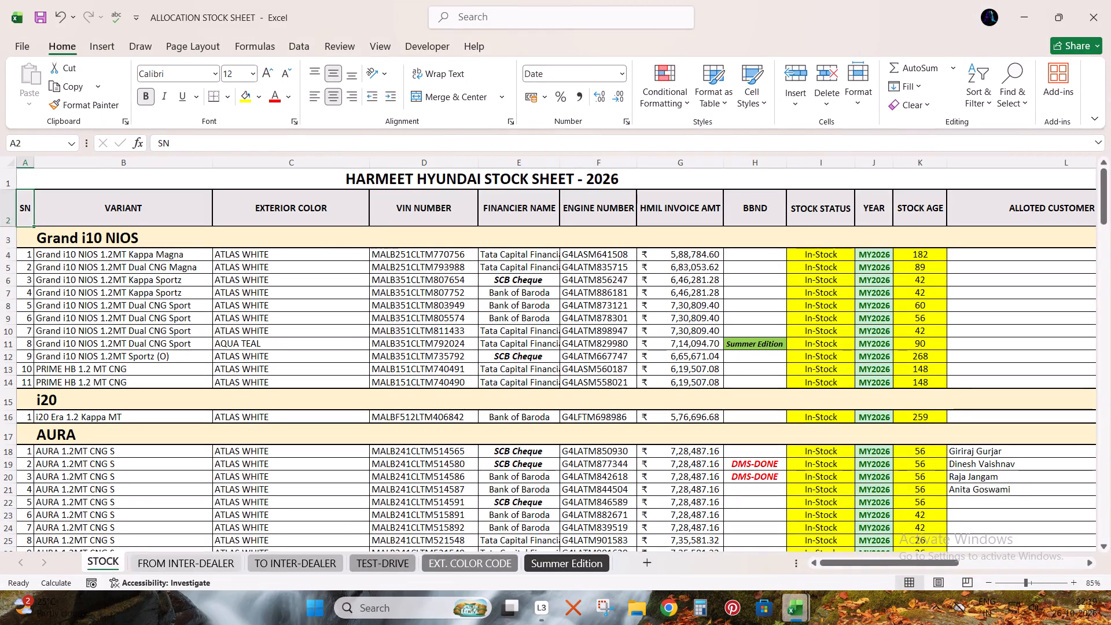
scroll(819, 417, "down", 2)
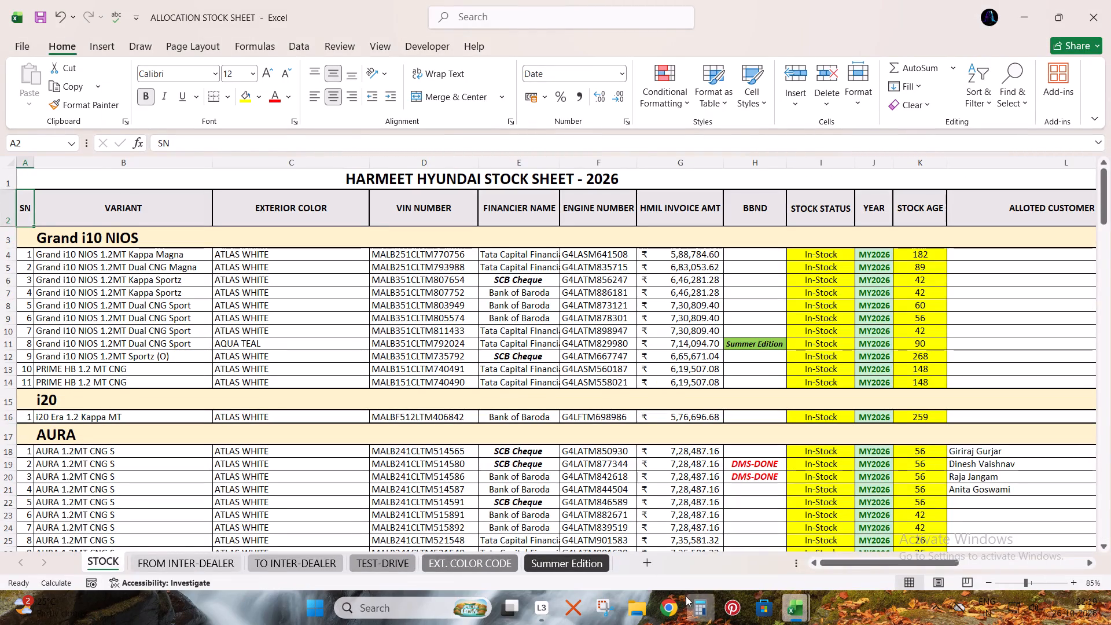
Show the hidden system tray icons.
left_click(939, 605)
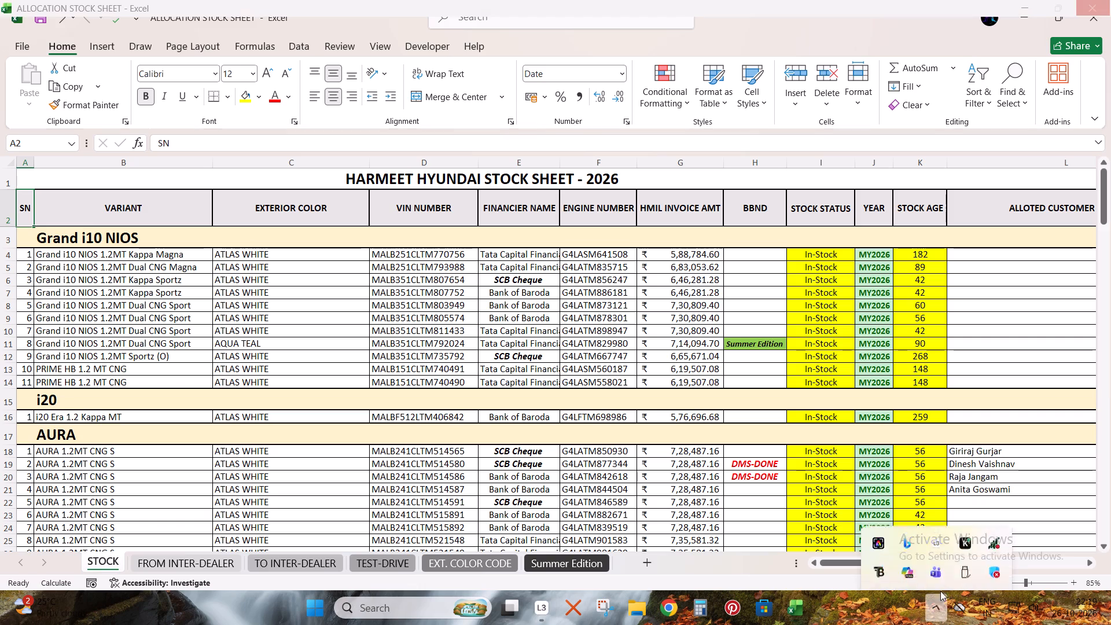
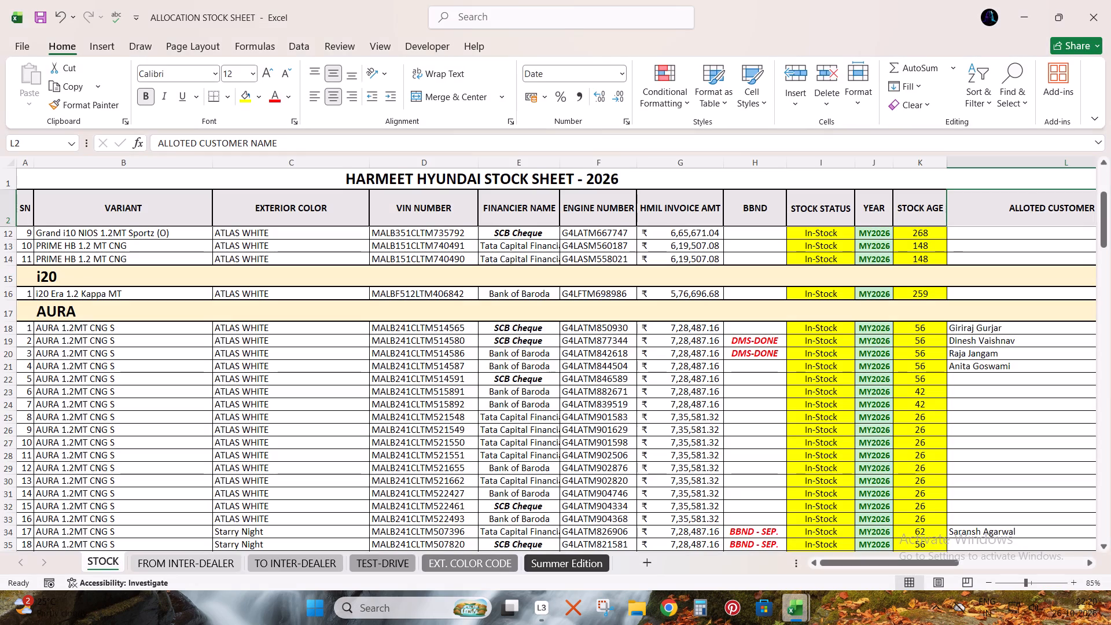
Add filters to the STOCK sheet's header row and exclude the HOLD entry from the ALLOTED CUSTOMER NAME filter.
key("ctrl+shift+l")
key("alt+Down")
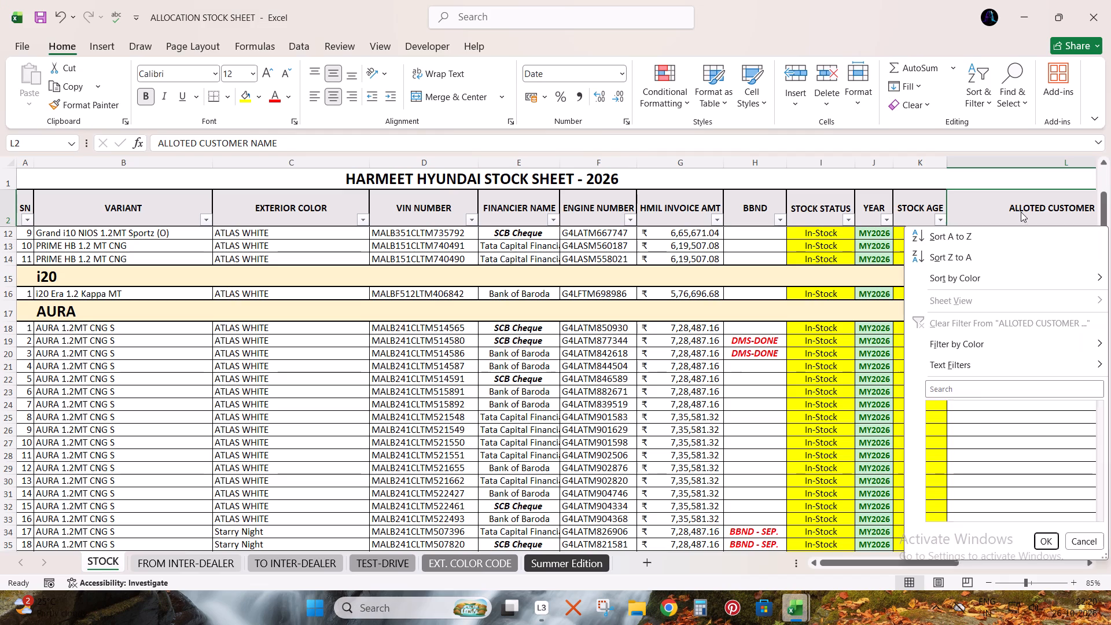
key("Down")
key("Down")
key("Down")
key("Down")
key("Down")
key("Down")
key("Down")
key("Down")
key("Down")
key("Down")
key("Down")
key("Down")
key("Down")
key("Down")
key("Down")
key("Down")
key("Down")
key("Down")
key("Down")
key("Down")
key("Down")
key("Down")
key("Down")
key("Down")
key("Down")
key("Down")
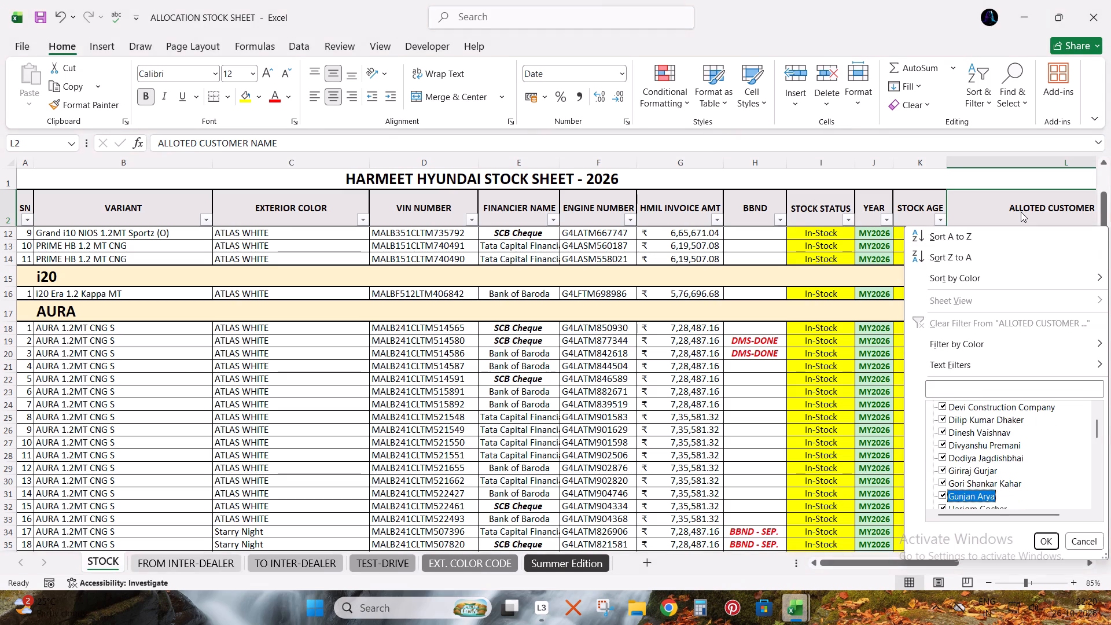
key("Up")
key("Up")
key("Up")
key("Up")
key("space")
Exclude TEST-DRIVE (DEMO) and all the 'TO' dealer transfer entries (ADITI, ASM, BABA and both L.R. HYUNDAI) from the customer name filter.
key("Down")
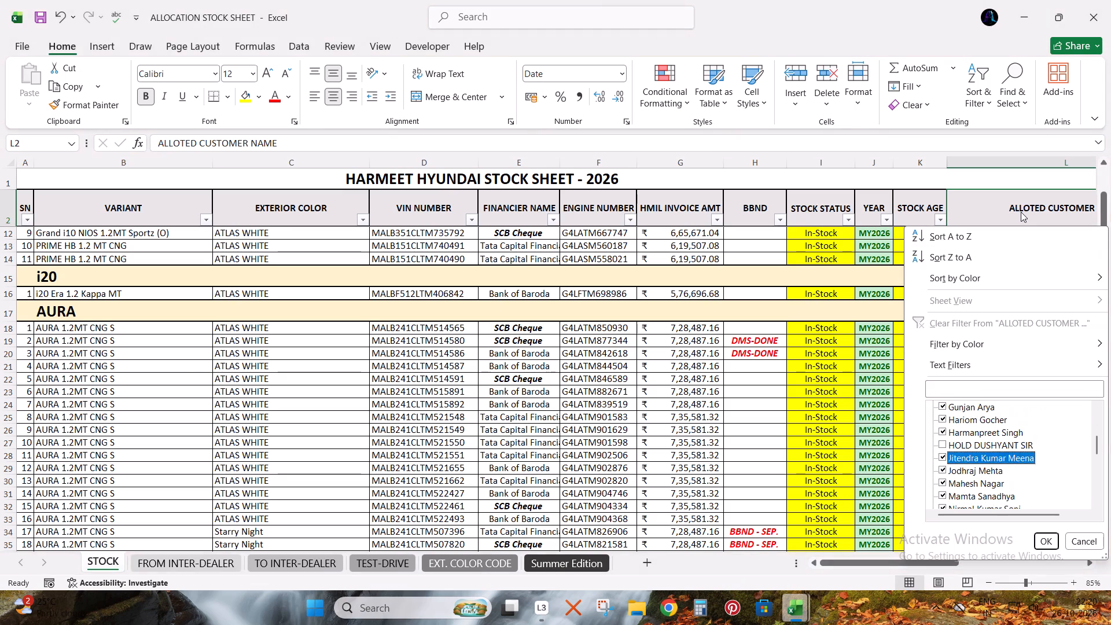
key("Down")
key("Down")
key("Down")
key("Down")
key("Down")
key("Down")
key("Down")
key("Down")
key("Down")
key("Down")
key("Down")
key("Down")
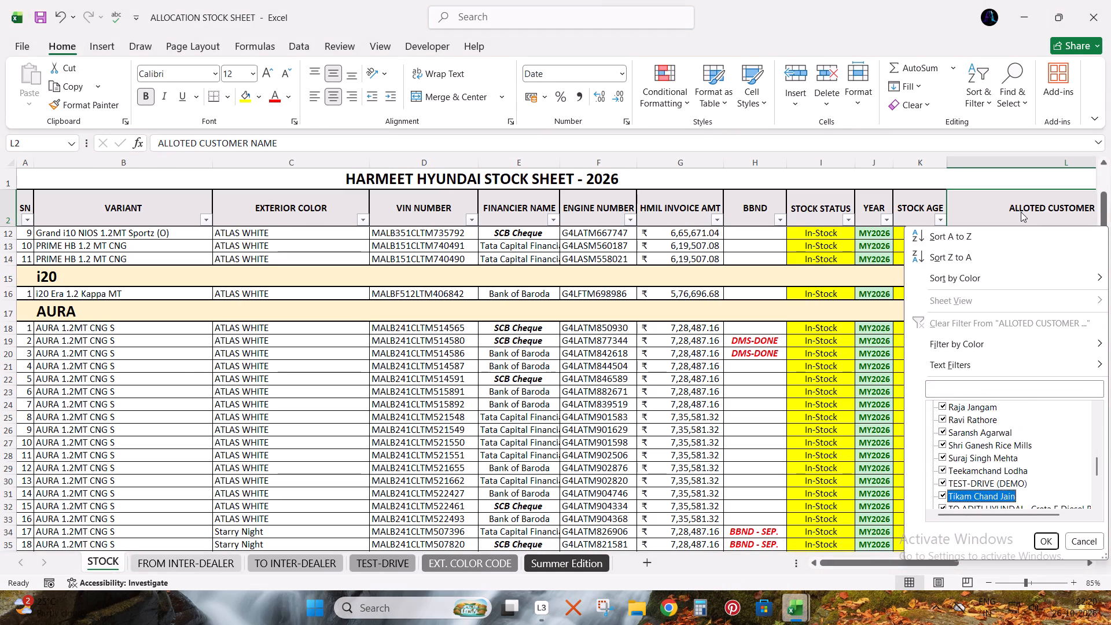
key("Down")
key("Down")
key("Up")
key("Up")
key("Up")
key("space")
key("Down")
key("Down")
key("space")
key("Down")
key("space")
key("Down")
key("space")
key("Down")
key("space")
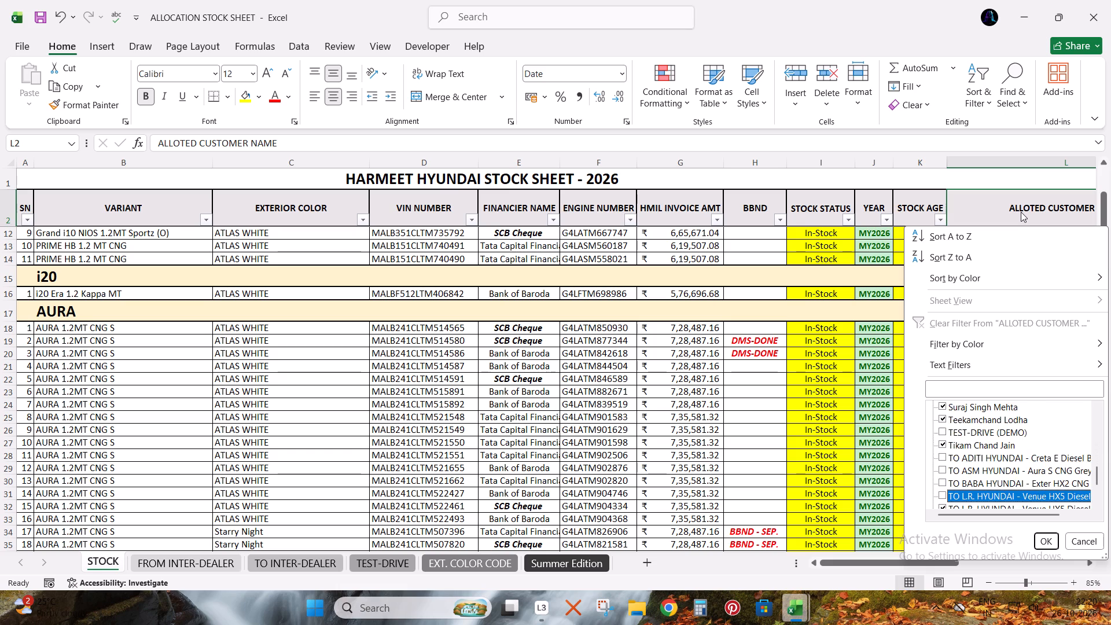
key("space")
key("Down")
key("space")
key("Down")
key("Up")
key("Up")
key("space")
Exclude the blanks as well and apply the ALLOTED CUSTOMER NAME filter.
key("Down")
key("Down")
key("Down")
key("Down")
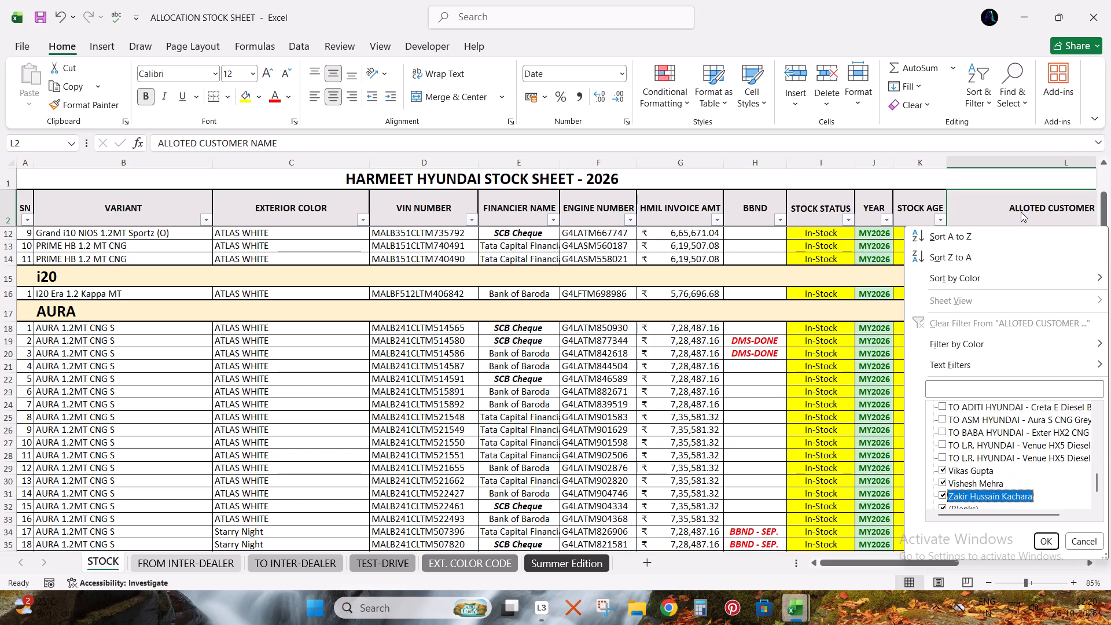
key("Down")
key("Down")
key("Up")
key("space")
key("Return")
Select all the filtered customer names in the ALLOTED CUSTOMER NAME column to check their count.
key("Down")
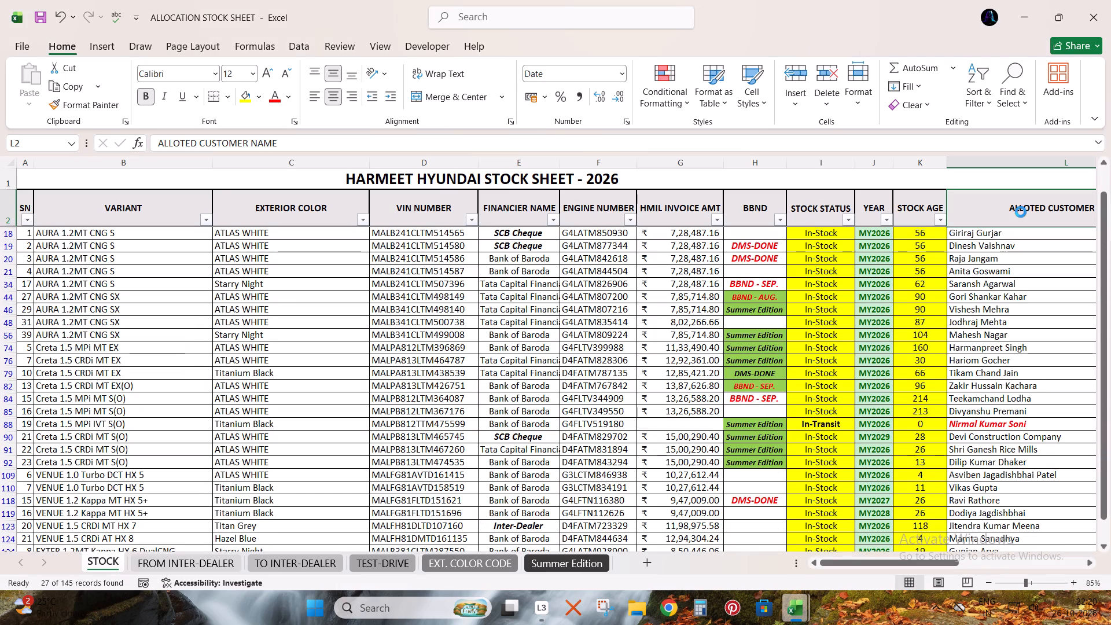
key("ctrl+shift+Down")
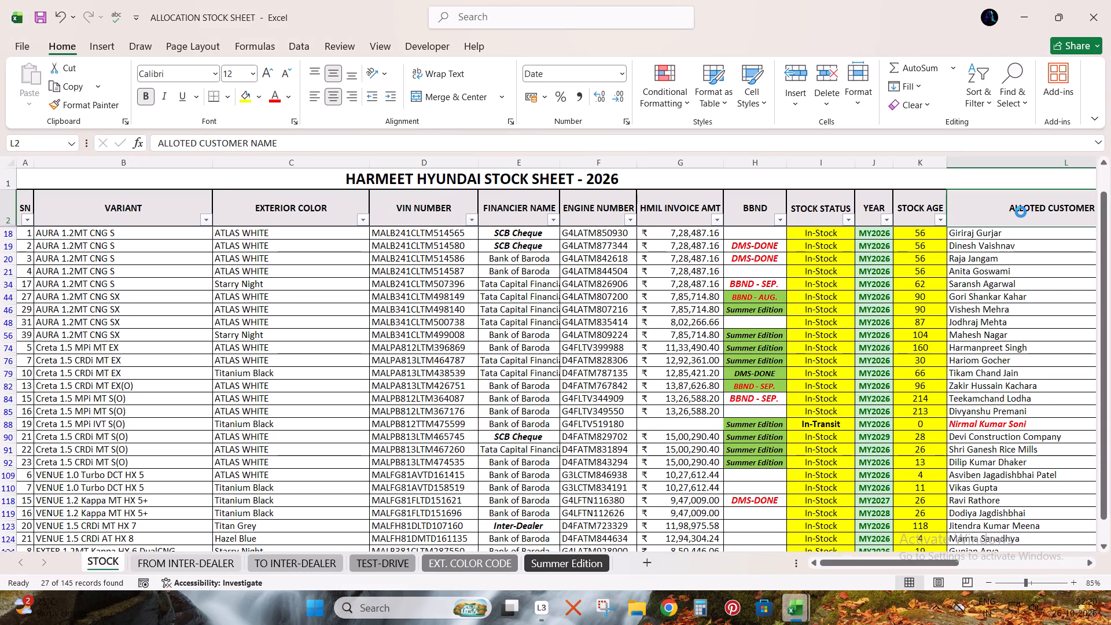
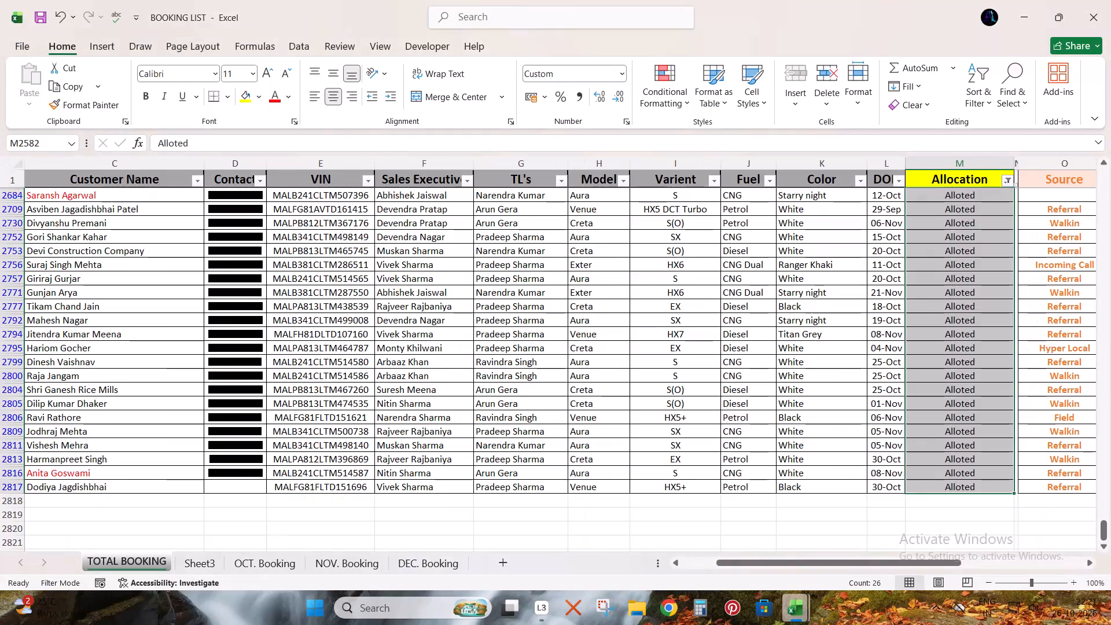
Compare the count of filtered ALLOTED CUSTOMER NAME entries in STOCK with the Alloted rows in BOOKING LIST, and return to STOCK's SN header.
key("alt+Tab")
key("alt+Tab")
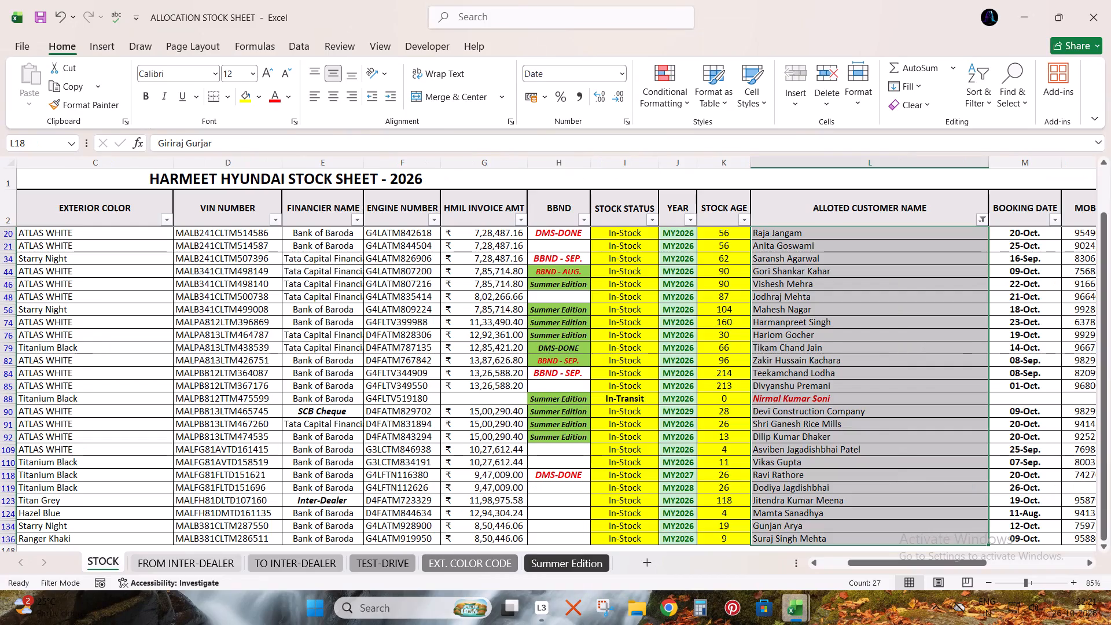
key("Up")
key("Down")
key("ctrl+shift+Down")
key("alt+Tab")
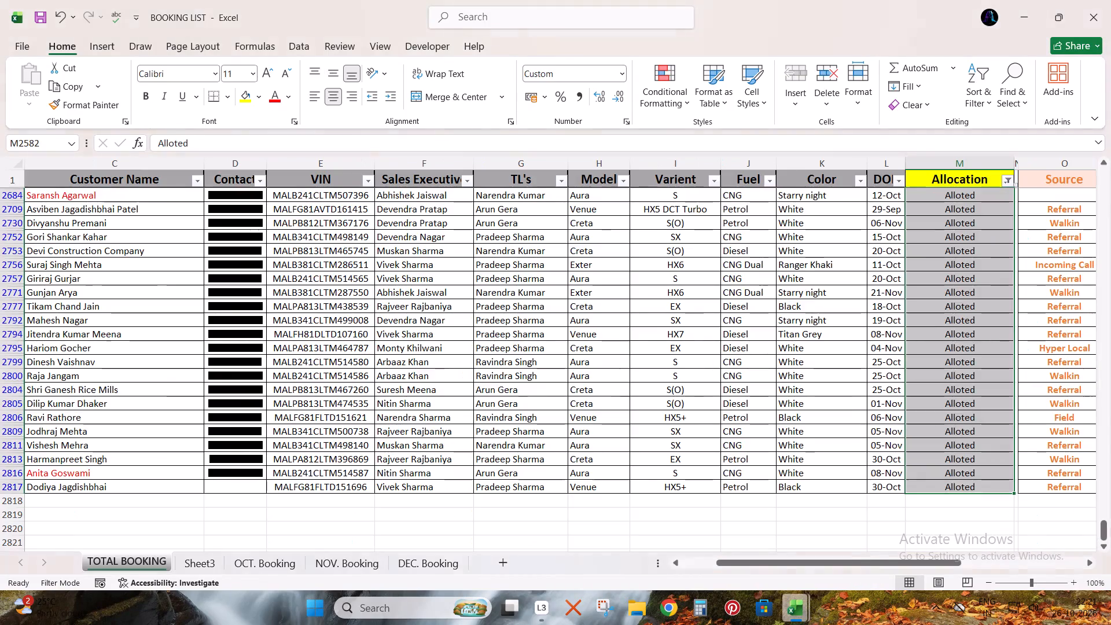
key("alt+Tab")
key("ctrl+Up")
key("ctrl+Left")
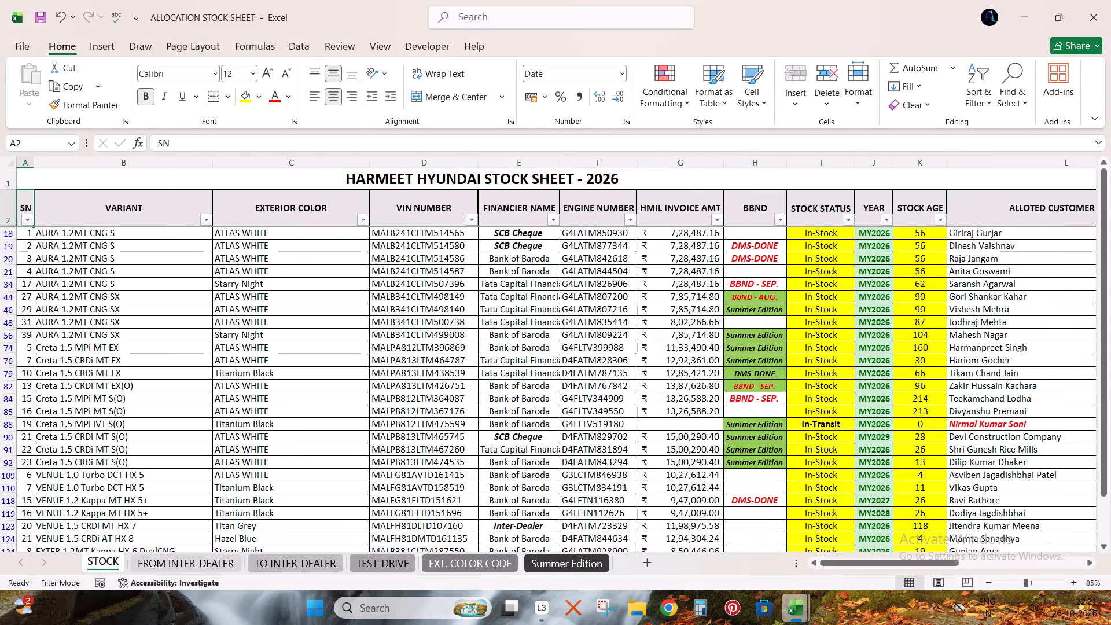
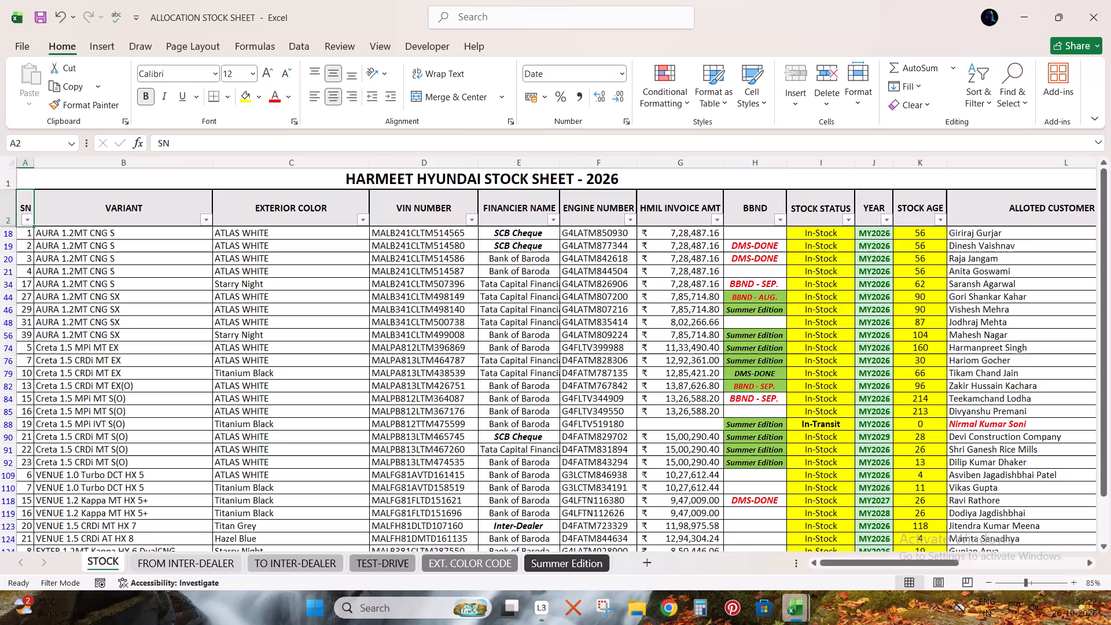
Switch to the Book - Copy - Copy workbook and bring up Sheet1.
key("alt+Tab")
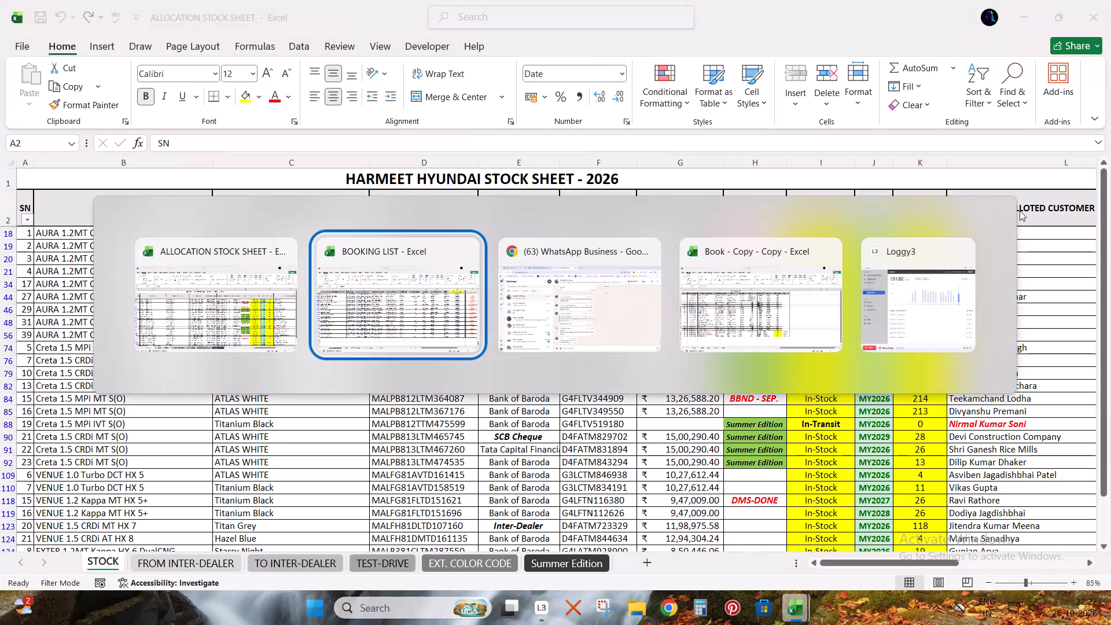
key("alt+Tab")
key("alt+Tab")
key("ctrl+Page_Up")
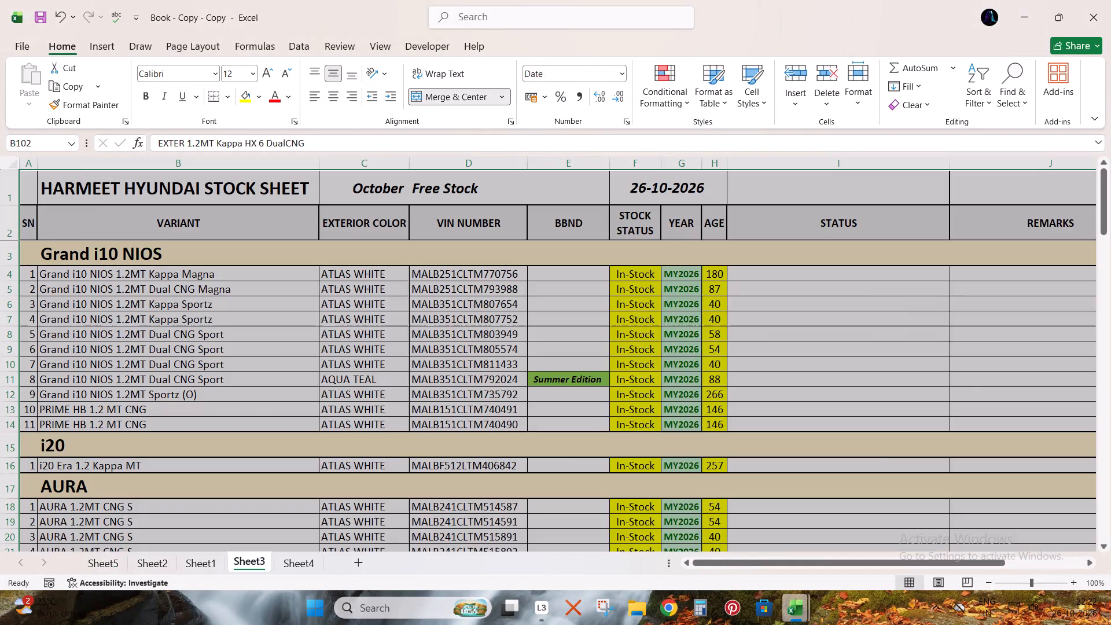
key("ctrl+Page_Up")
Copy the filtered allotted rows, SN through TEAM LEADER, from STOCK and paste them over Sheet1's list from its first data row.
key("alt+Tab")
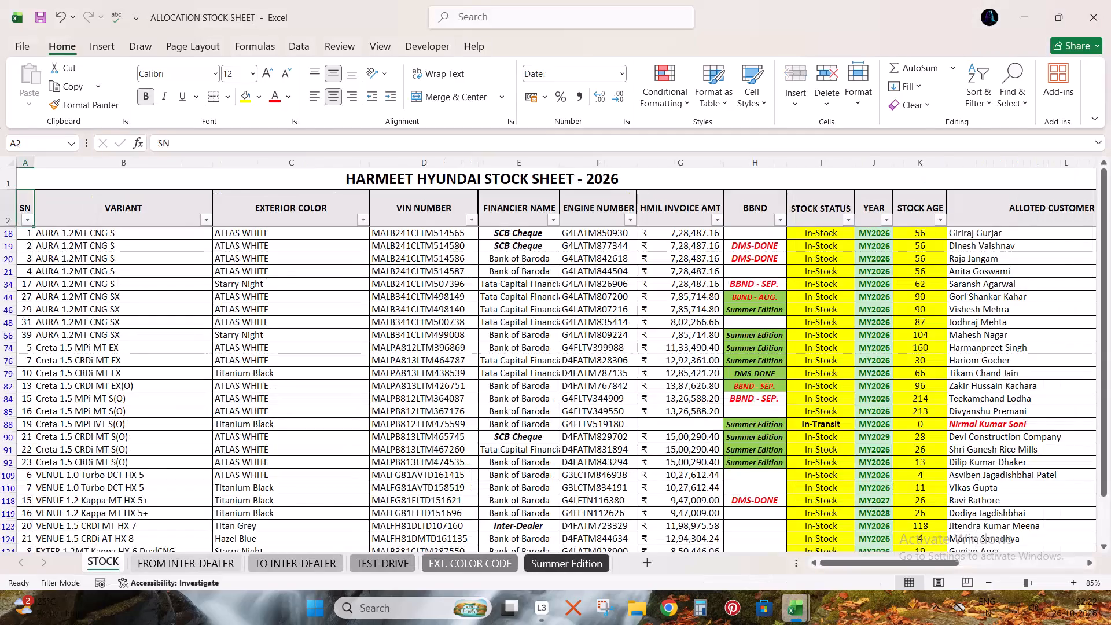
key("ctrl+Up")
key("ctrl+Left")
key("Down")
key("Down")
key("ctrl+shift+Right")
key("ctrl+shift+Right")
key("ctrl+shift+Right")
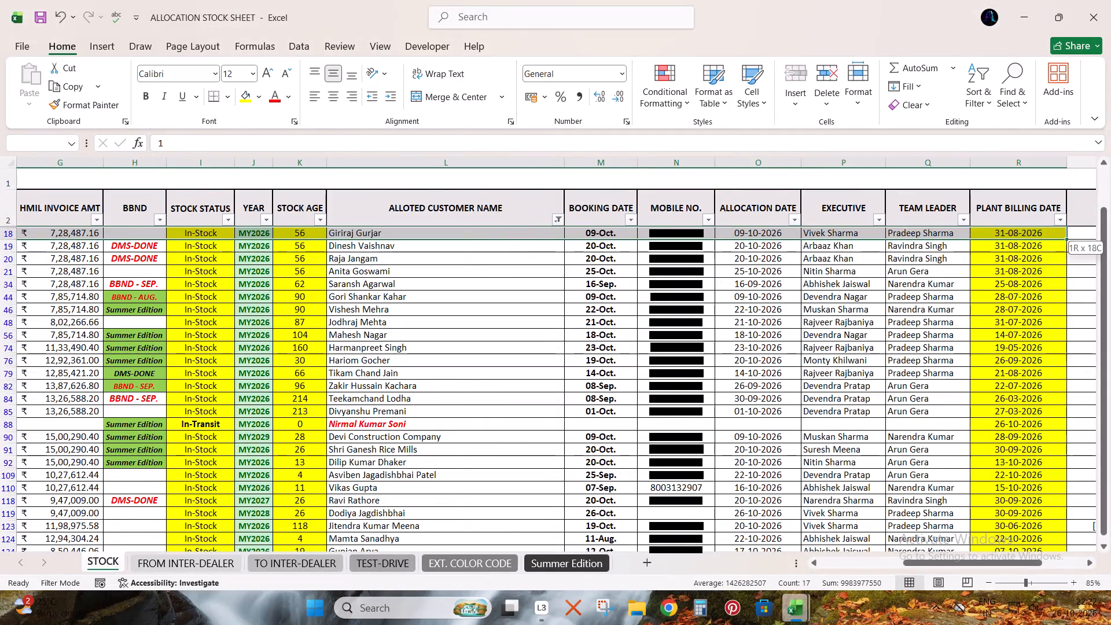
key("shift+Left")
key("ctrl+shift+Down")
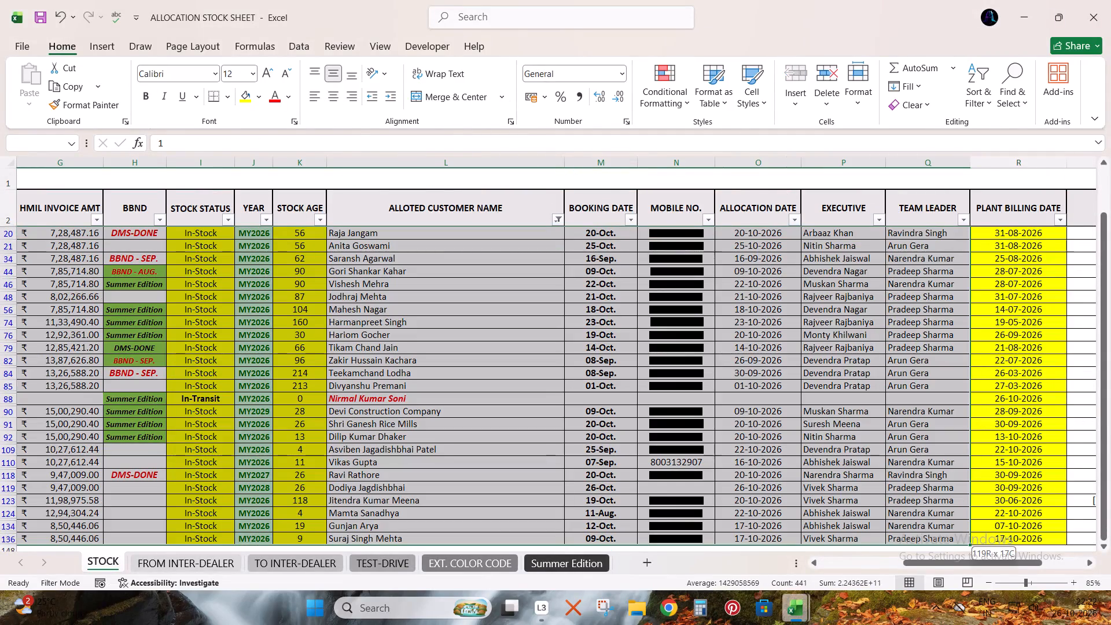
key("ctrl+c")
key("alt+Tab")
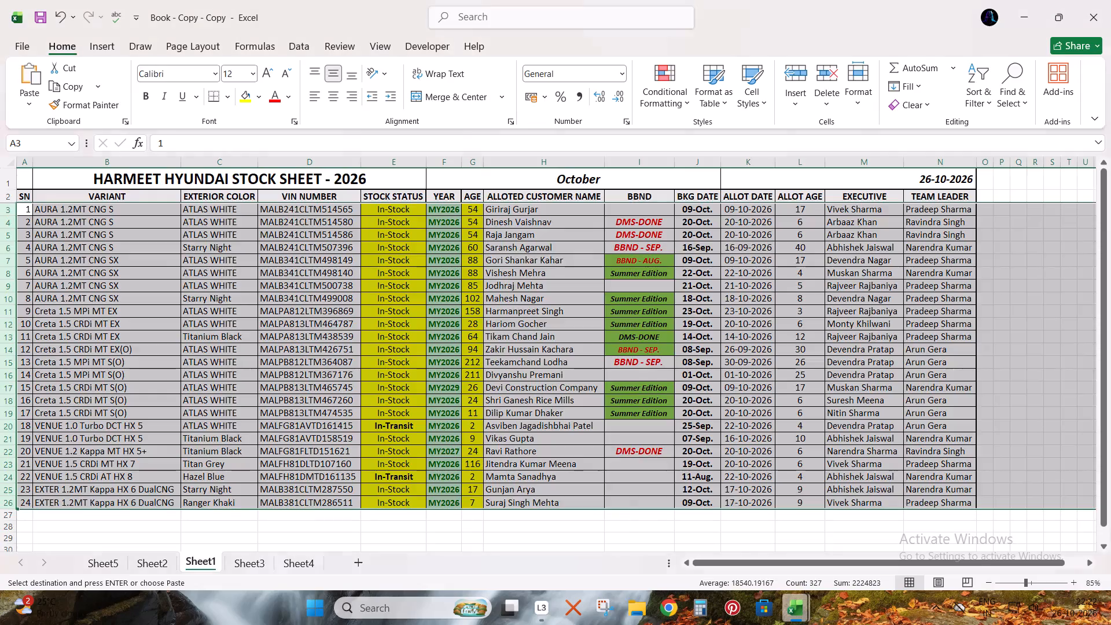
key("ctrl+Up")
key("ctrl+Left")
key("Down")
key("ctrl+v")
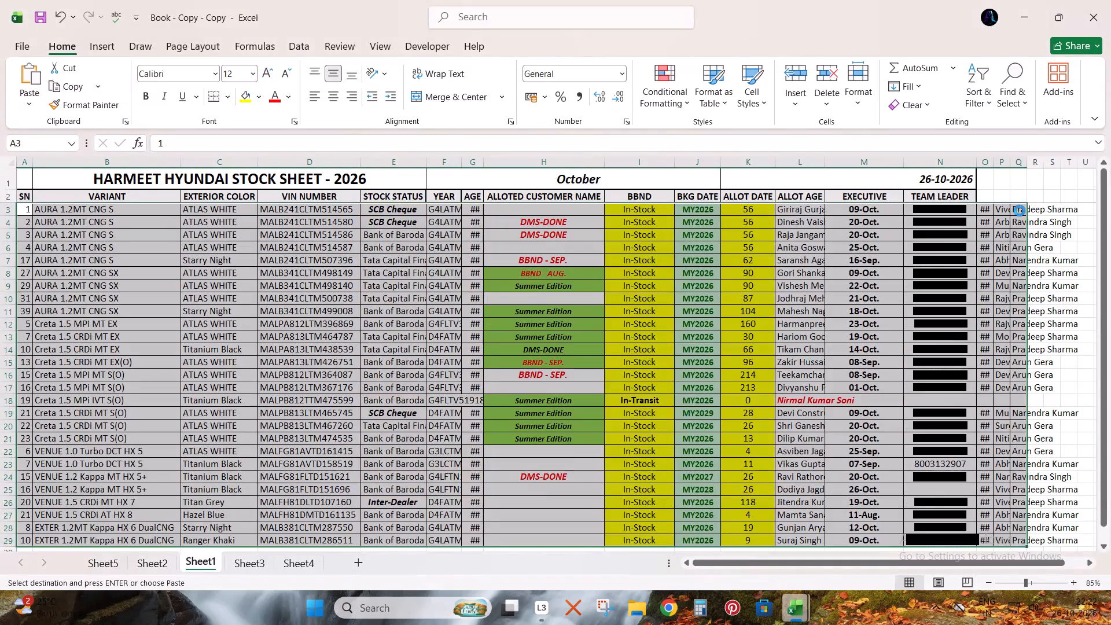
Delete the pasted financier, engine number and invoice amount cells in Sheet1, shifting the remaining cells left.
key("Right")
key("Up")
key("Right")
key("Right")
key("Right")
key("Down")
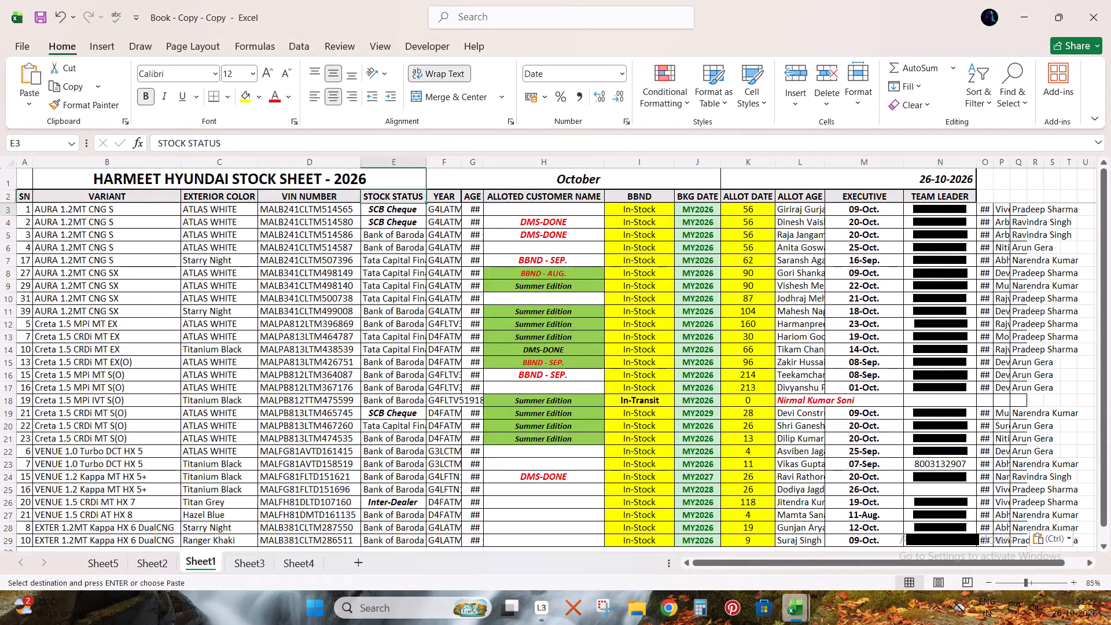
key("shift+Right")
key("shift+Right")
key("shift+Down")
key("ctrl+shift+Down")
key("Escape")
key("ctrl+shift+Down")
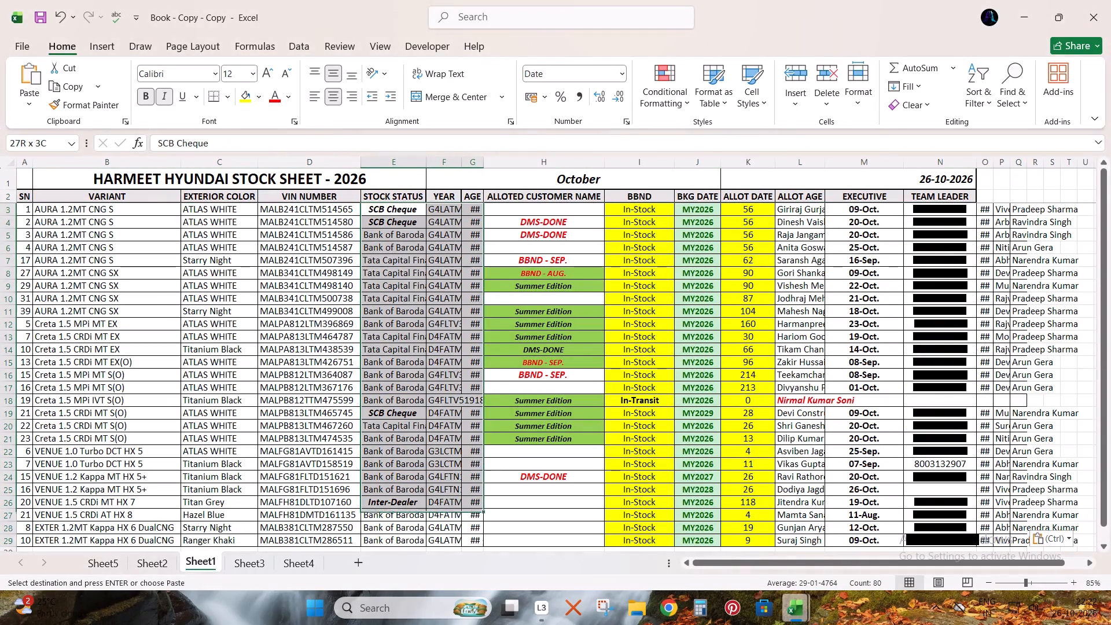
key("Escape")
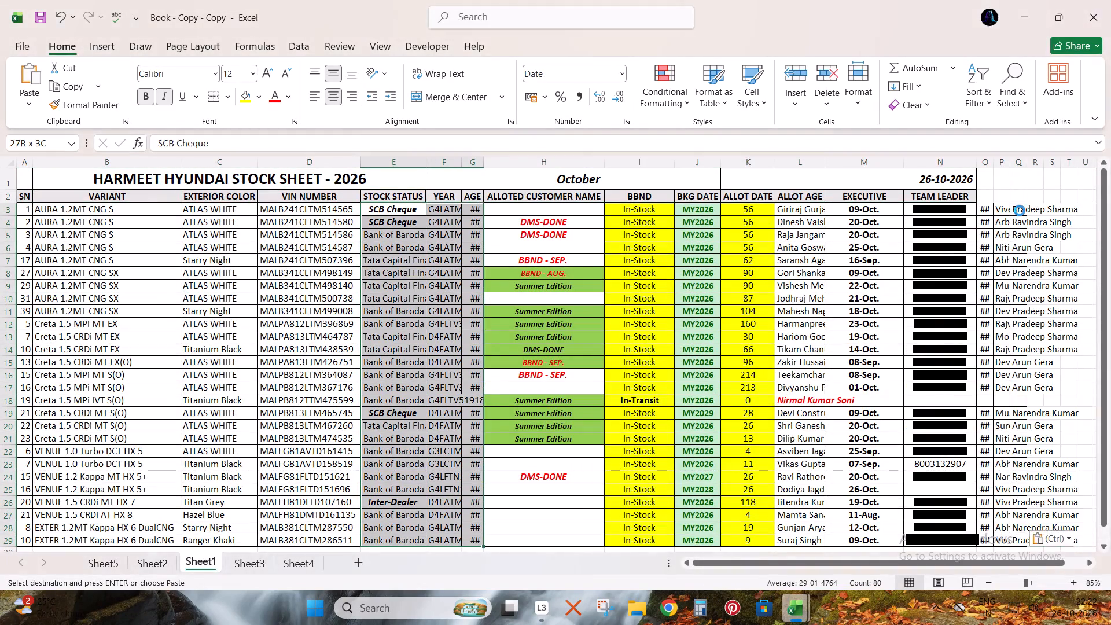
key("ctrl+minus")
key("Return")
Move the pasted BBND cells for all data rows so they sit directly before the booking dates, under the BBND header.
key("Right")
key("Up")
key("Left")
key("Down")
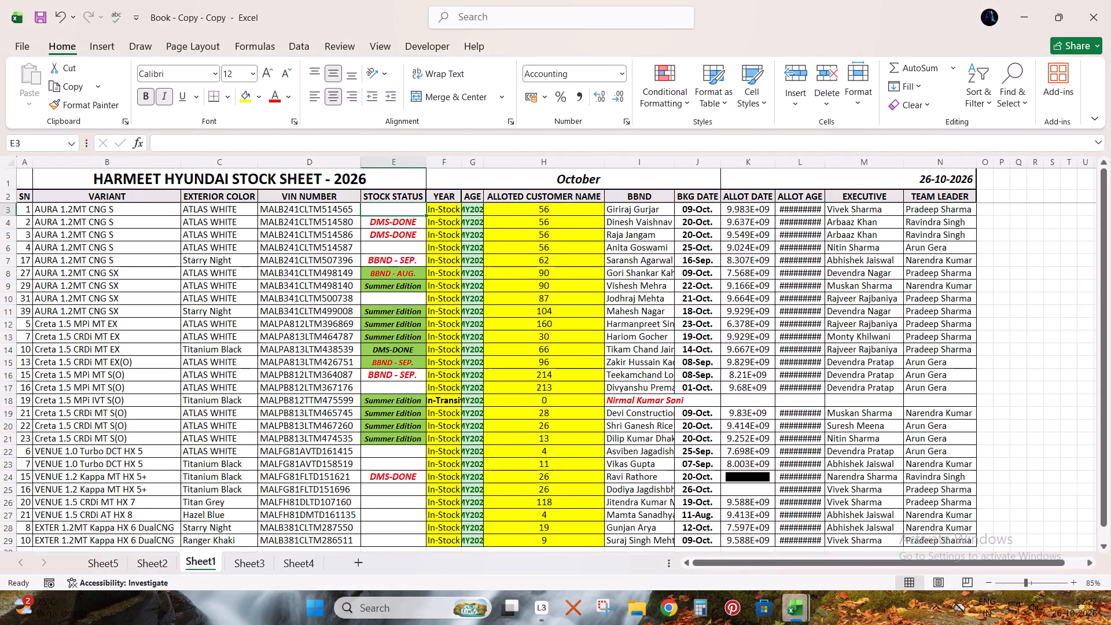
key("ctrl+shift+Down")
key("ctrl+shift+Down")
key("ctrl+shift+Down")
key("ctrl+shift+Down")
key("ctrl+shift+Down")
key("ctrl+shift+Down")
key("ctrl+shift+Down")
key("ctrl+shift+Down")
key("ctrl+shift+Down")
key("ctrl+shift+Down")
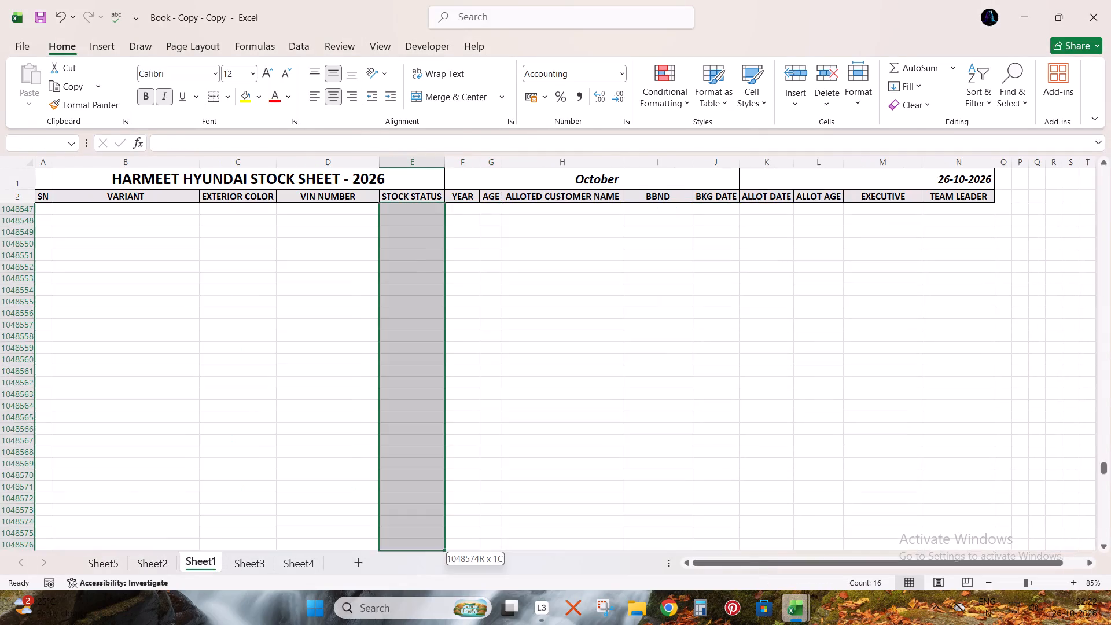
key("ctrl+shift+Up")
key("shift+Down")
key("shift+Down")
key("shift+Down")
key("shift+Down")
key("shift+Down")
key("shift+Down")
key("shift+Up")
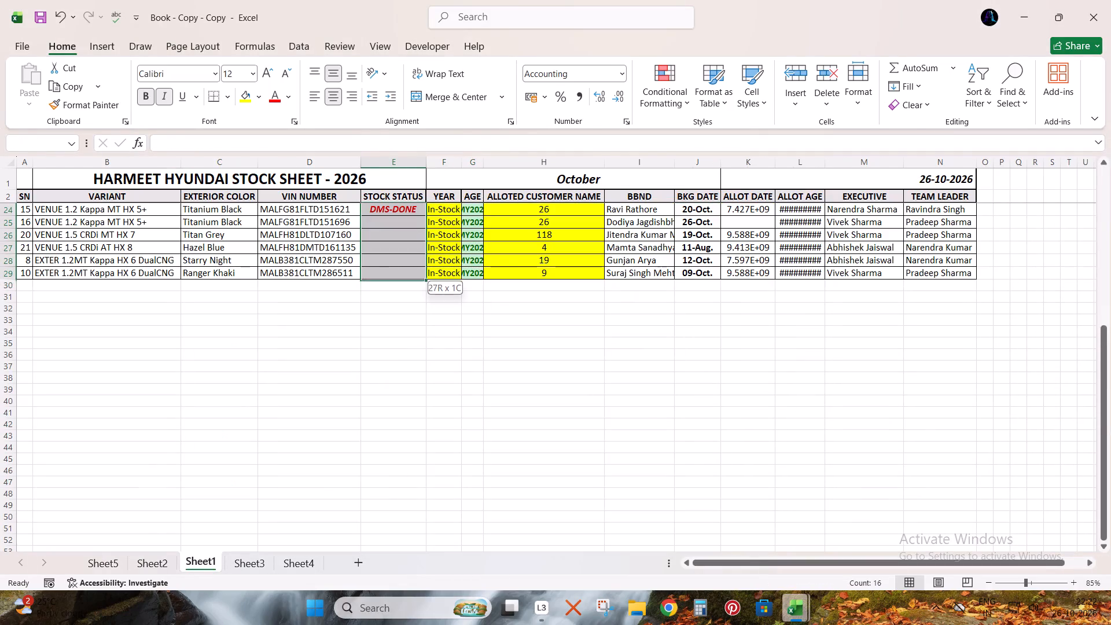
key("ctrl+x")
key("Right")
key("Up")
key("Right")
key("Right")
key("Right")
key("Right")
key("Down")
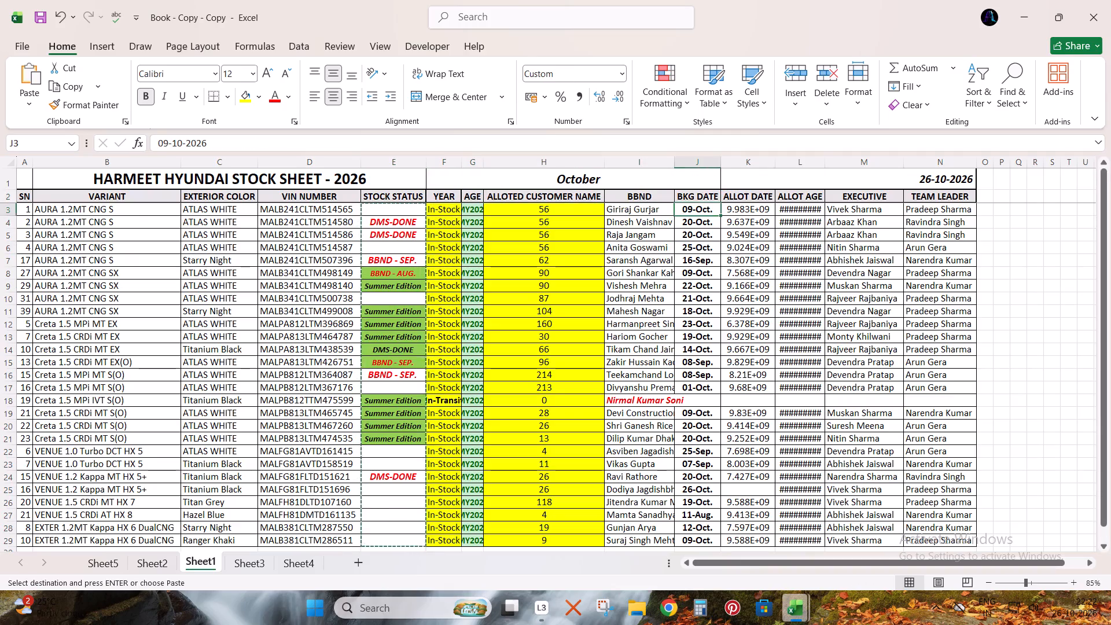
key("ctrl+plus")
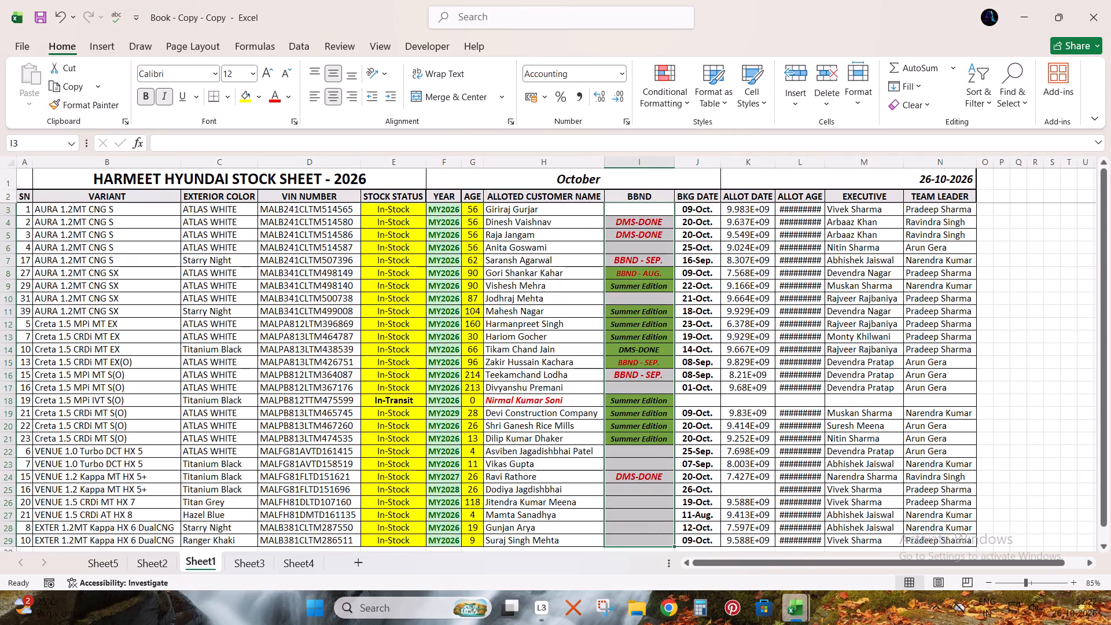
Delete the entire In-Transit Creta 1.5 MPi IVT S(O) row that has no booking date.
key("Right")
key("ctrl+Down")
key("Down")
key("Left")
key("shift+space")
key("ctrl+minus")
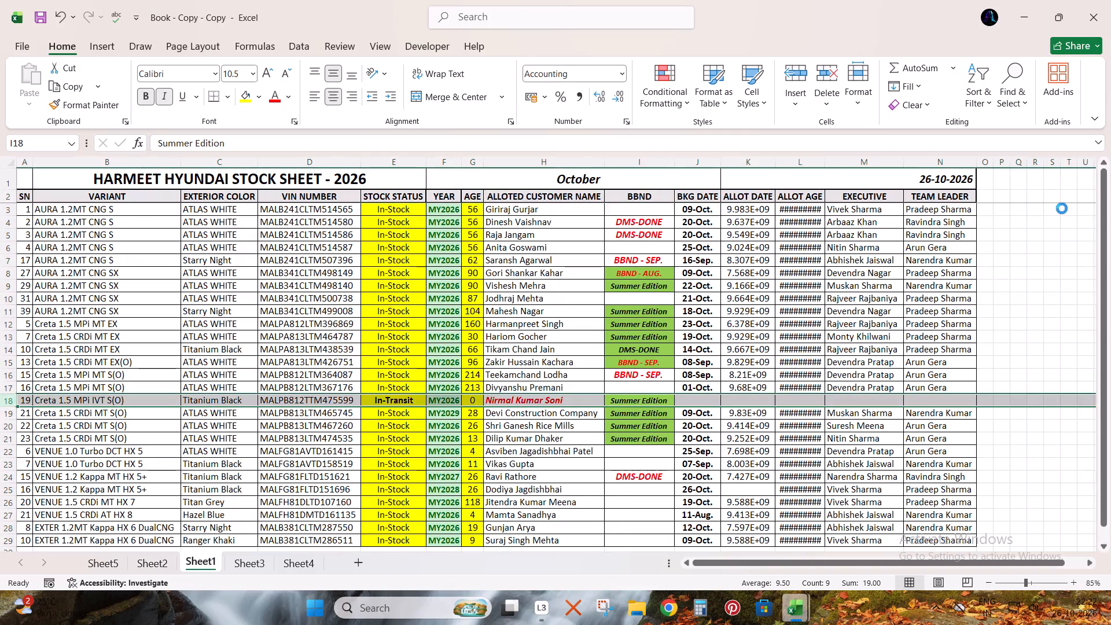
Delete the mobile number cells under ALLOT DATE for all rows, shifting the remaining cells left.
key("Right")
key("Up")
key("ctrl+Up")
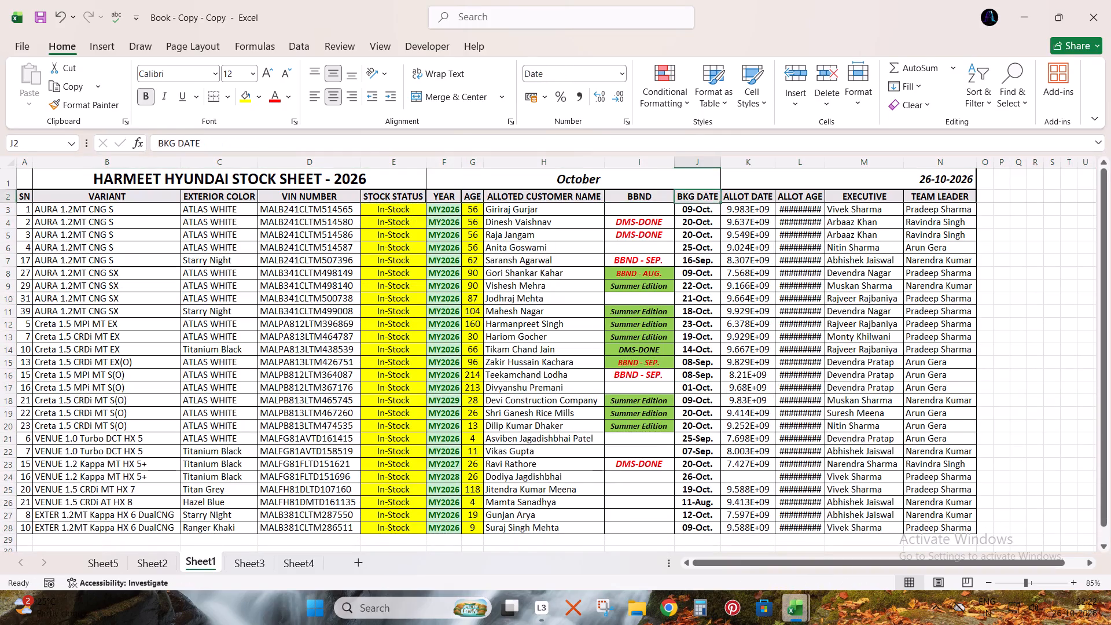
key("Down")
key("Right")
key("Up")
key("Down")
key("ctrl+shift+Down")
key("ctrl+shift+Down")
key("ctrl+shift+Down")
key("ctrl+minus")
key("Return")
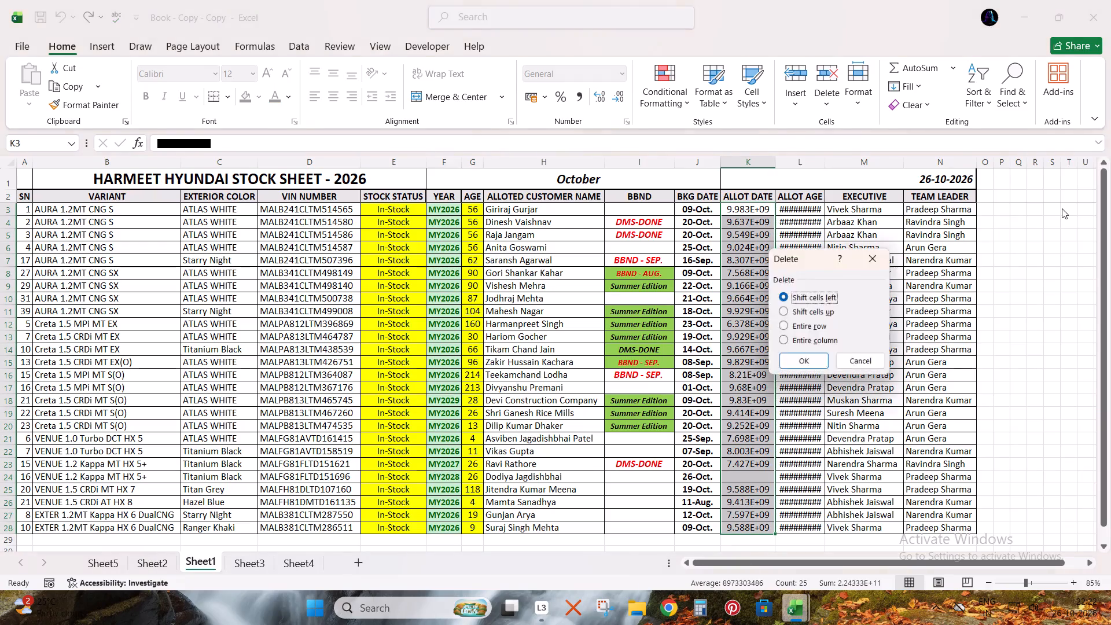
Insert blank cells under ALLOT AGE for all rows, shifting the executive and team leader entries right.
key("Right")
key("Up")
key("Down")
key("ctrl+shift+Down")
key("ctrl+plus")
key("Return")
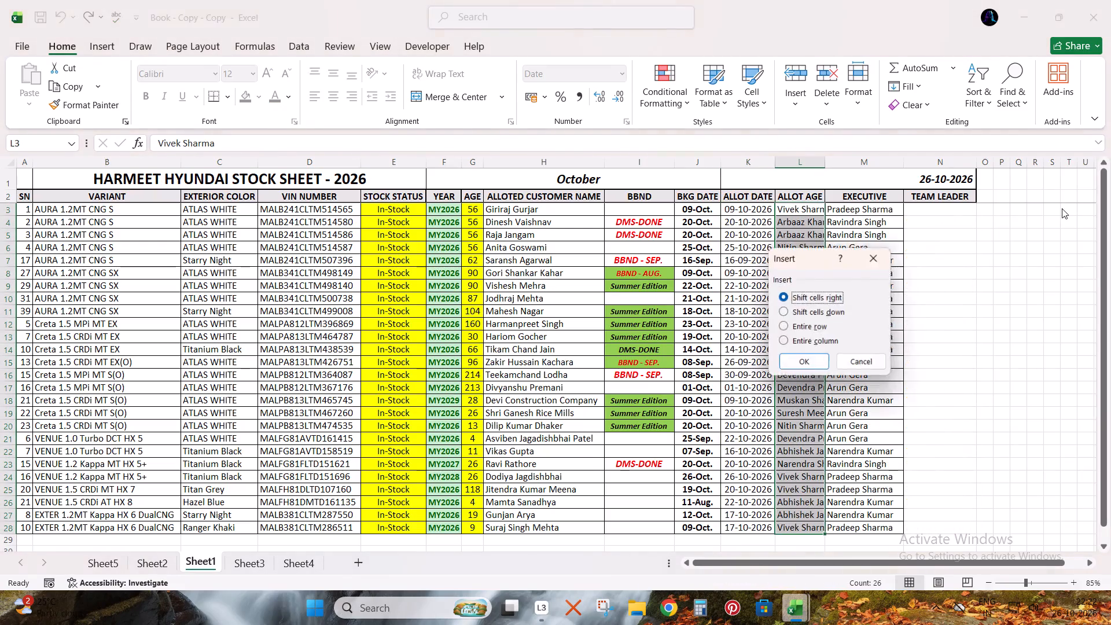
Enter =TODAY()-K3 in the first ALLOT AGE cell to calculate the allotment's age.
key("Up")
key("Down")
type("=TO")
key("Tab")
key("shift+parenleft")
key("shift+BackSpace")
key("shift+parenright")
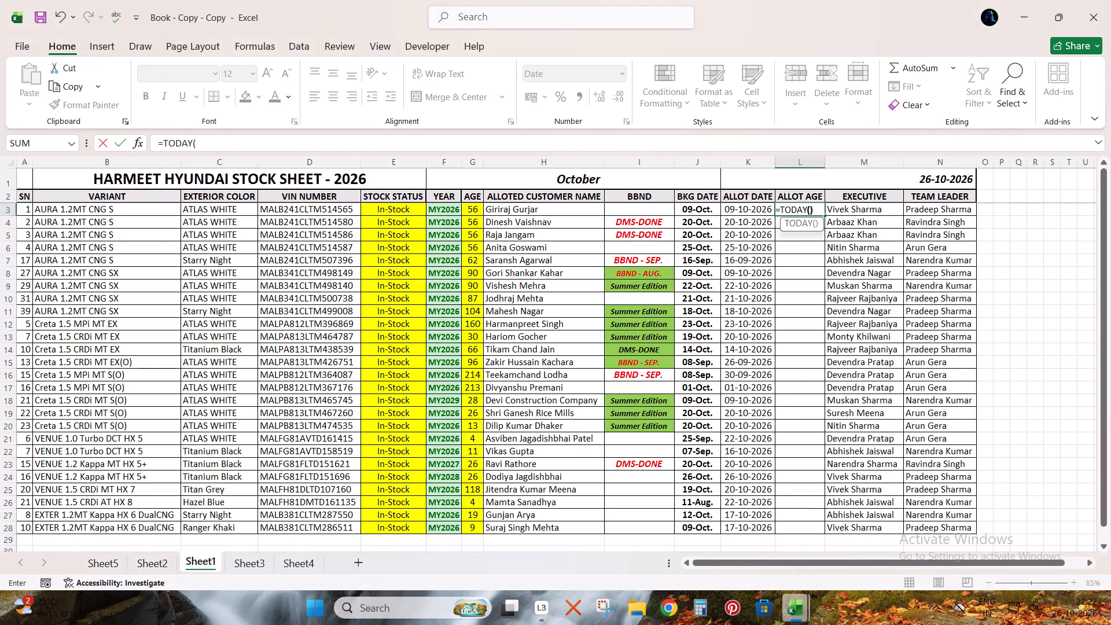
key("minus")
key("Left")
key("Return")
key("Up")
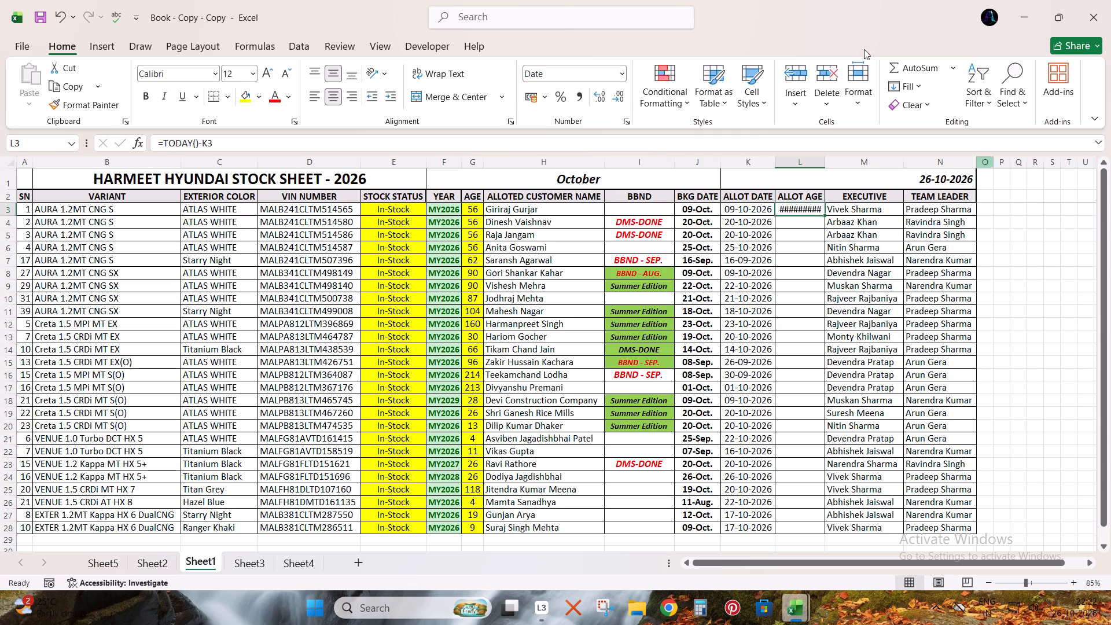
Format the first ALLOT AGE cell as General and fill its formula down to the last row.
left_click(623, 71)
left_click(605, 109)
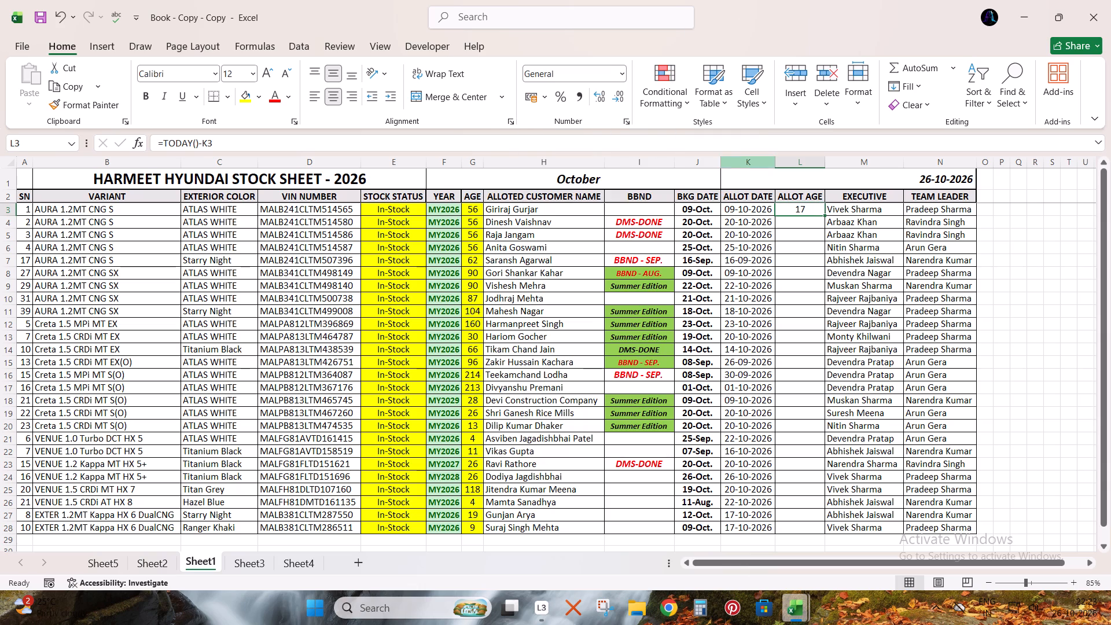
double_click(826, 215)
Renumber the SN column sequentially from 1 to 26 by extending the series from the first two rows.
key("Up")
key("ctrl+Left")
key("Down")
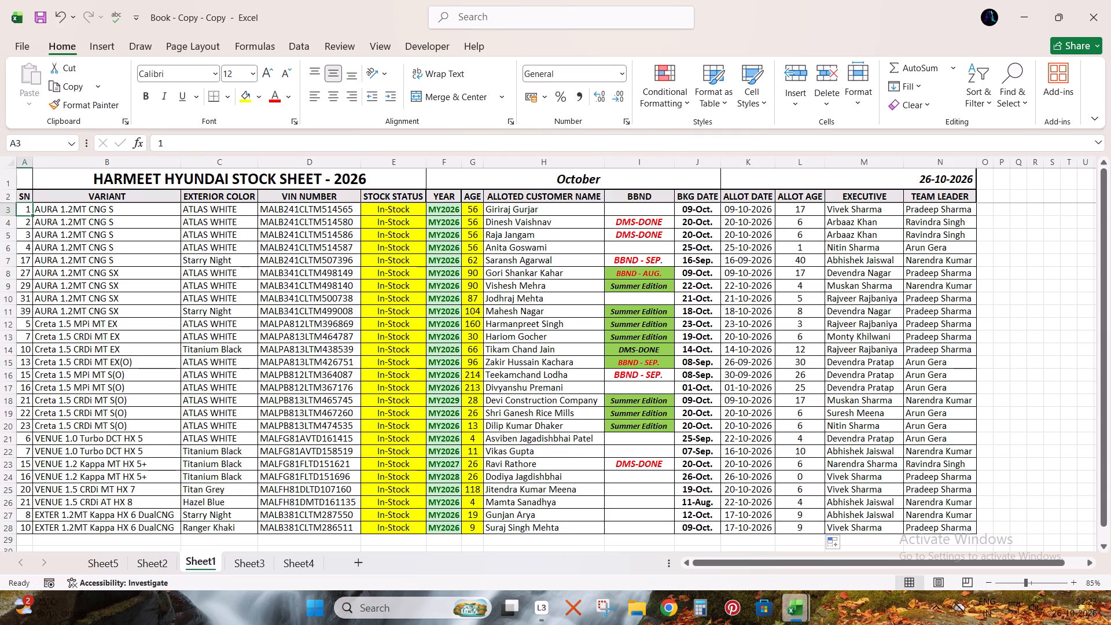
key("1")
key("Escape")
key("shift+Up")
key("shift+Down")
key("shift+Down")
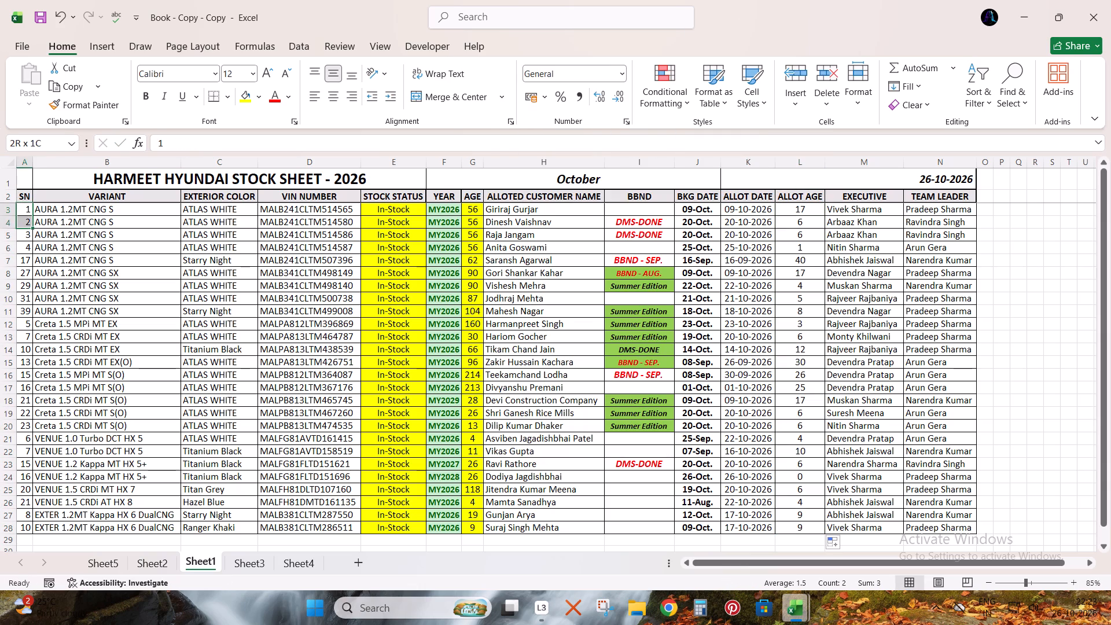
double_click(34, 229)
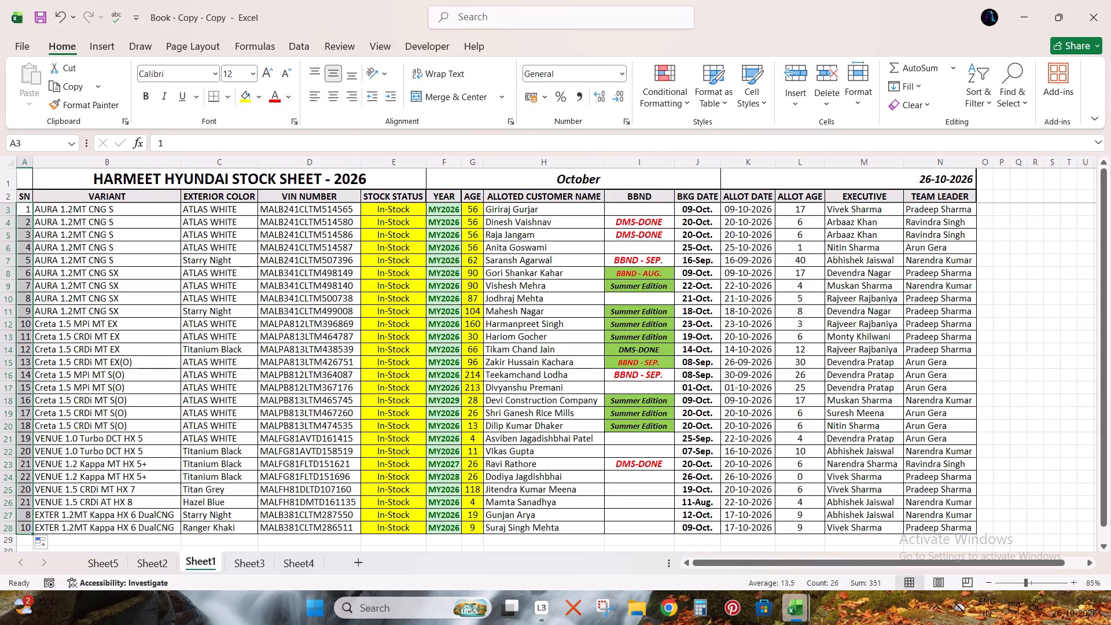
Apply an outside border around the whole Sheet1 table.
left_click(144, 306)
key("ctrl+a")
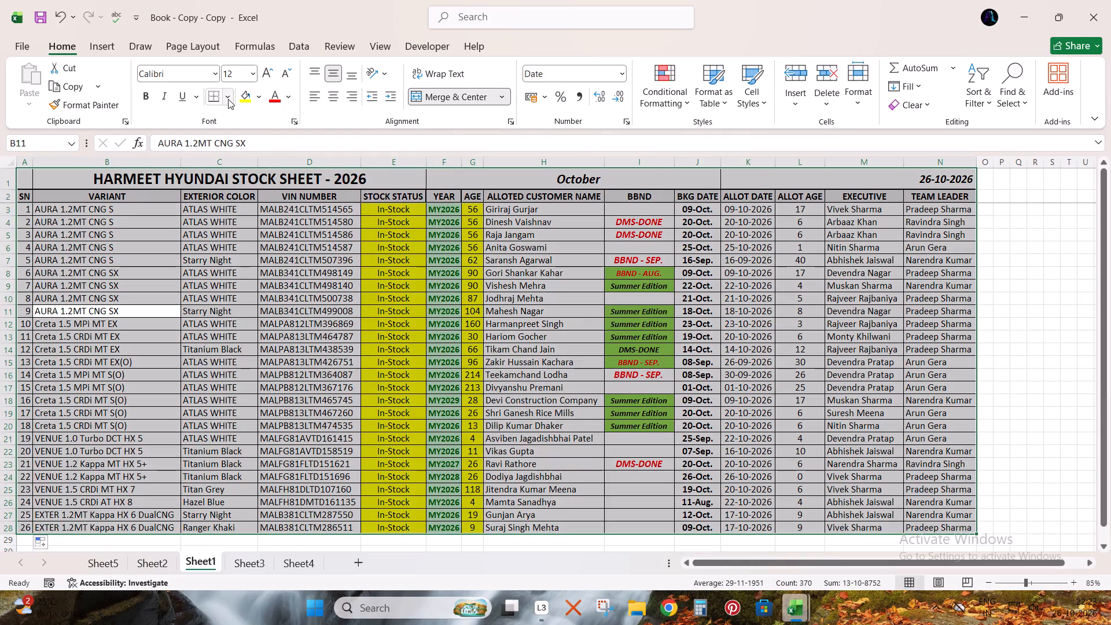
left_click(228, 99)
left_click(252, 285)
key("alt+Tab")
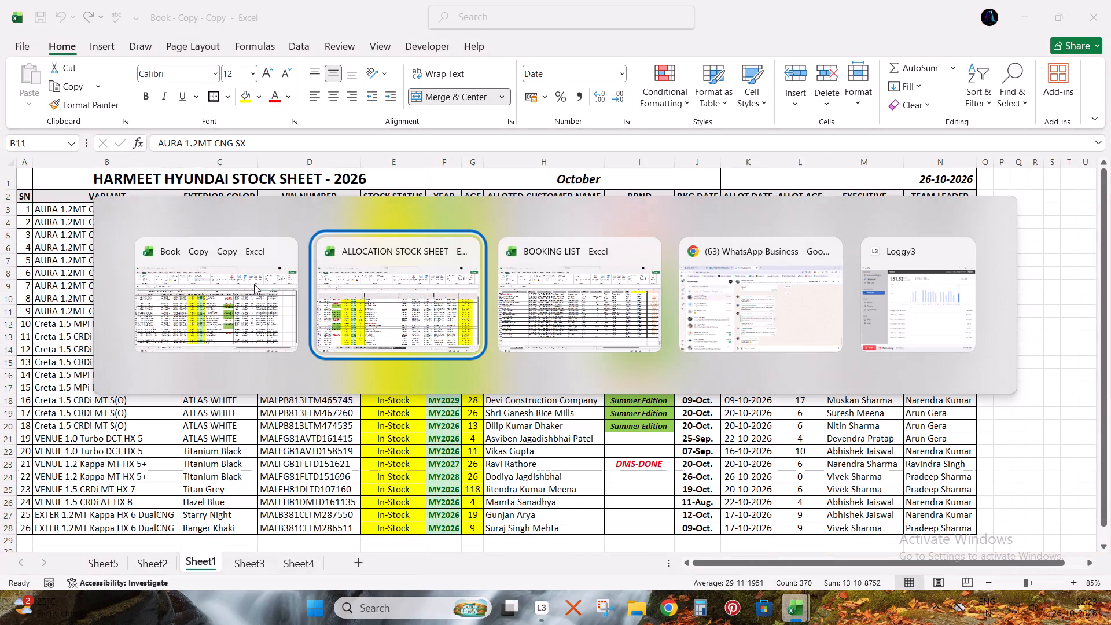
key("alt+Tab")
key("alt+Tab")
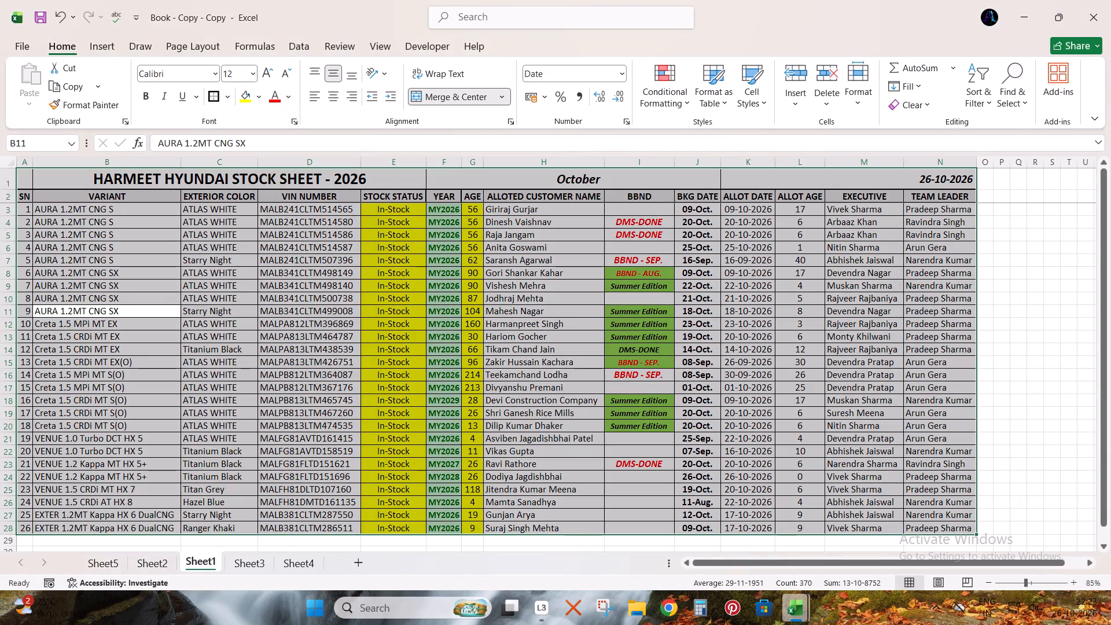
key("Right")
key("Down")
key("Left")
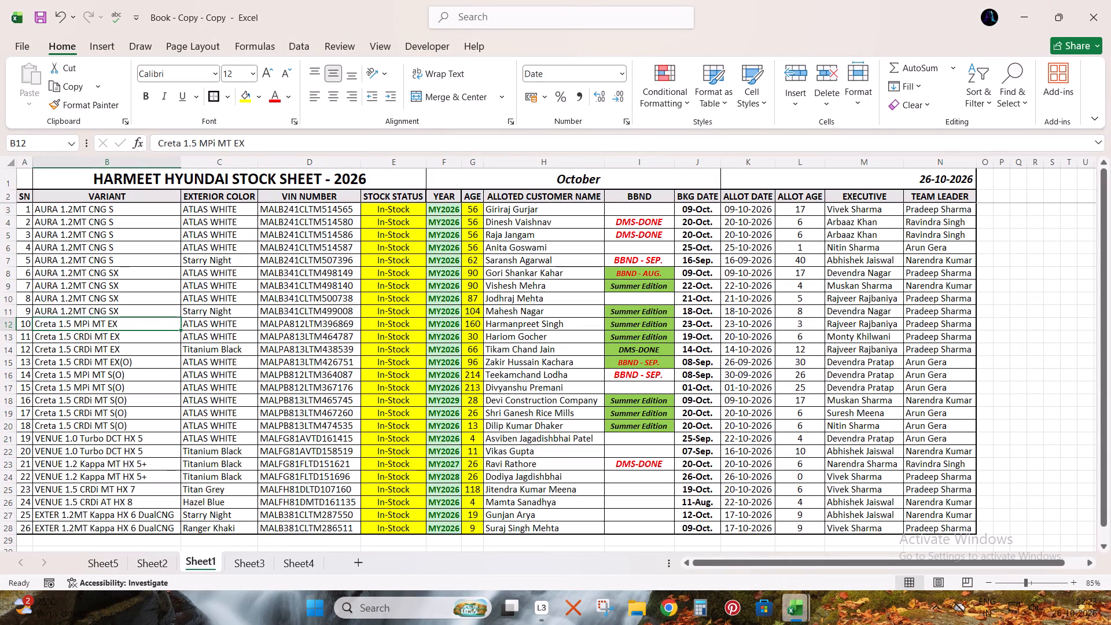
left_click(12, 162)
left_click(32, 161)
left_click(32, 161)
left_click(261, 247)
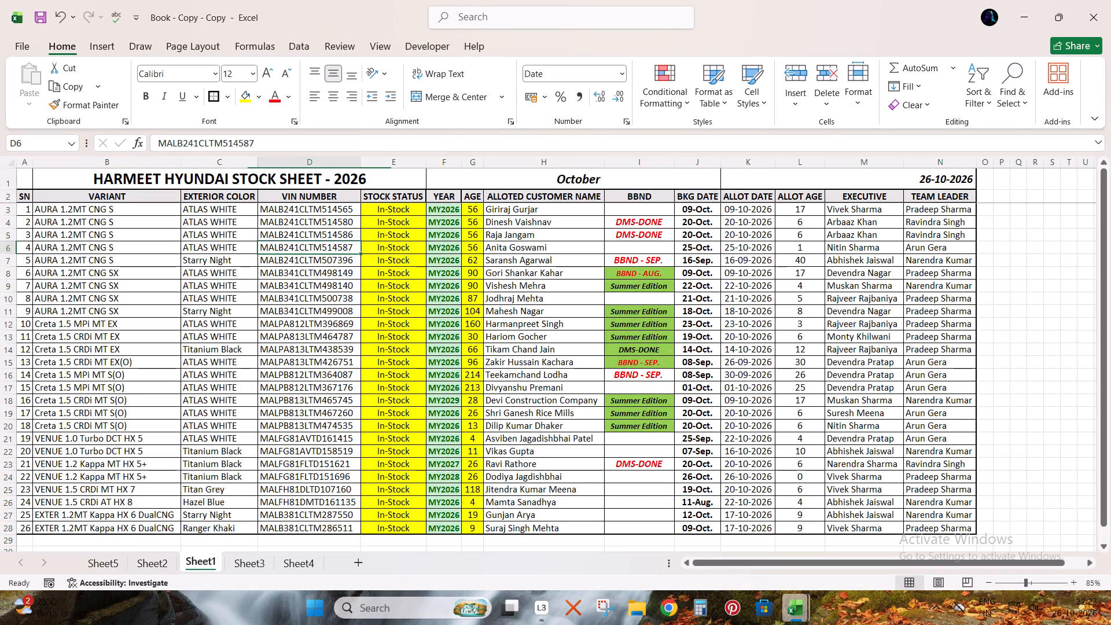
Copy all data rows of Sheet1 and paste them over Sheet2's October Allocated Stock list from the first data row.
key("ctrl+Up")
key("Down")
key("shift+space")
key("ctrl+shift+Down")
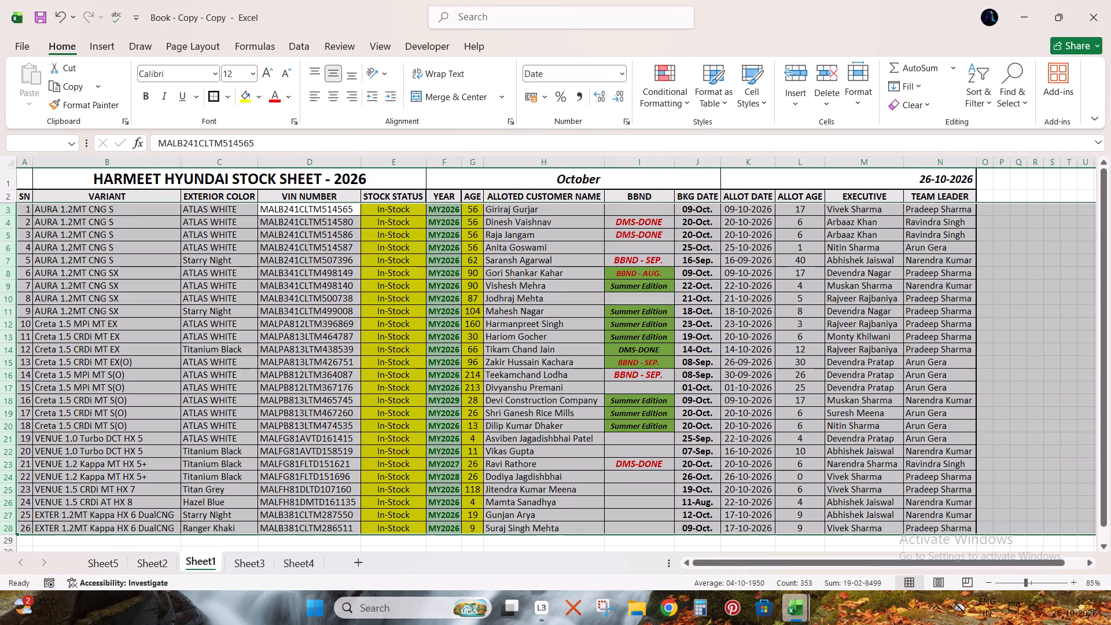
key("ctrl+c")
key("ctrl+Page_Up")
key("ctrl+Up")
key("ctrl+Left")
key("Down")
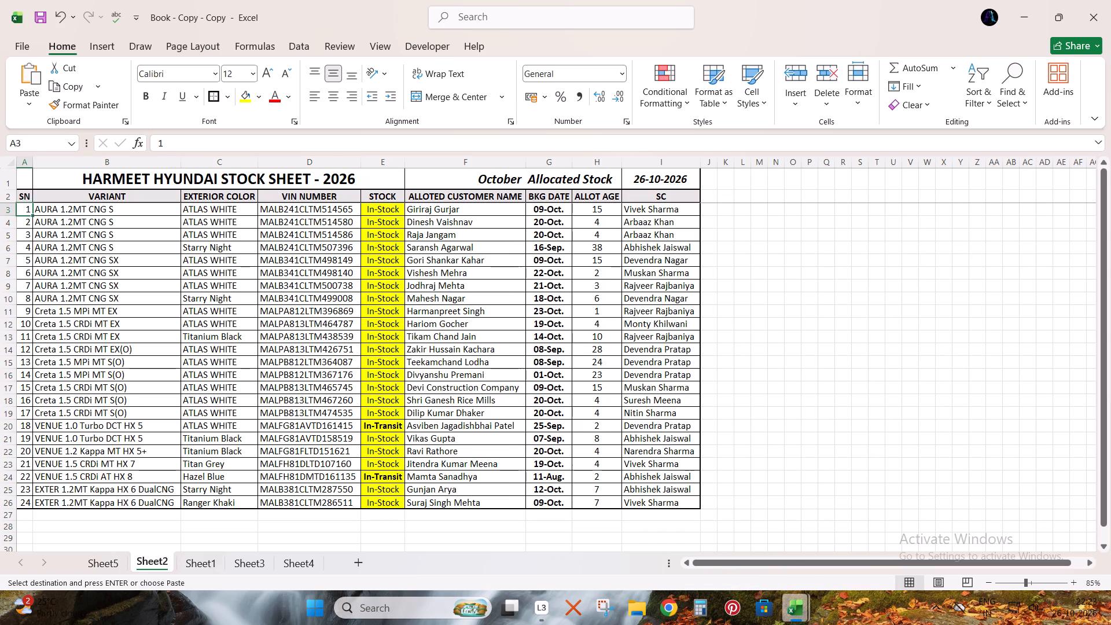
key("ctrl+v")
Delete the pasted year and age cells under ALLOTED CUSTOMER NAME and BKG DATE in Sheet2, shifting the remaining cells left.
key("Right")
key("Up")
key("Right")
key("Right")
key("Right")
key("Right")
key("Right")
key("Down")
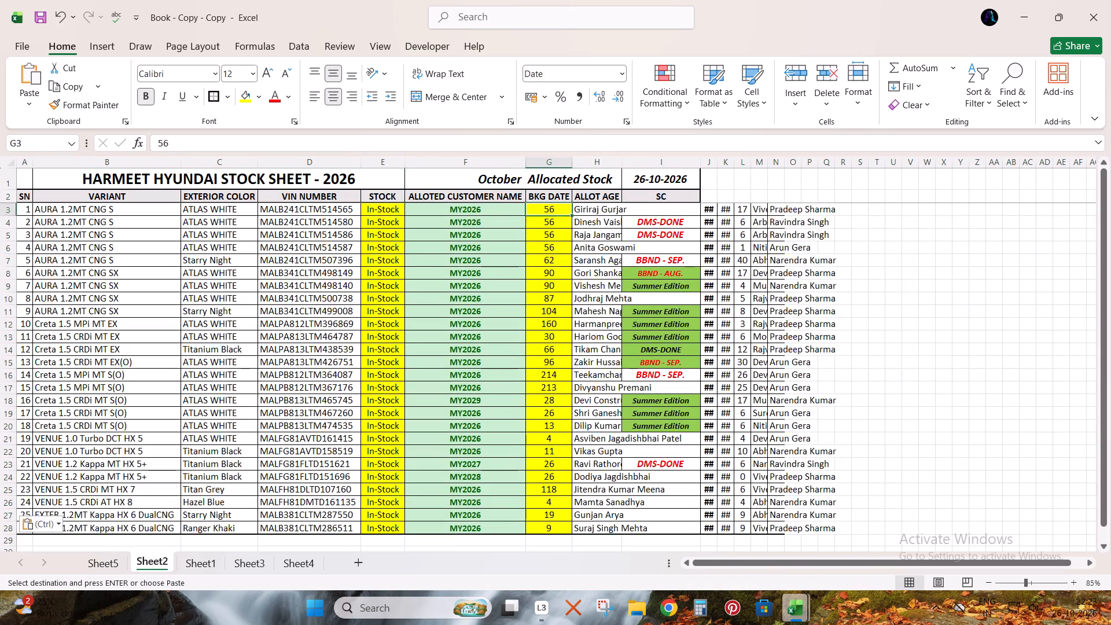
key("Left")
key("Up")
key("Down")
key("shift+Right")
key("ctrl+shift+Down")
key("ctrl+minus")
key("Return")
key("Right")
key("Up")
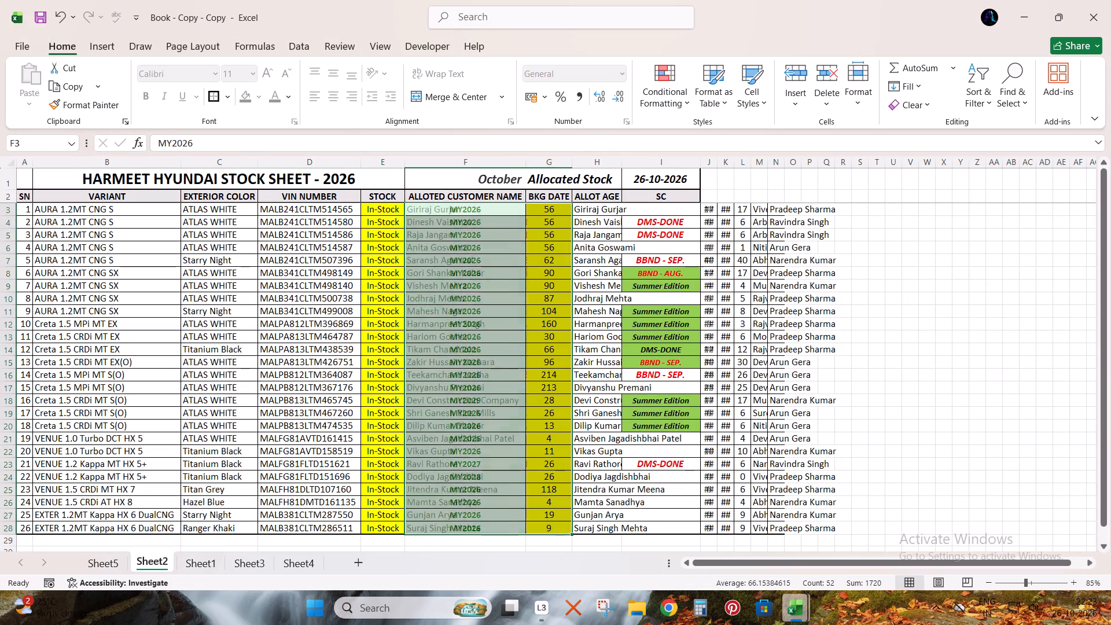
Delete the BBND remark cells under BKG DATE for all Sheet2 data rows, shifting the remaining cells left.
key("Right")
key("Down")
key("ctrl+Up")
key("Left")
key("Down")
key("ctrl+shift+Down")
key("ctrl+shift+Down")
key("ctrl+shift+Down")
key("ctrl+shift+Down")
key("ctrl+shift+Down")
key("ctrl+shift+Down")
key("ctrl+shift+Down")
key("ctrl+shift+Down")
key("ctrl+shift+Down")
key("ctrl+shift+Down")
key("ctrl+shift+Down")
key("ctrl+shift+Down")
key("ctrl+shift+Down")
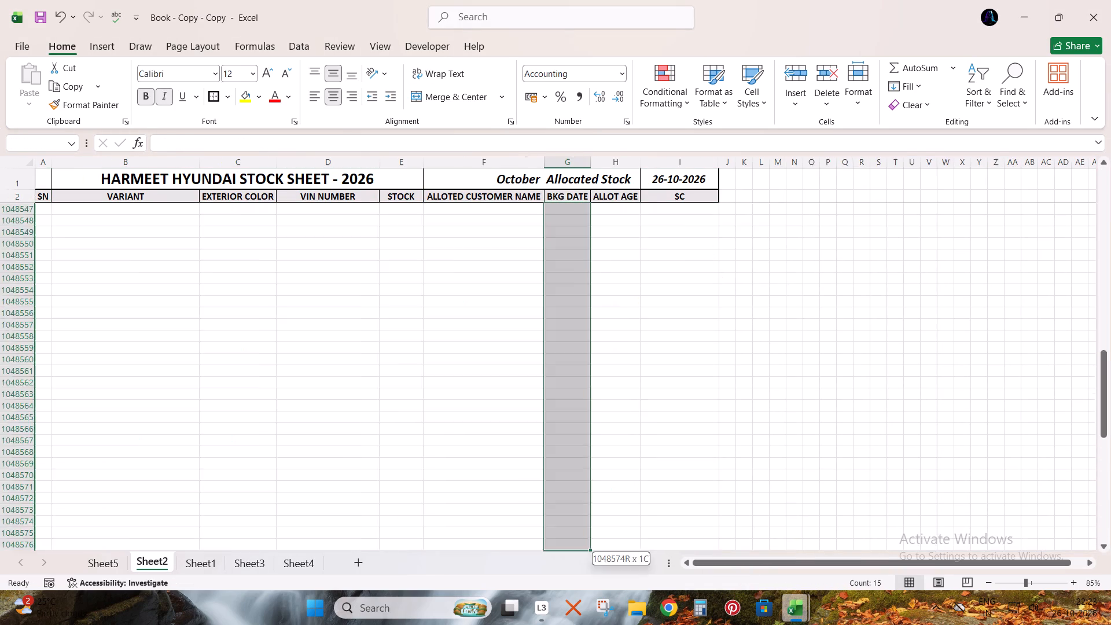
key("ctrl+shift+Up")
key("shift+Down")
key("shift+Down")
key("shift+Down")
key("shift+Down")
key("shift+Down")
key("ctrl+minus")
key("Return")
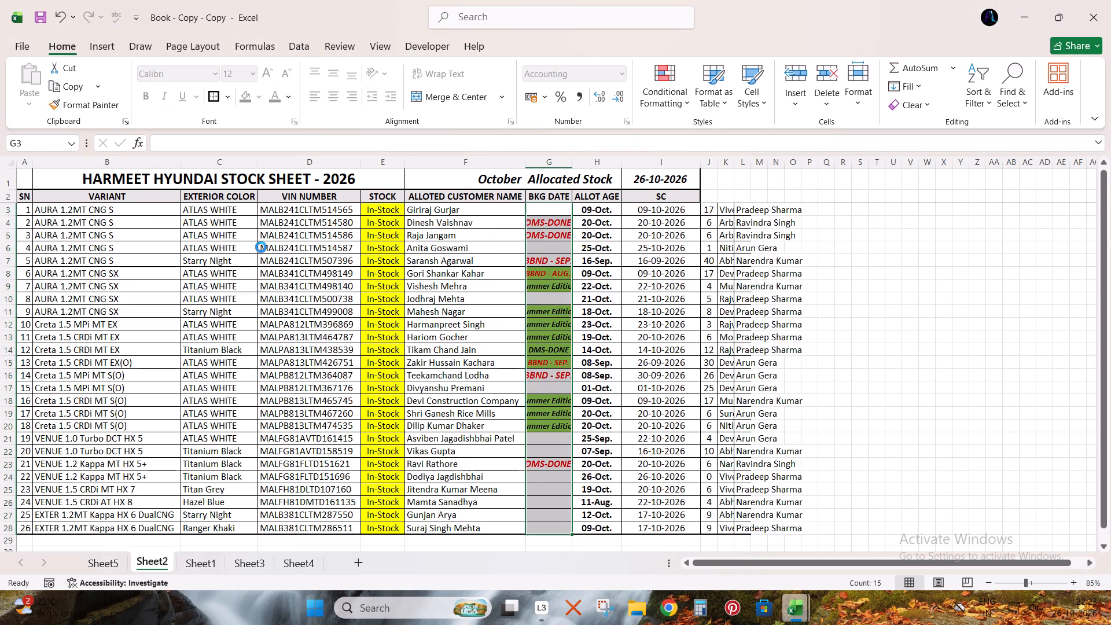
Replace the age formulas sitting in Sheet2's SC column with their values, pasting them in place.
key("Right")
key("Up")
key("Right")
key("Down")
key("ctrl+shift+Down")
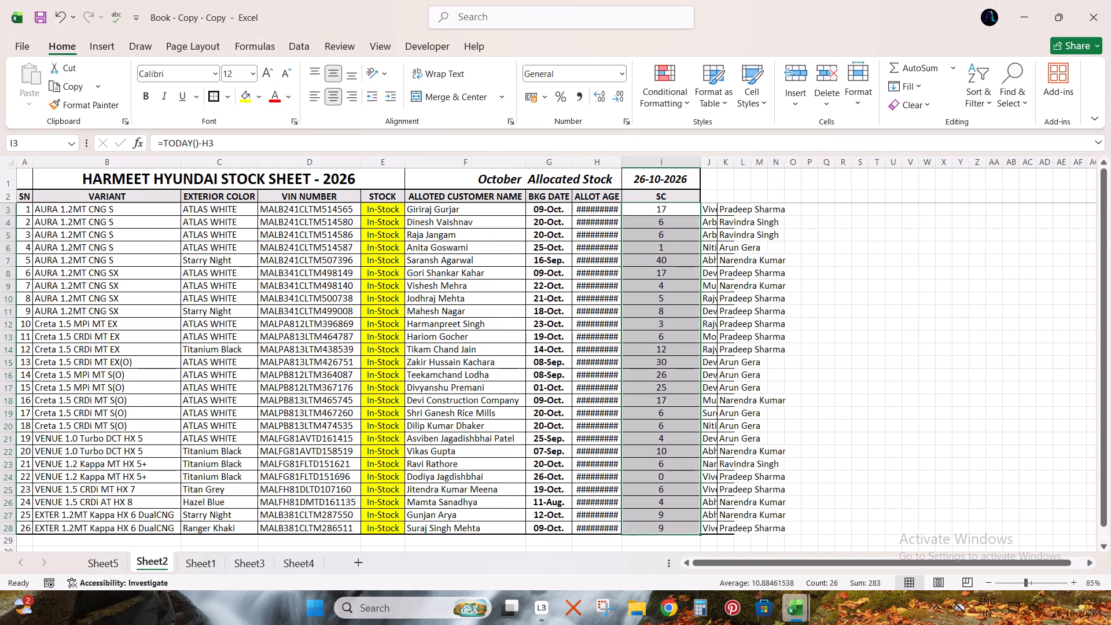
key("ctrl+c")
key("ctrl+v")
key("Down")
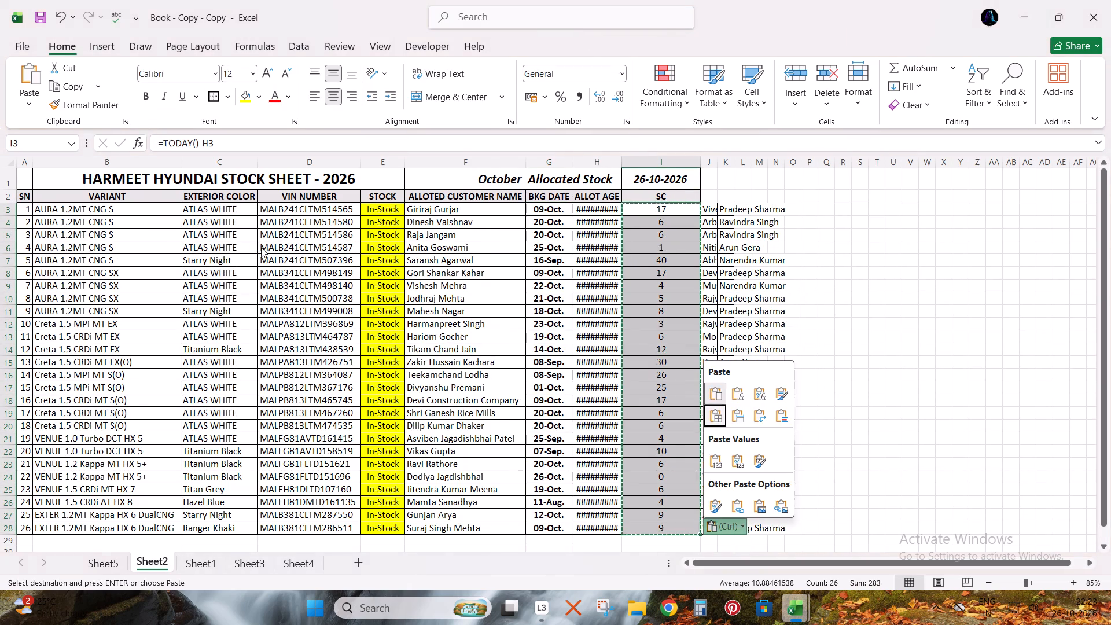
key("Down")
key("Return")
Delete the allocation date cells under ALLOT AGE for all data rows, shifting the remaining cells left.
key("Up")
key("Left")
key("ctrl+shift+Down")
key("Down")
key("ctrl+shift+Down")
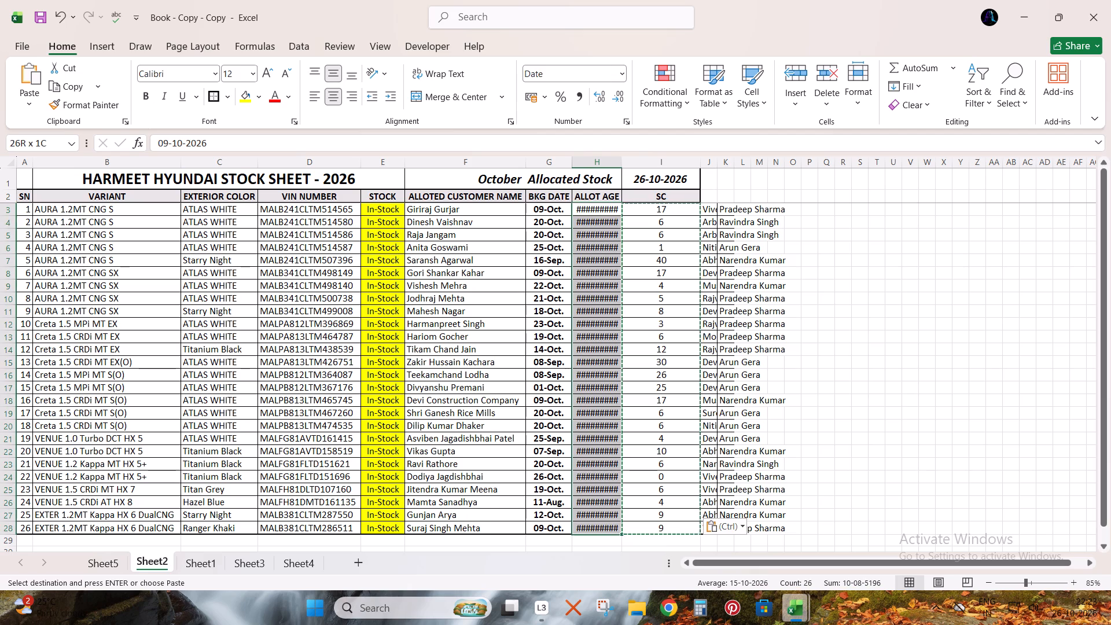
key("ctrl+minus")
key("Return")
Delete the leftover team leader column J beside the SC column in Sheet2.
key("Right")
key("Right")
key("ctrl+space")
key("ctrl+minus")
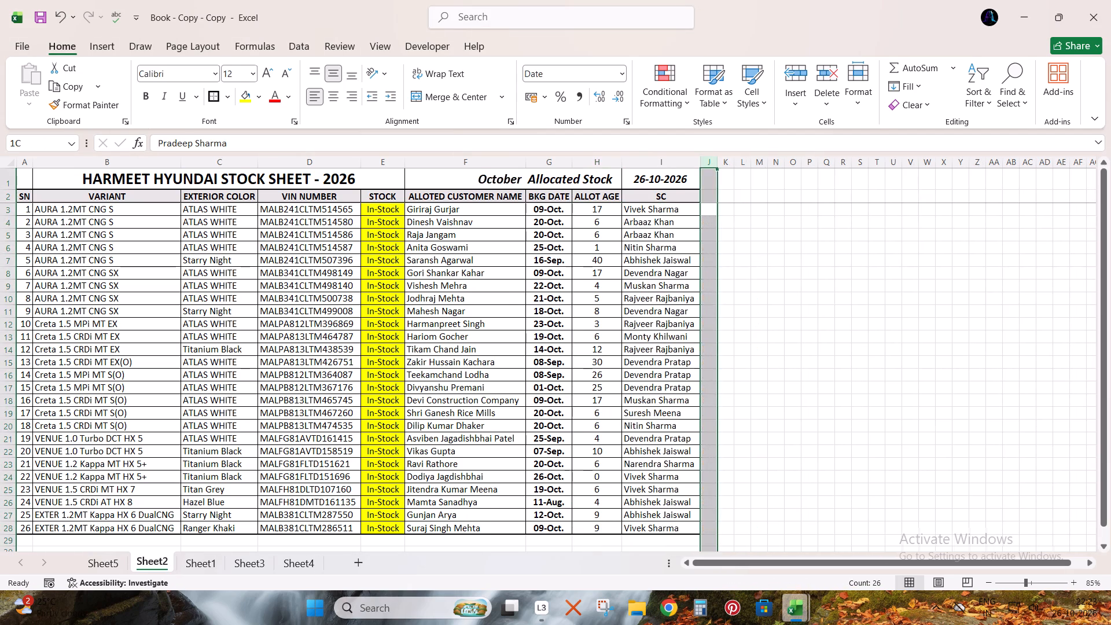
Apply an outside border around the whole Sheet2 table.
key("Left")
key("ctrl+a")
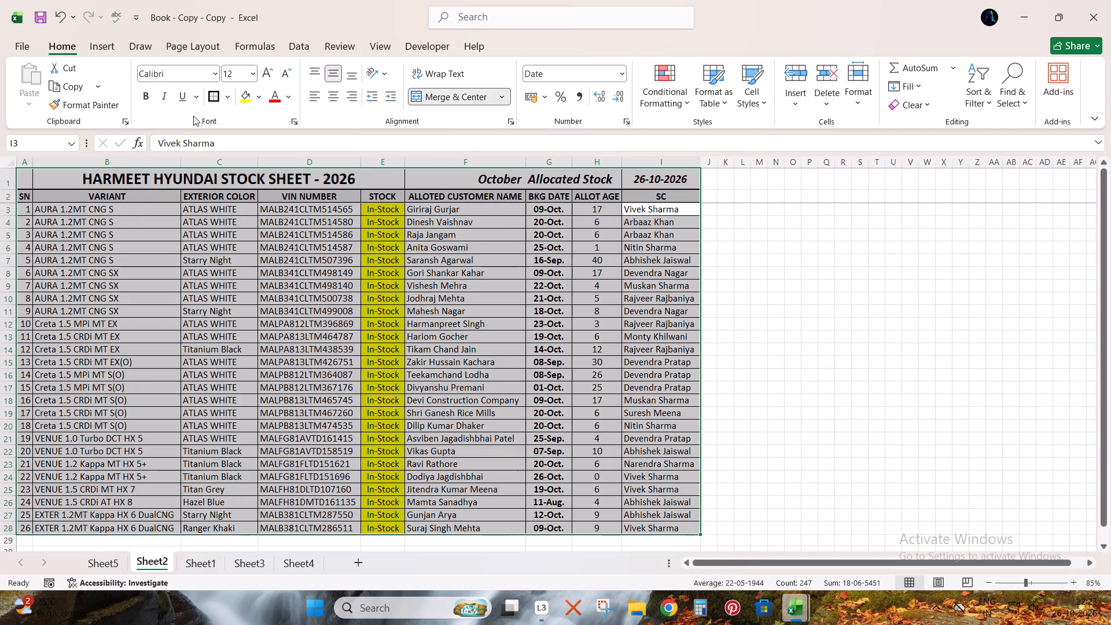
left_click(214, 105)
left_click(268, 314)
AutoFit all column widths in Sheet2 and save the workbook.
left_click(8, 159)
double_click(31, 164)
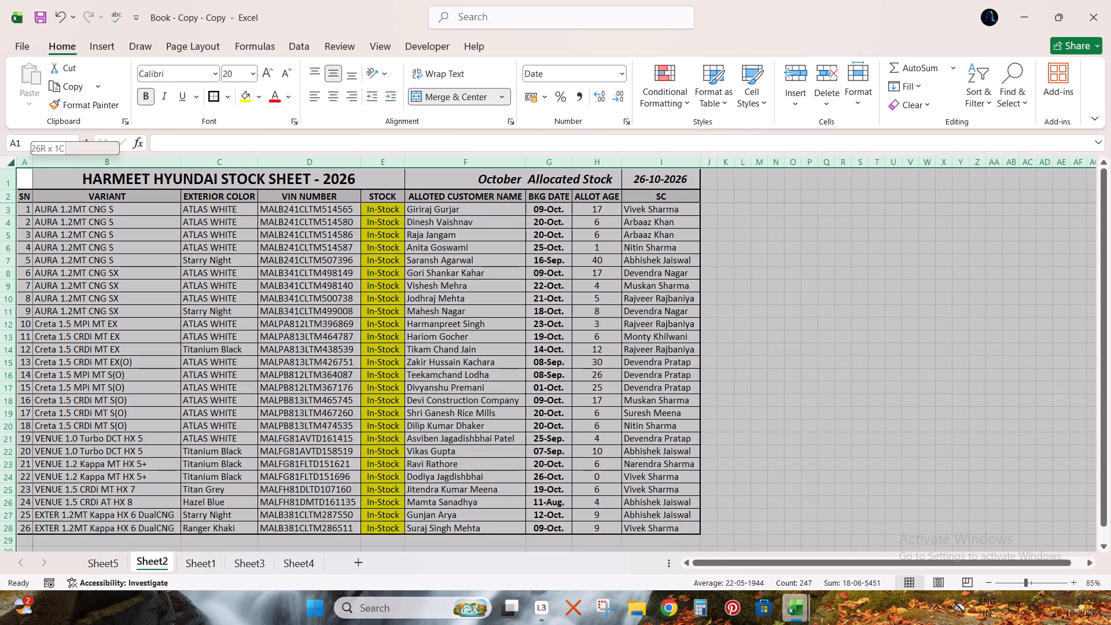
left_click(209, 270)
key("ctrl+s")
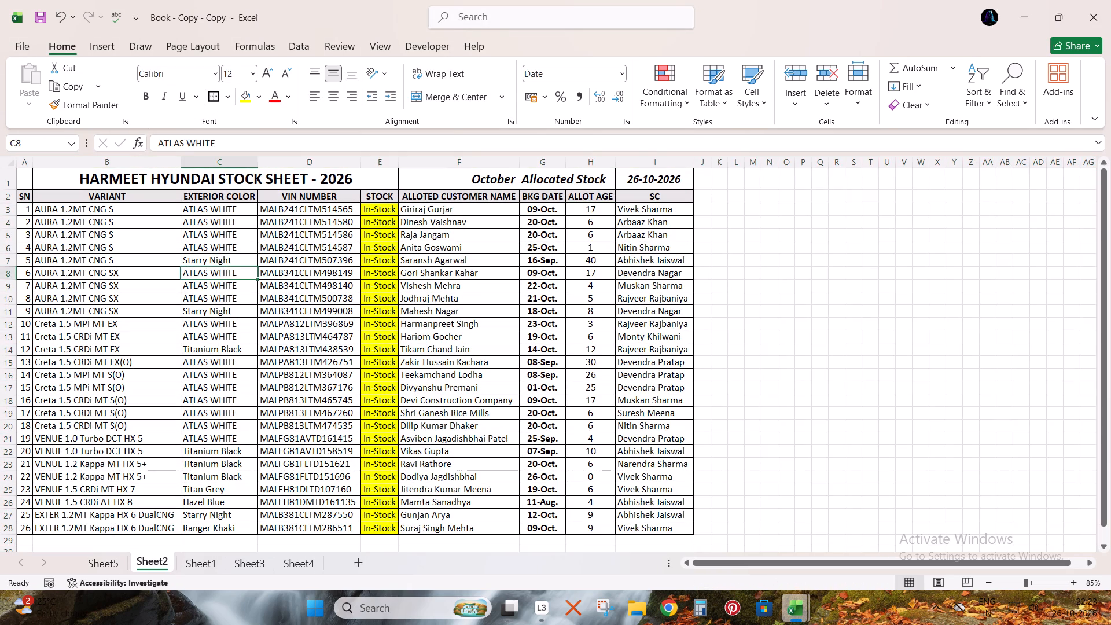
Bring up Sheet3, switch to the ALLOCATION STOCK SHEET workbook, and reset the filters on the STOCK header row.
key("ctrl+Page_Down")
key("ctrl+Page_Down")
key("alt+Tab")
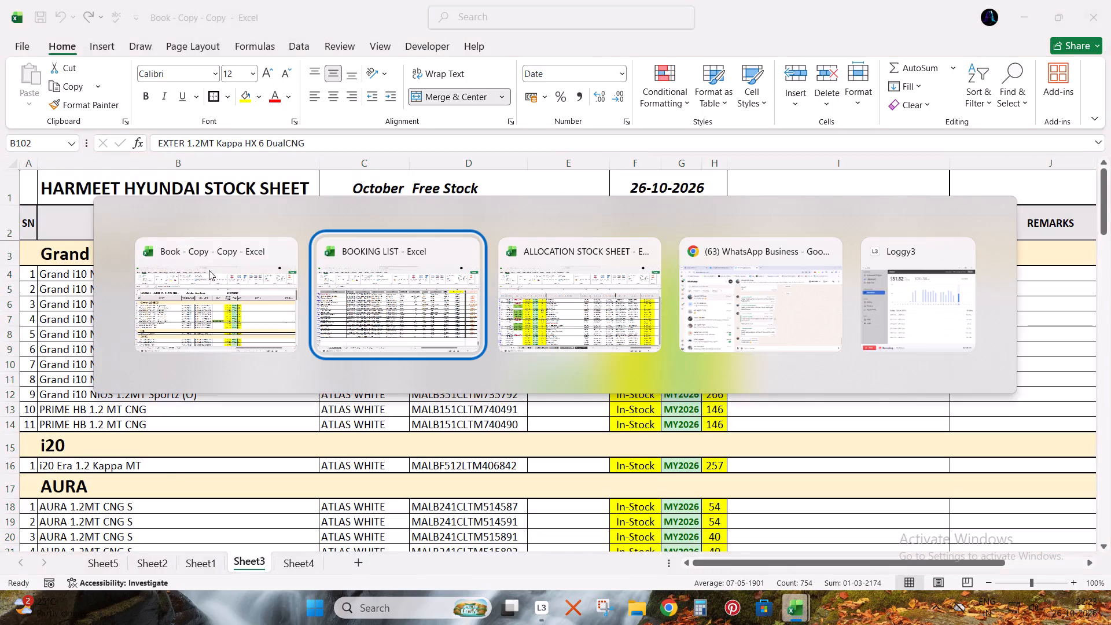
key("alt+Tab")
left_click(510, 215)
key("ctrl+shift+l")
key("ctrl+shift+l")
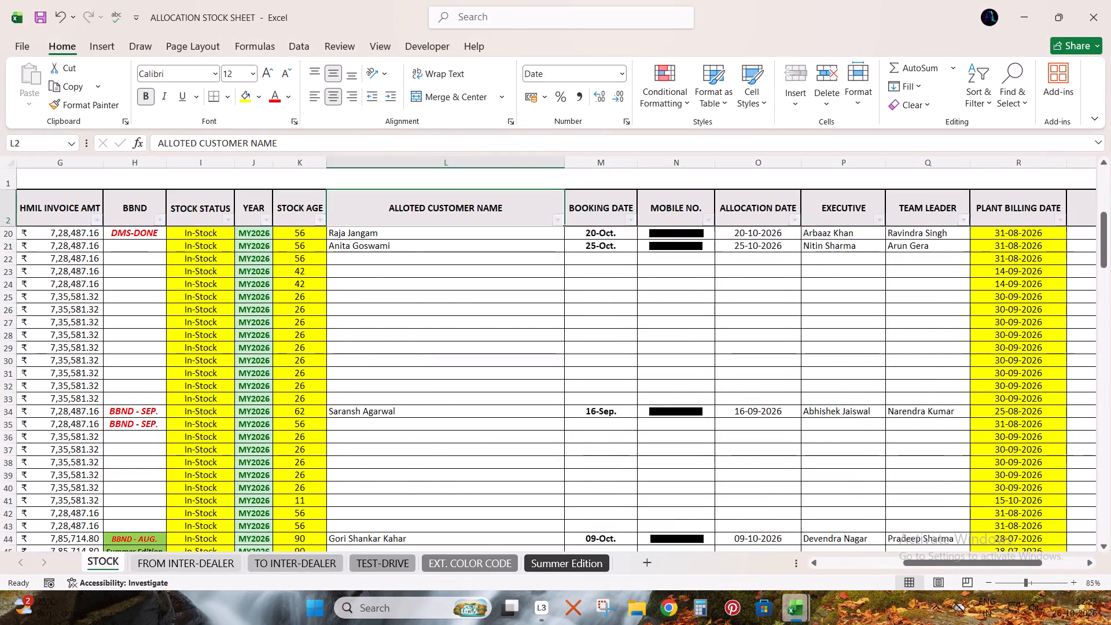
In the ALLOTED CUSTOMER NAME filter, clear all selections and include only the five TO ADITI, ASM, BABA and L.R. HYUNDAI entries.
key("alt+Down")
key("Down")
key("Down")
key("Down")
key("Down")
key("Down")
key("Down")
key("Down")
key("Down")
key("Down")
key("Down")
key("Up")
key("space")
key("Down")
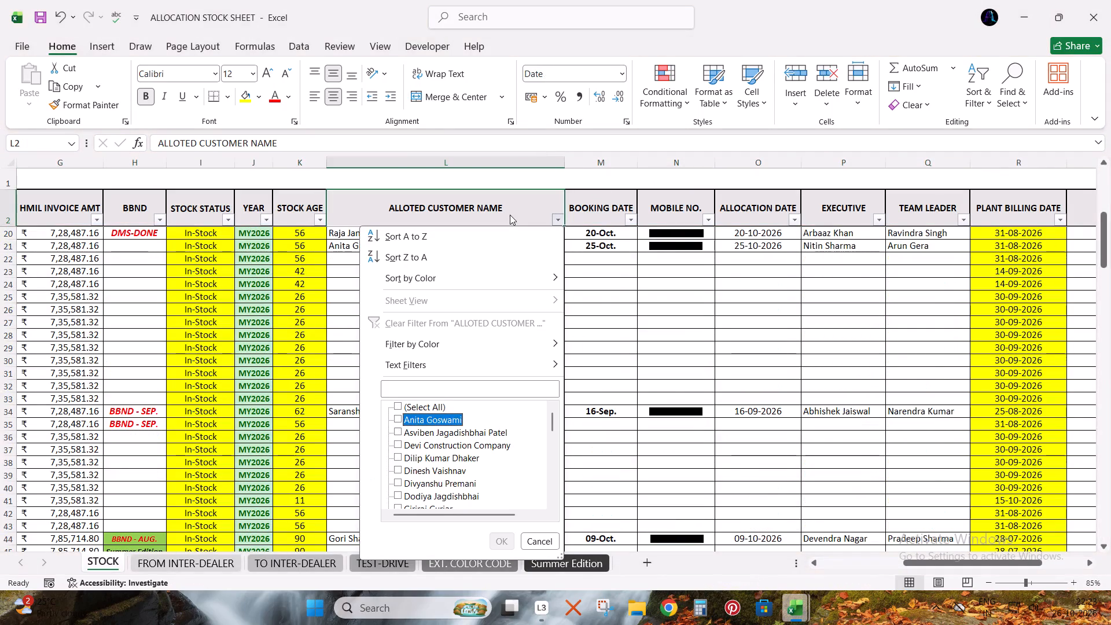
key("Down")
key("Down")
key("Down")
key("Down")
key("Down")
key("Down")
key("Down")
key("Down")
key("Down")
key("Down")
key("Down")
key("Down")
key("Down")
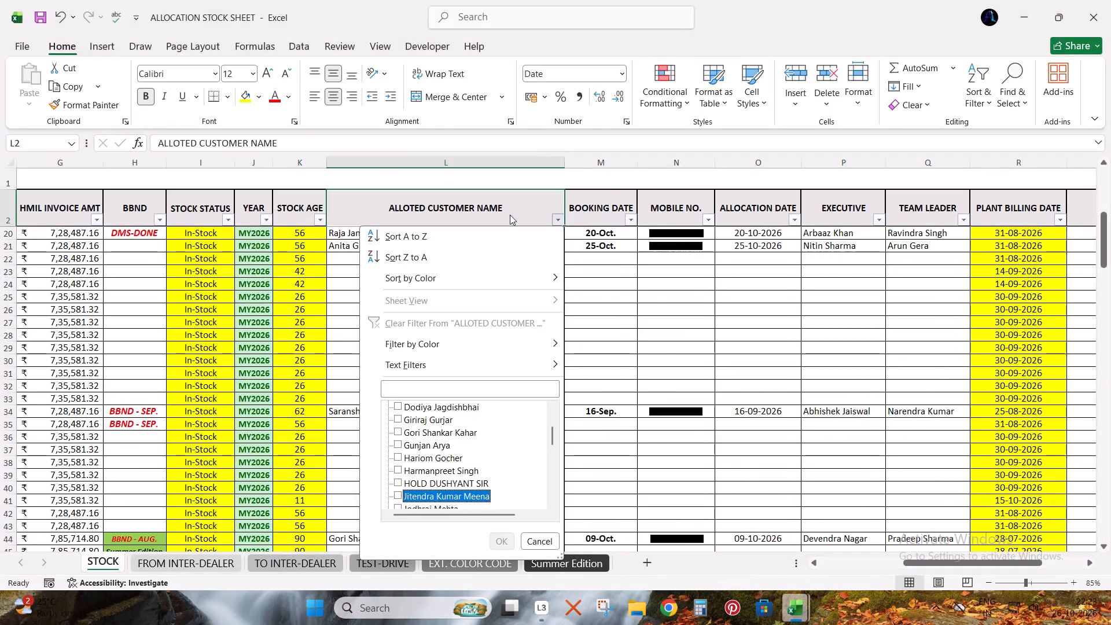
key("Down")
key("Down")
key("Down")
key("Down")
key("Down")
key("Down")
key("Down")
key("Down")
key("Down")
key("Down")
key("Down")
key("Down")
key("Up")
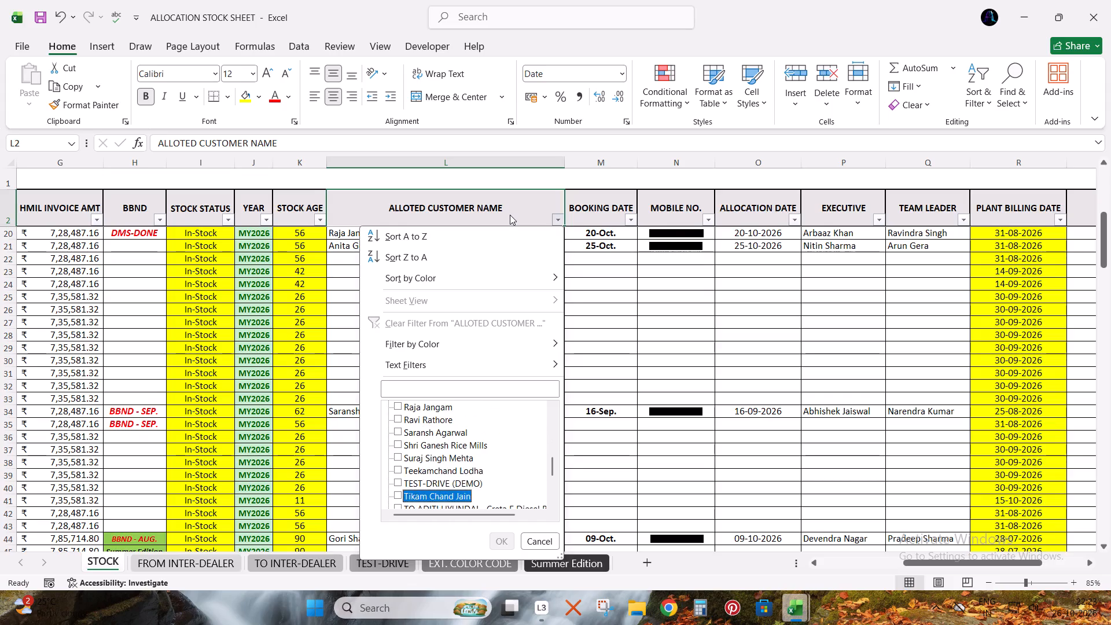
key("Up")
key("Down")
key("Down")
key("Down")
key("Down")
key("Up")
key("Up")
key("Down")
key("space")
key("Down")
key("space")
key("Down")
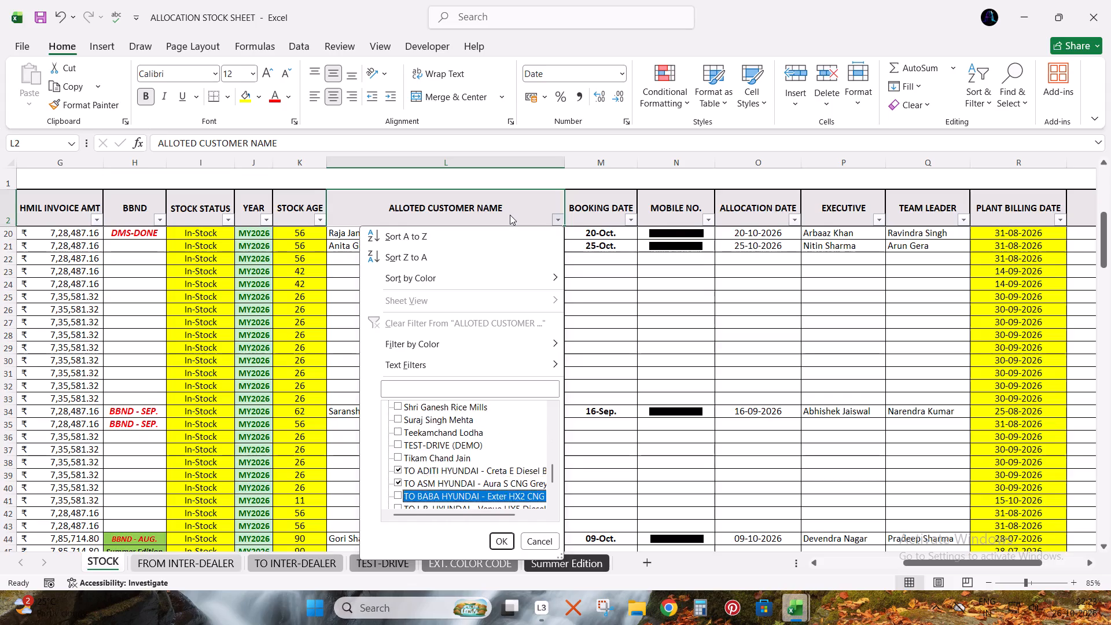
key("space")
key("Down")
key("space")
key("Down")
key("space")
Add the blank entries to the ALLOTED CUSTOMER NAME filter and apply it.
key("Down")
key("Down")
key("Down")
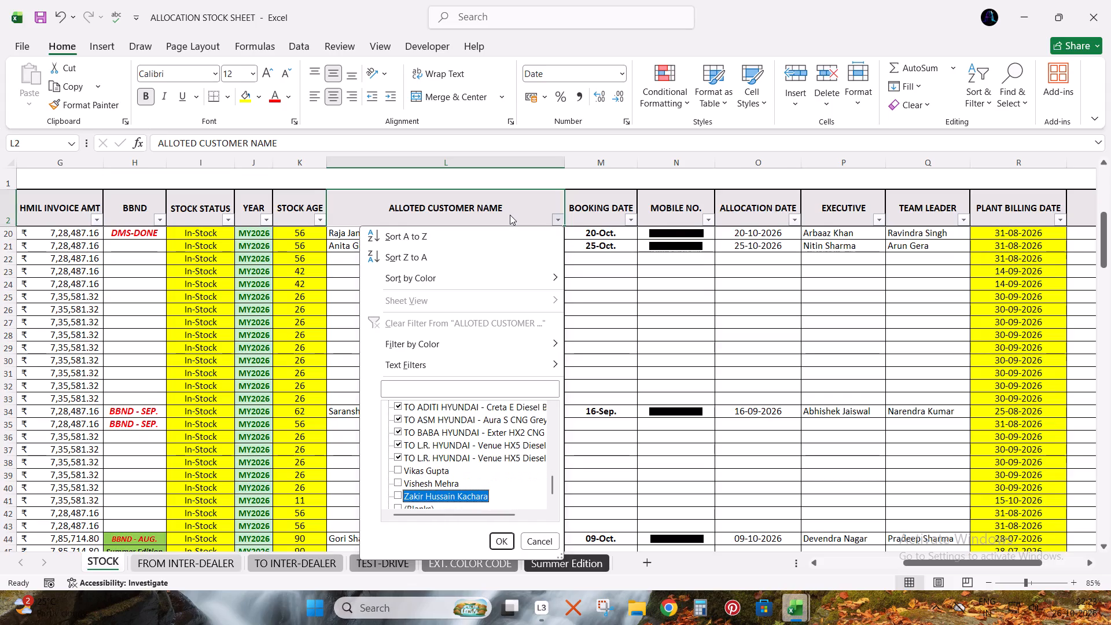
key("Down")
key("Down")
key("Down")
key("Up")
key("Up")
key("space")
key("Return")
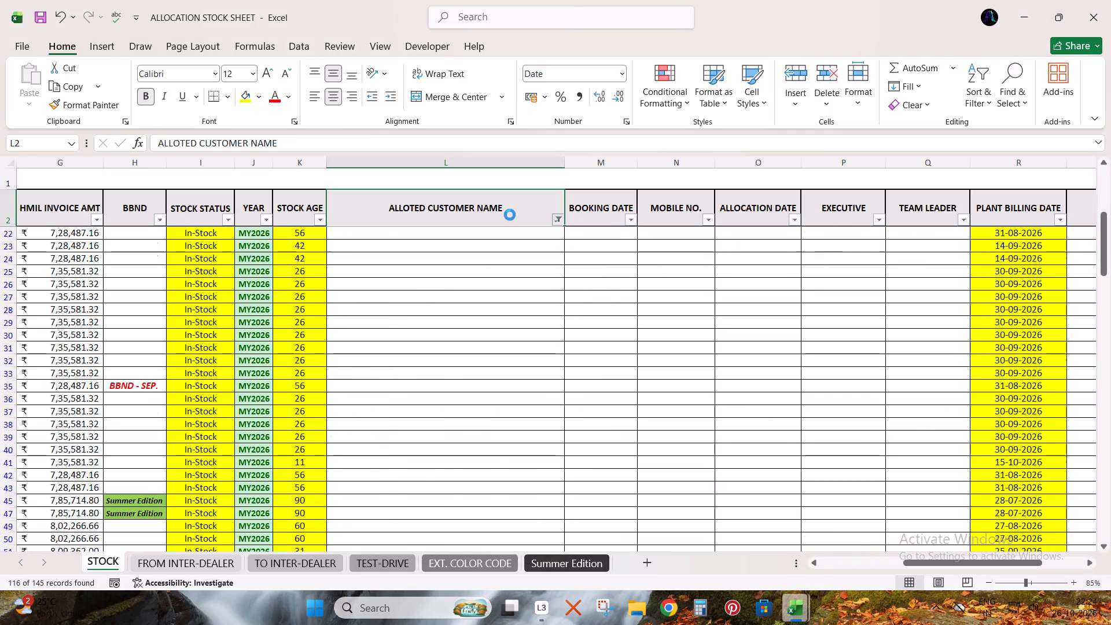
Copy the filtered STOCK rows from row 3 through row 145, across all columns up to REMARKS.
key("Down")
key("Left")
key("Up")
key("ctrl+Left")
key("Down")
key("ctrl+shift+Right")
key("ctrl+shift+Right")
key("ctrl+shift+Down")
key("ctrl+shift+Down")
key("ctrl+shift+Down")
key("ctrl+shift+Down")
key("ctrl+shift+Down")
key("ctrl+shift+Down")
key("ctrl+shift+Down")
key("ctrl+shift+Down")
key("ctrl+shift+Down")
key("ctrl+shift+Down")
key("ctrl+shift+Down")
key("ctrl+shift+Down")
key("ctrl+shift+Down")
key("ctrl+shift+Down")
key("ctrl+shift+Down")
key("ctrl+shift+Down")
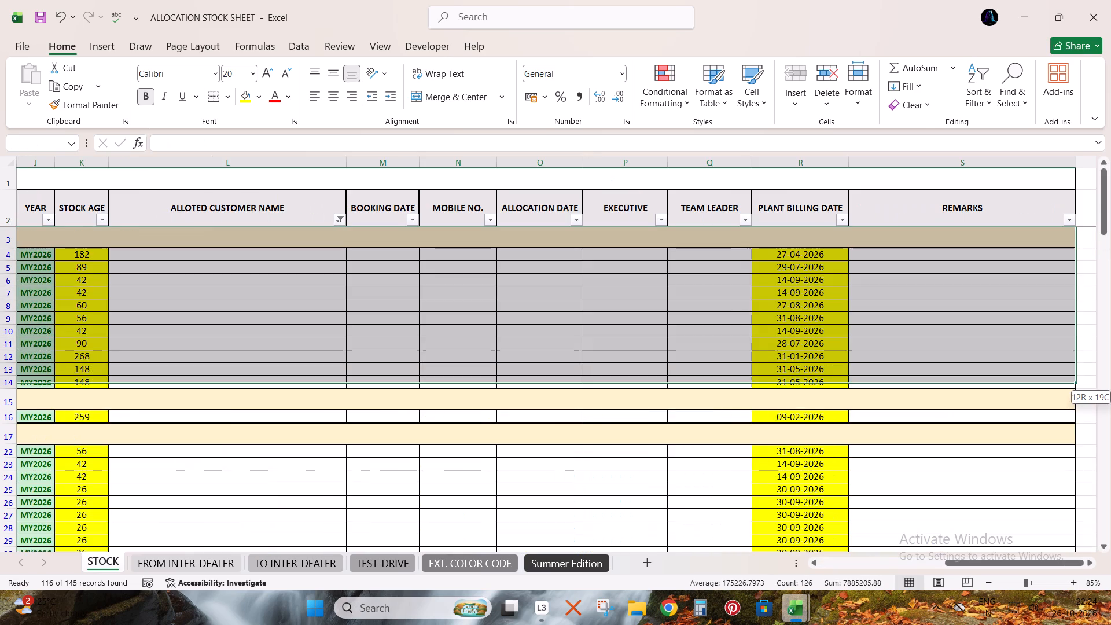
key("ctrl+shift+Up")
key("shift+Down")
key("shift+Up")
key("ctrl+c")
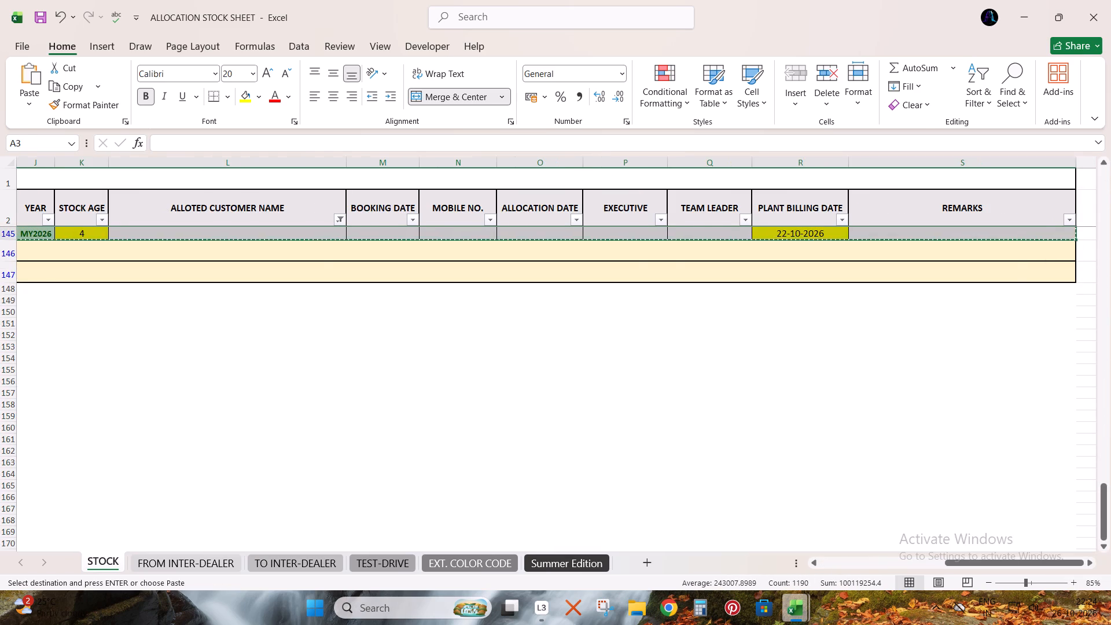
Switch to Book - Copy - Copy and paste the copied stock rows into Sheet3 starting at cell A3, over the existing data.
key("alt+Tab")
key("ctrl+Up")
key("ctrl+Left")
key("Down")
key("Down")
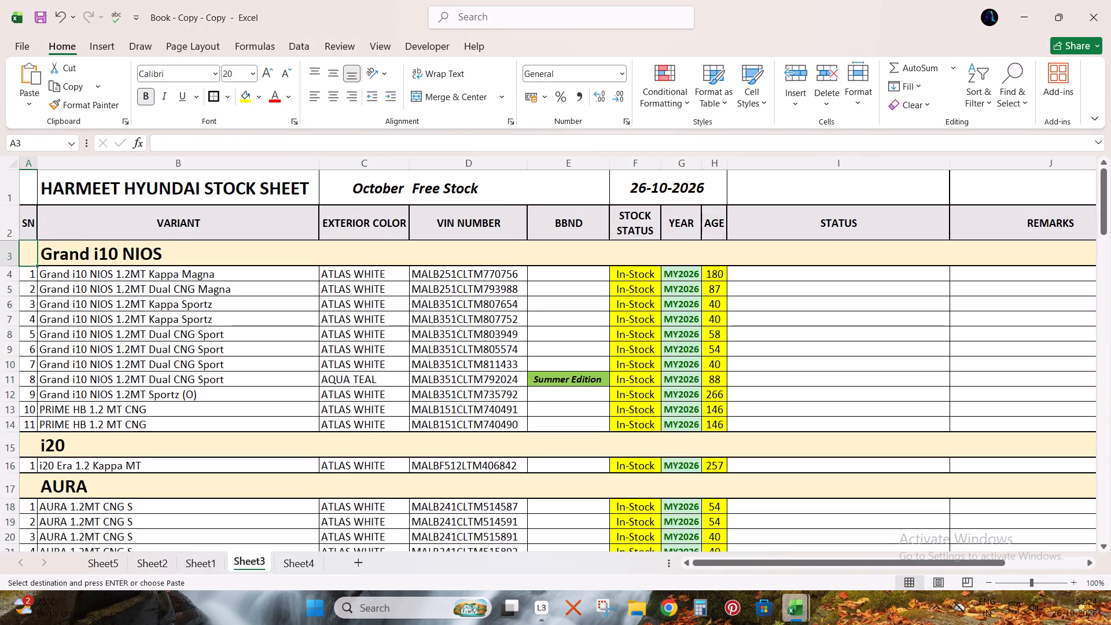
key("ctrl+v")
Delete rows 113 through 116 at the end of the pasted data, covering the ALCAZAR and BAYON sections.
scroll(609, 247, "down", 17)
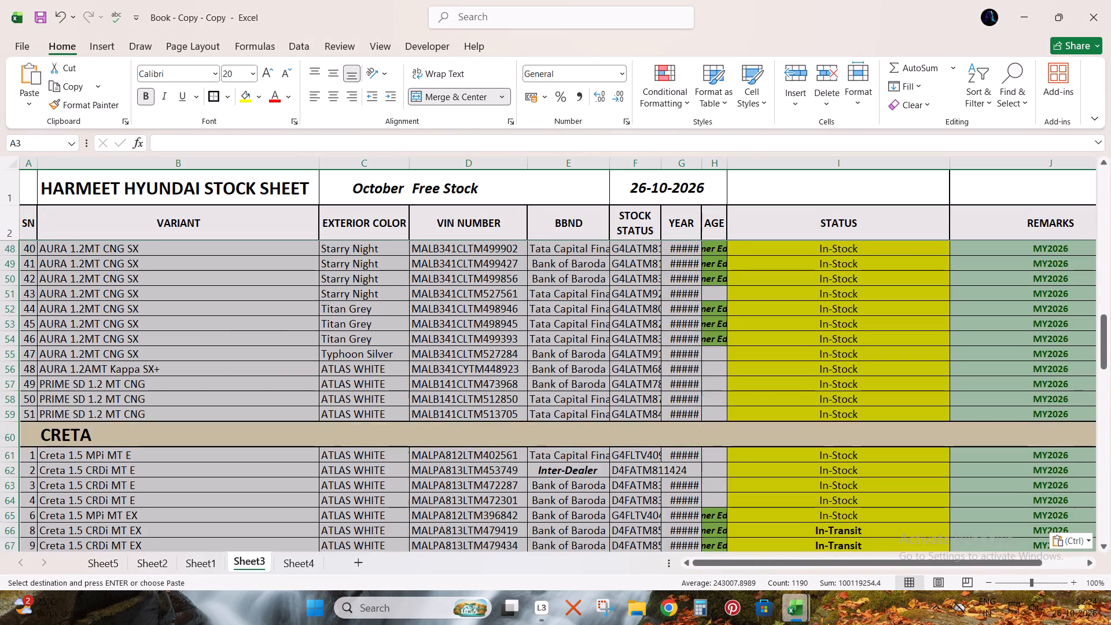
scroll(645, 333, "down", 3)
scroll(645, 333, "up", 1)
scroll(645, 333, "down", 12)
scroll(644, 332, "up", 1)
scroll(644, 332, "down", 5)
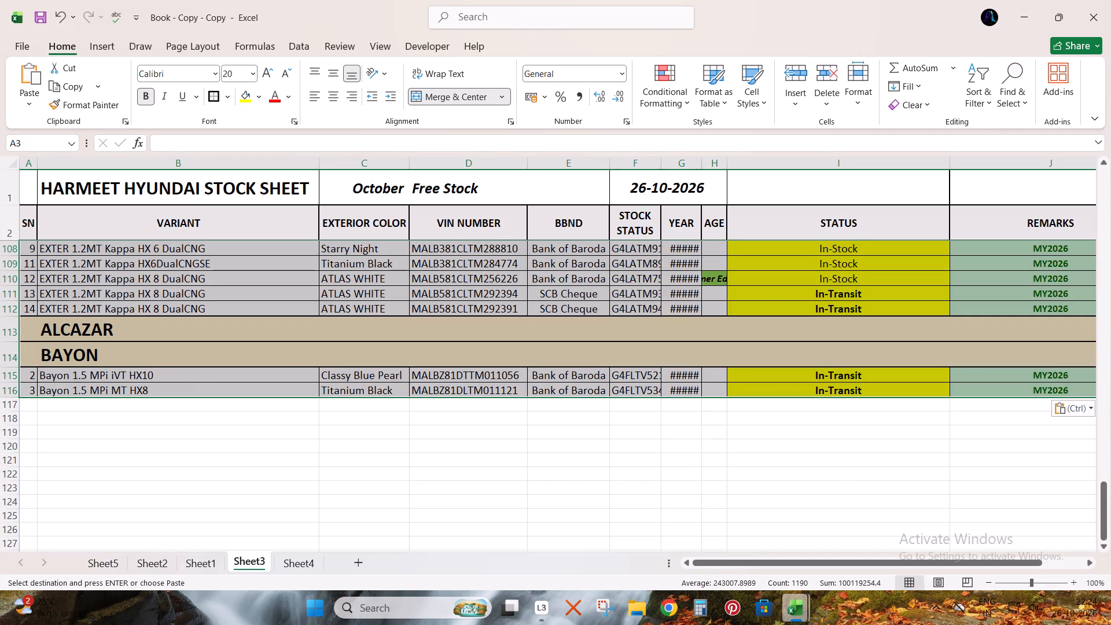
left_click_drag(470, 325, 476, 402)
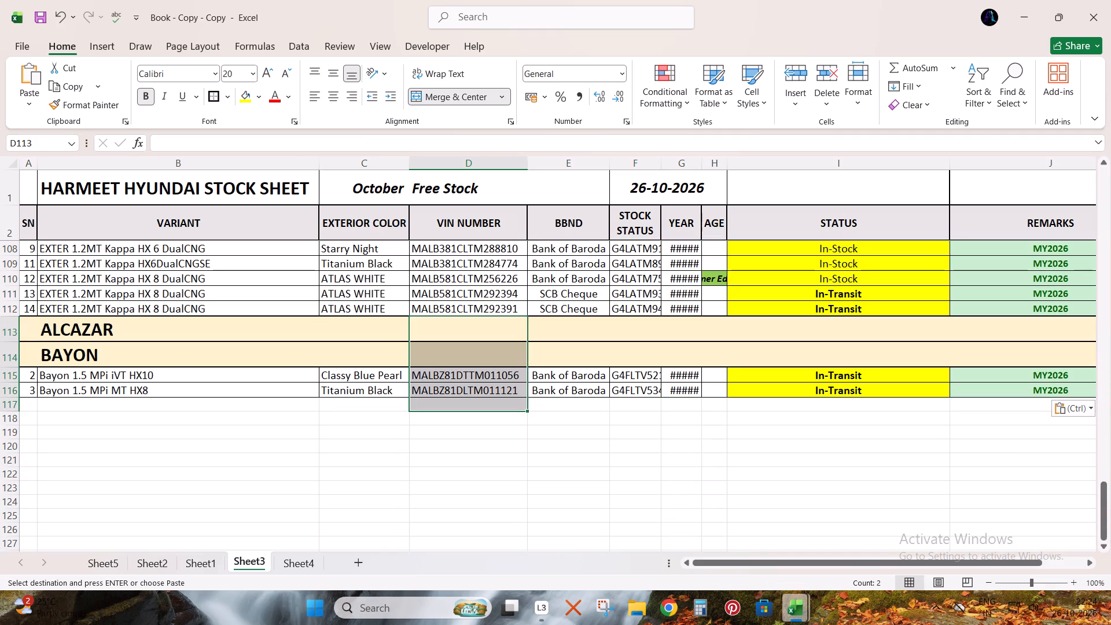
key("shift+Up")
key("shift+space")
key("ctrl+minus")
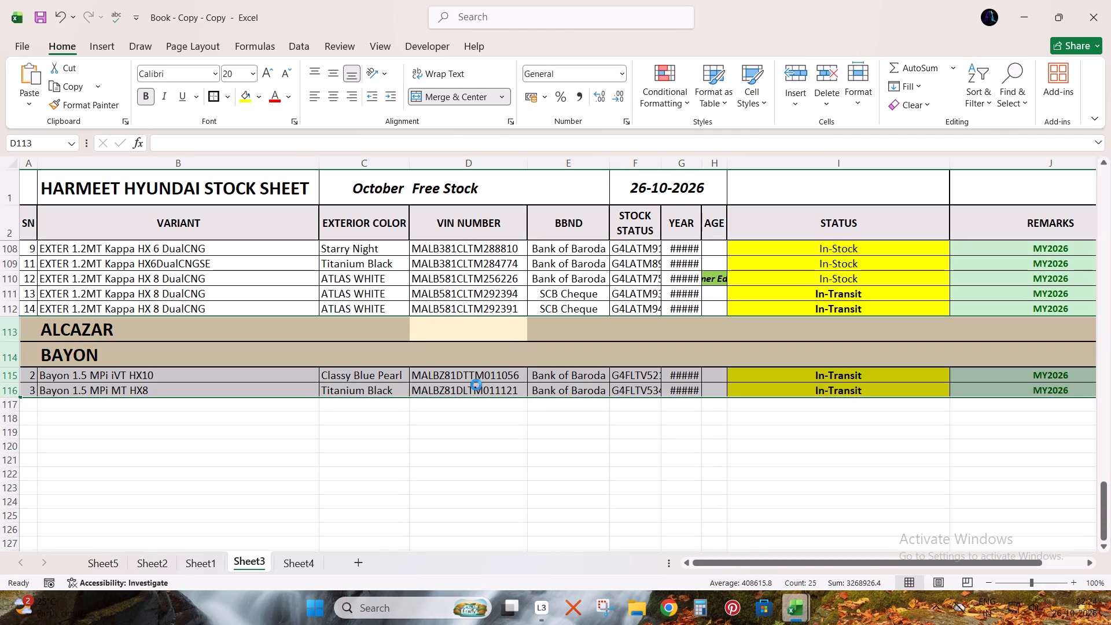